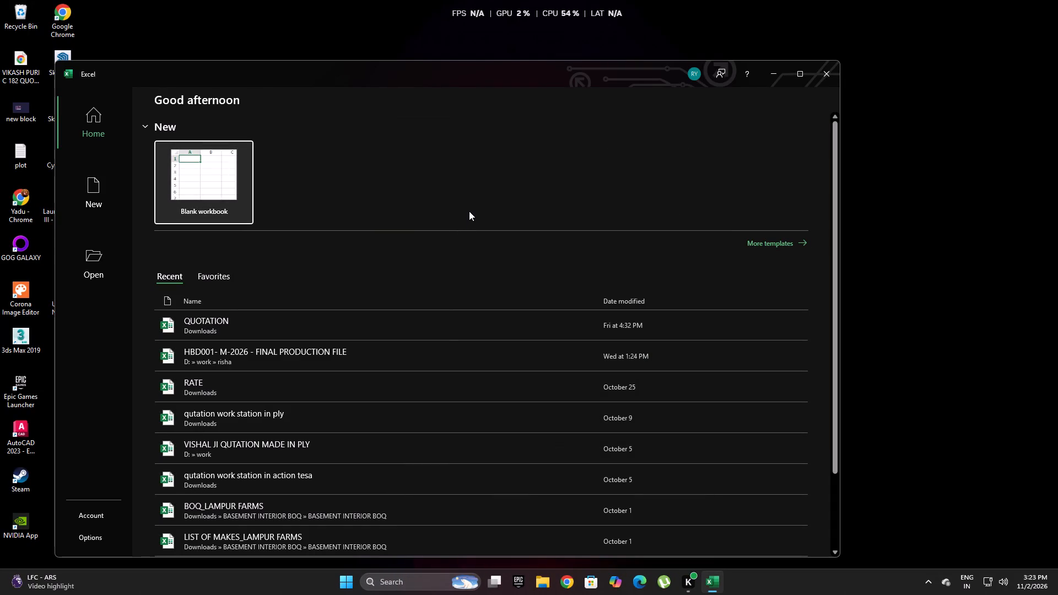
Open the recent QUOTATION workbook.
left_click(439, 327)
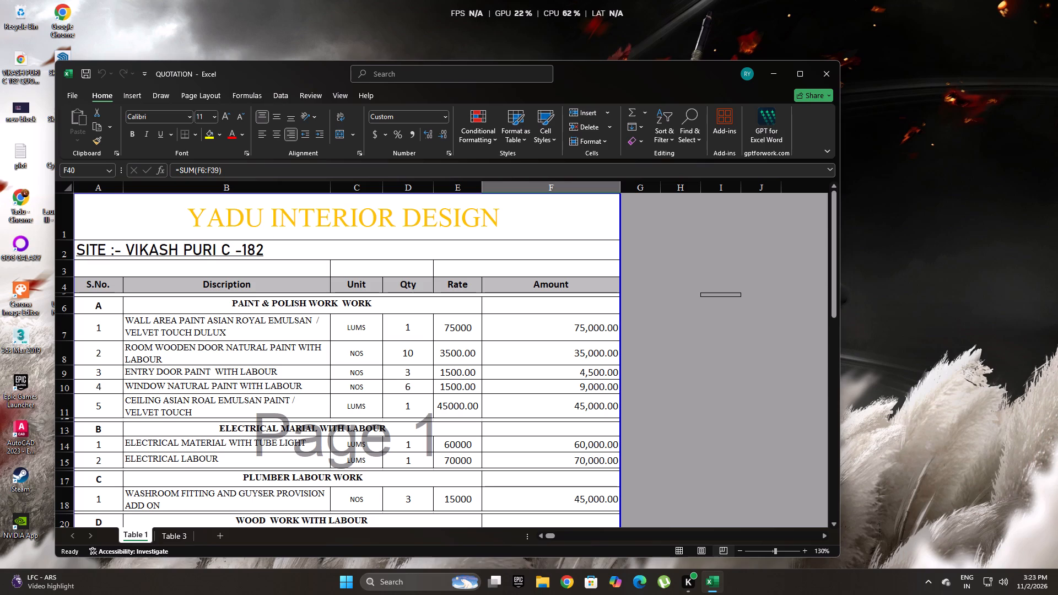
Select the five Amount cells under Paint & Polish Work, F7 to F11, to check their sum.
left_click_drag(566, 329, 568, 386)
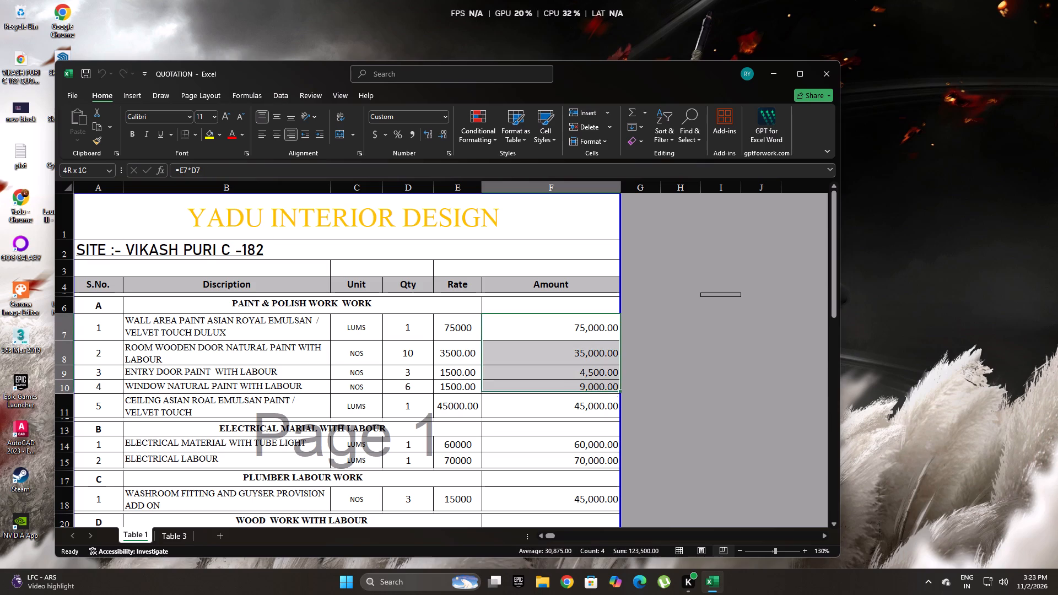
left_click_drag(568, 386, 568, 405)
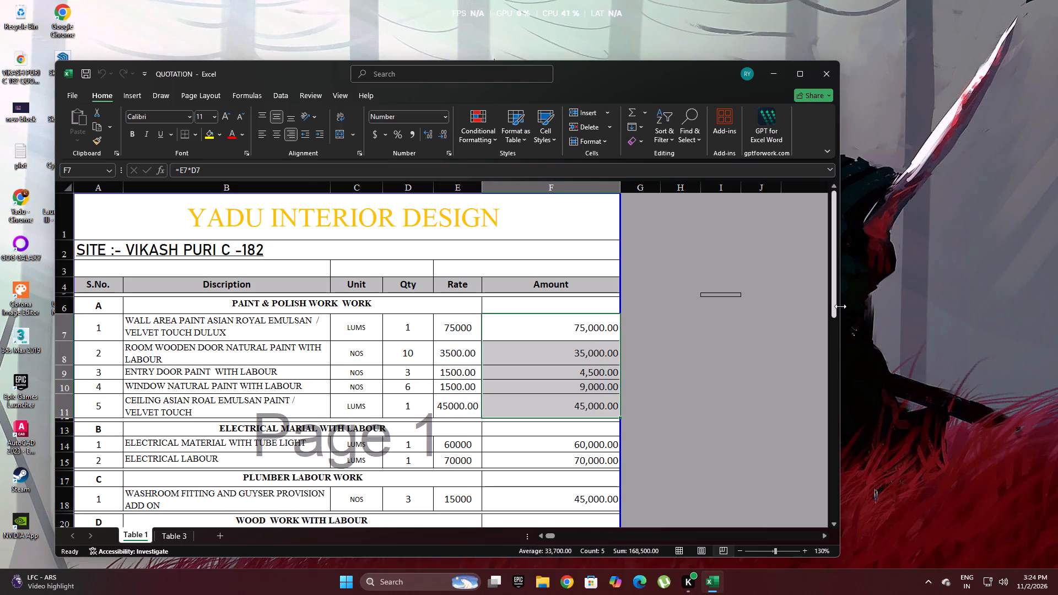
Review the quotation's work sections, from Paint & Polish through Site Excution and the total, examining quantities, rates and amounts.
left_click_drag(832, 306, 835, 332)
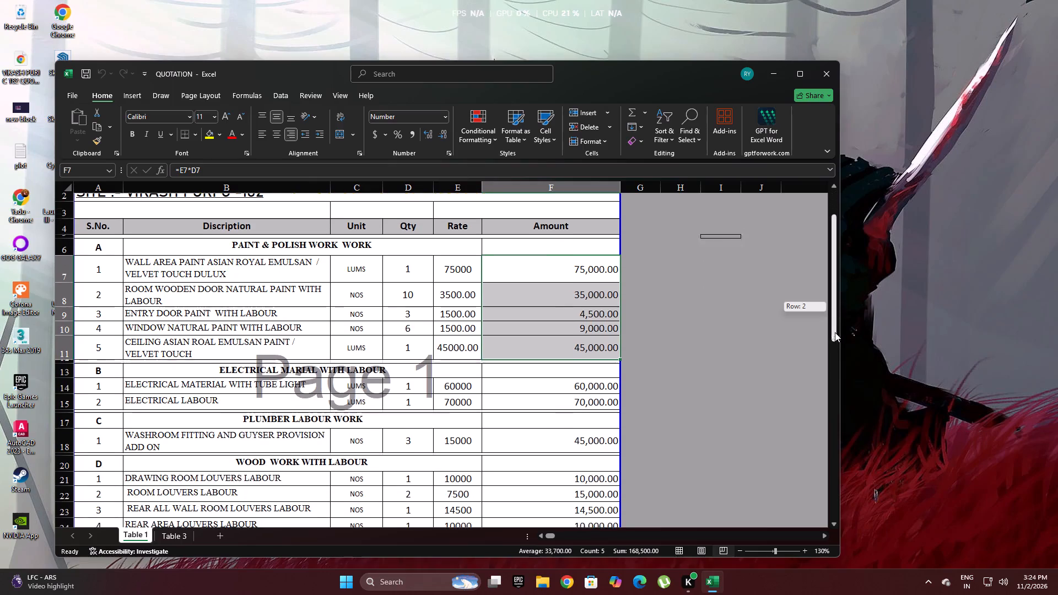
left_click_drag(835, 332, 835, 342)
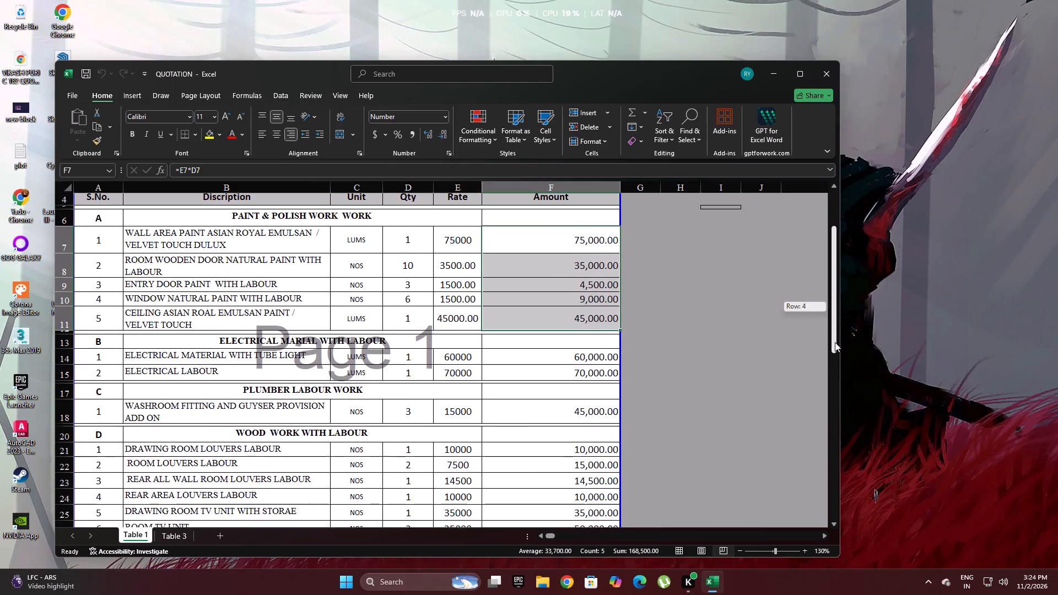
left_click_drag(835, 342, 851, 447)
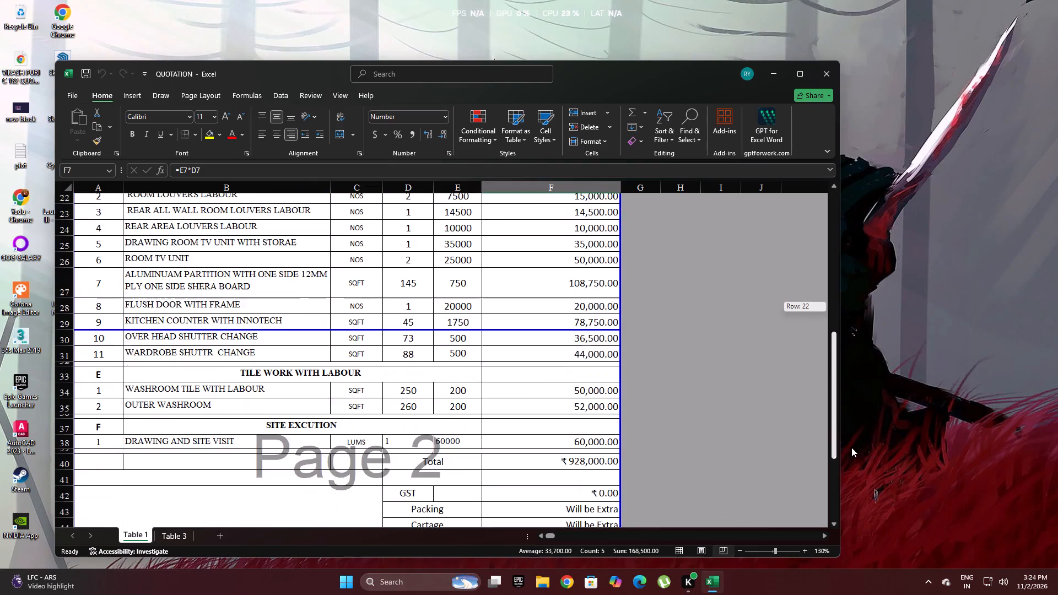
left_click_drag(851, 447, 845, 447)
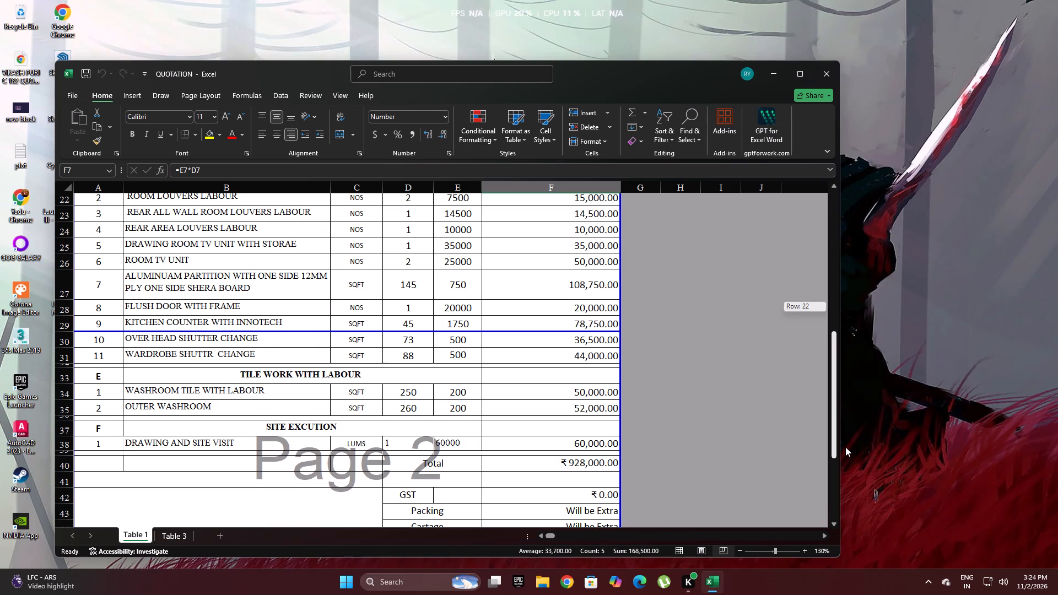
left_click_drag(845, 447, 843, 420)
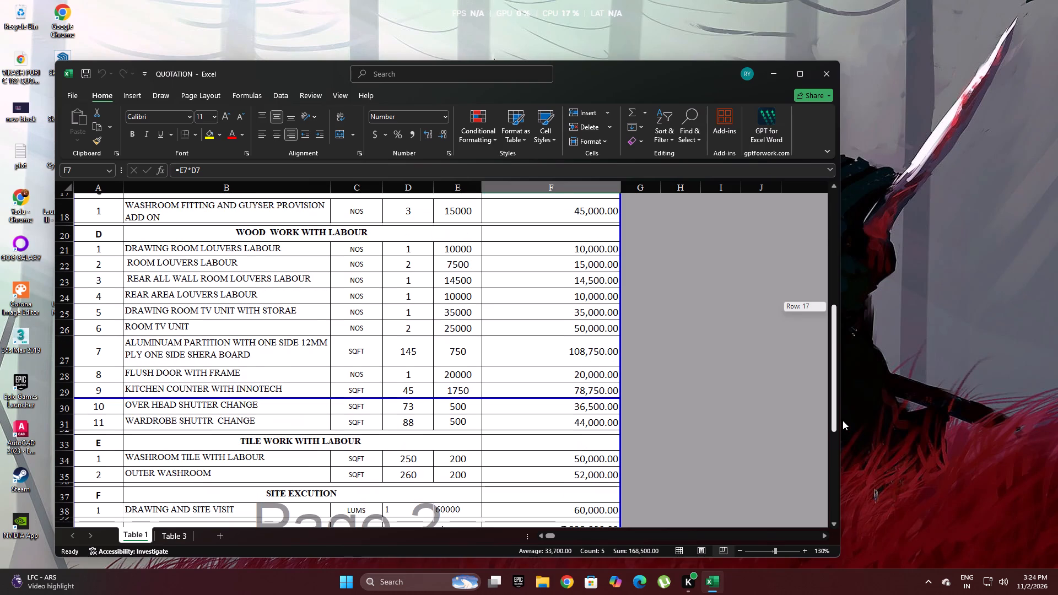
left_click_drag(843, 420, 839, 416)
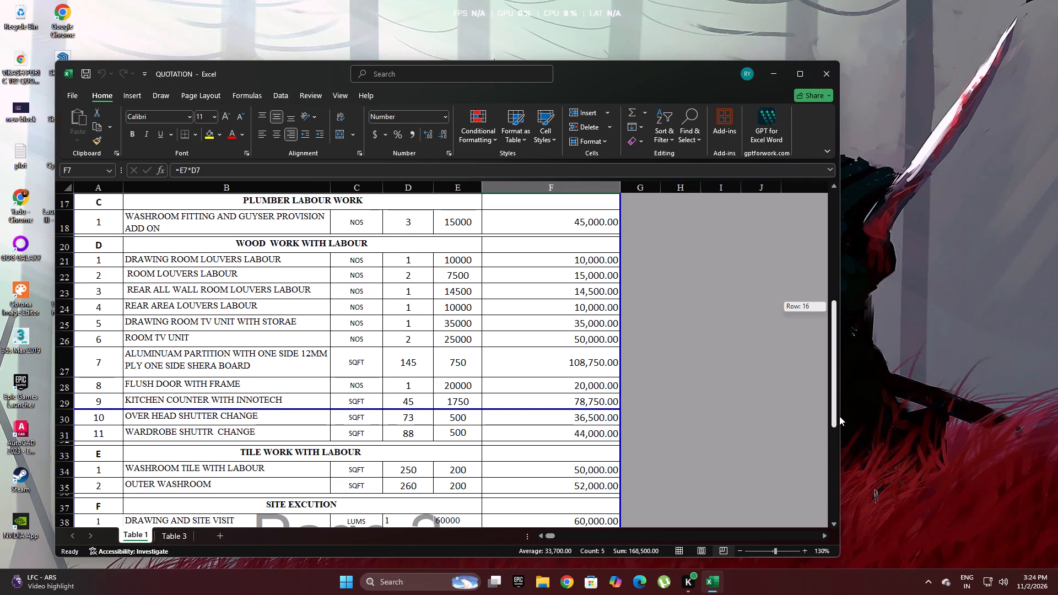
left_click_drag(839, 416, 835, 399)
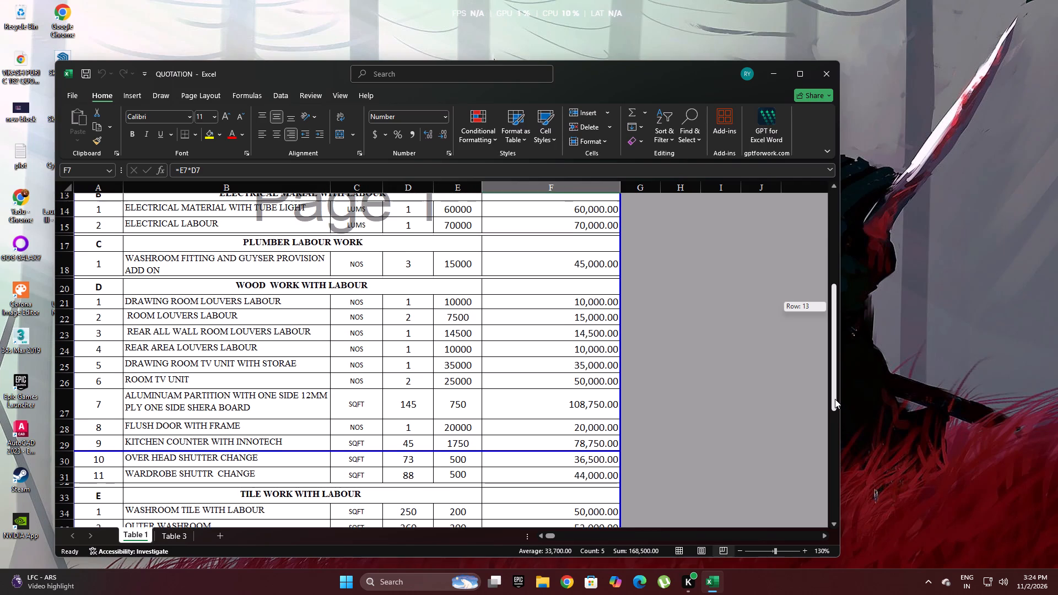
left_click_drag(835, 399, 836, 397)
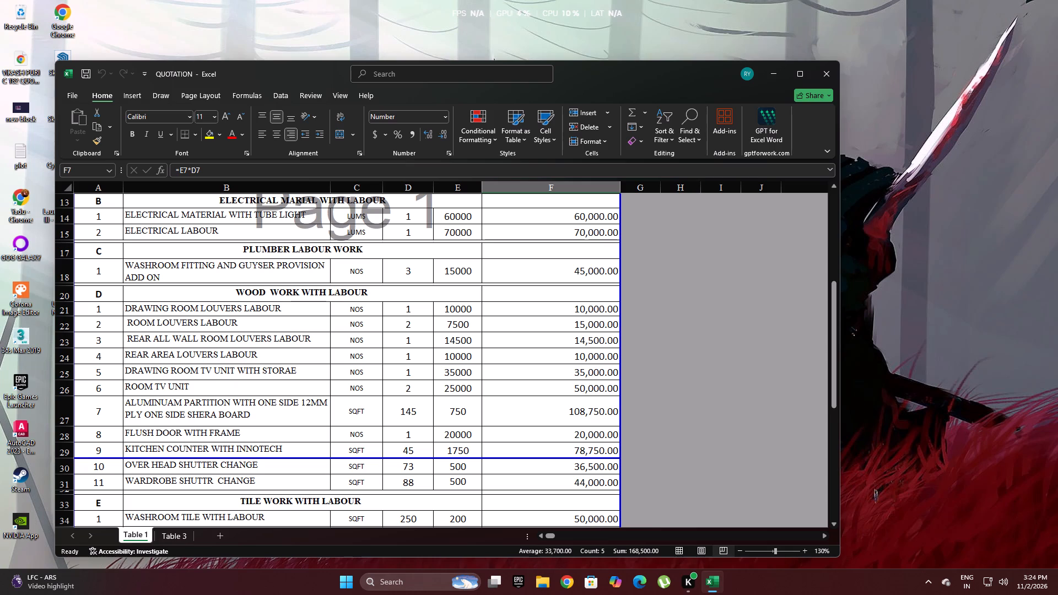
left_click(837, 340)
left_click_drag(837, 340, 837, 286)
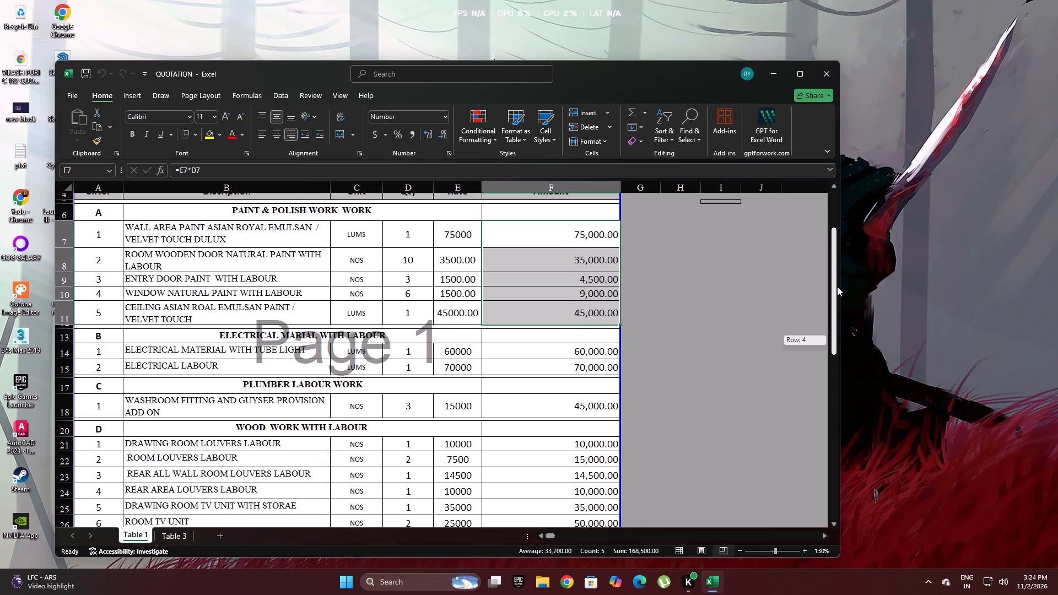
left_click_drag(837, 286, 831, 233)
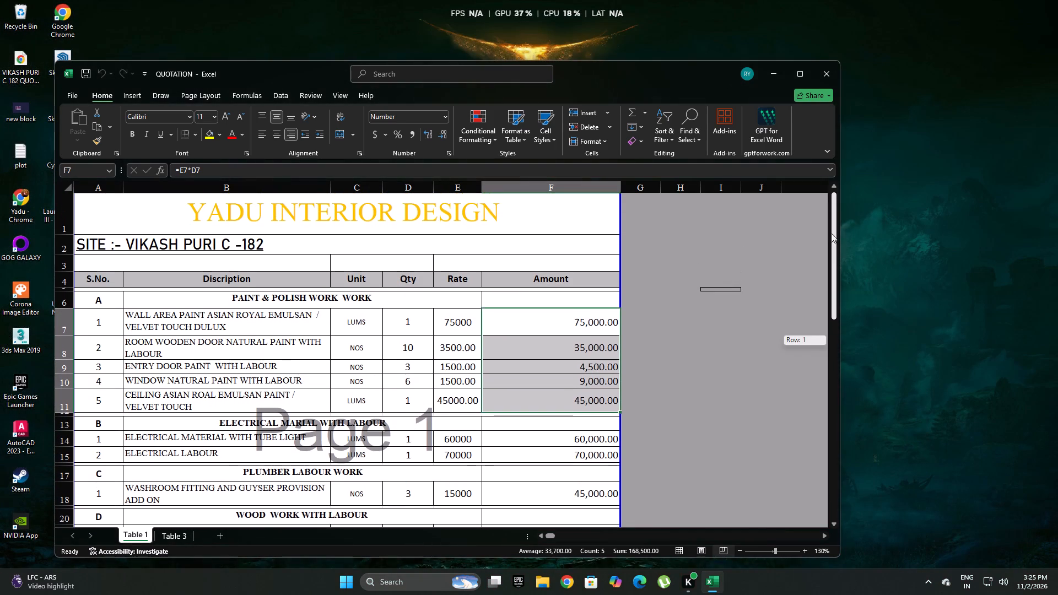
left_click_drag(831, 233, 830, 204)
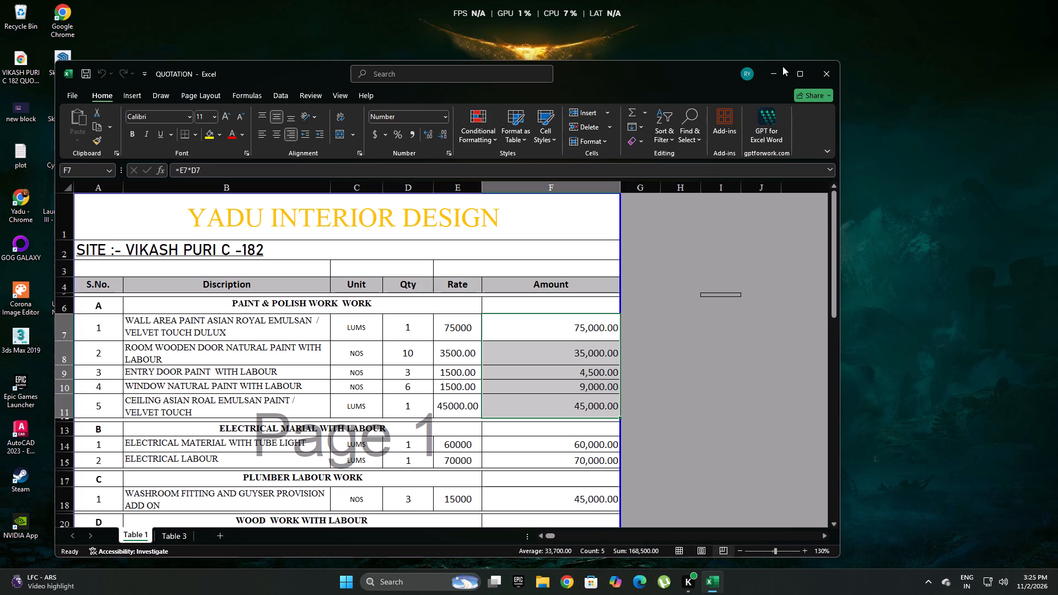
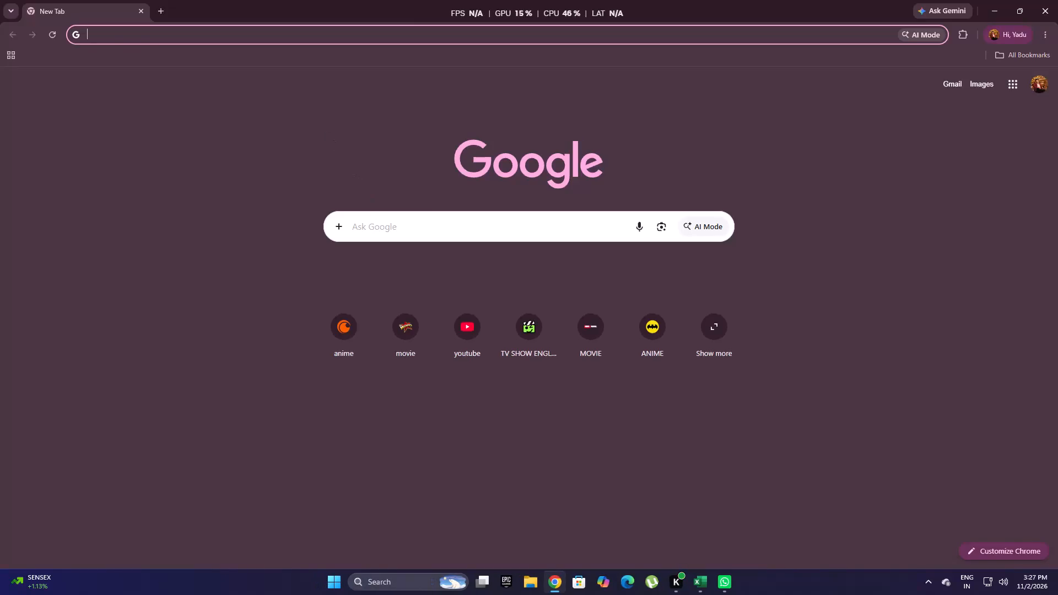
Search Google for "green marin chipboard".
left_click(381, 220)
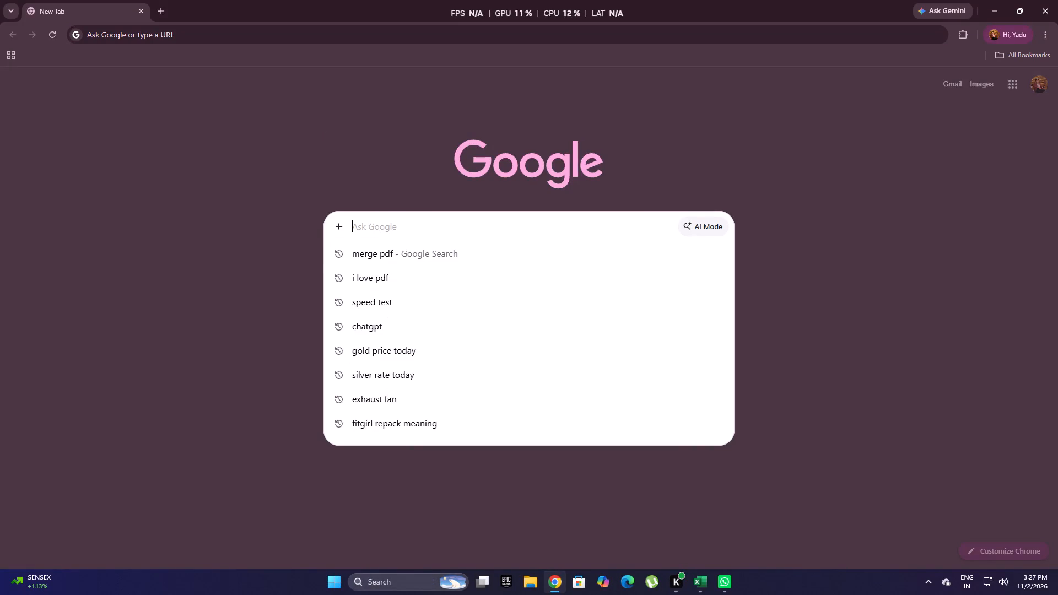
type("green")
key("space")
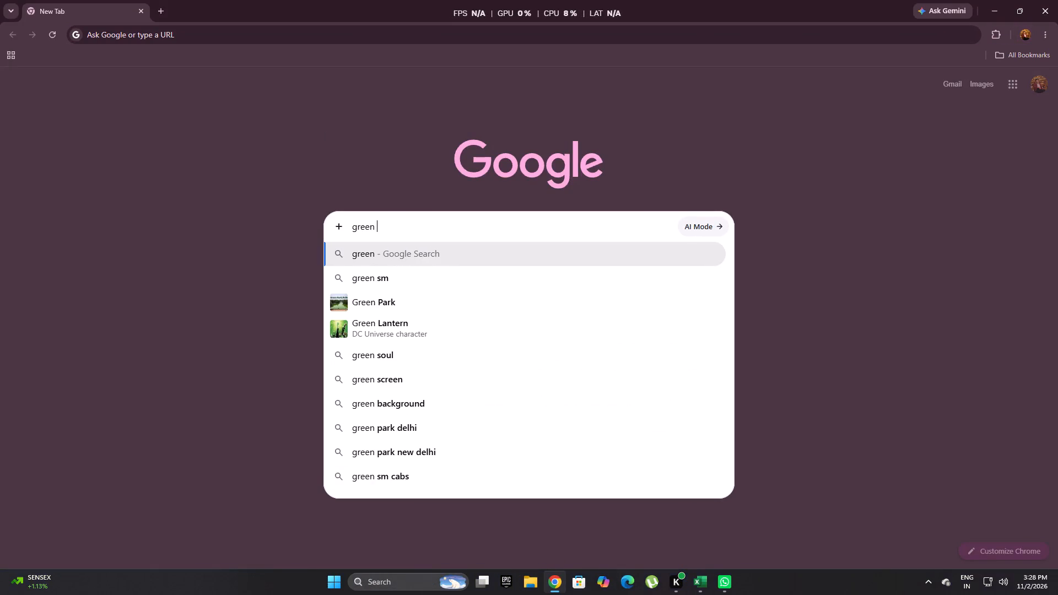
type("marin chipboard")
key("Return")
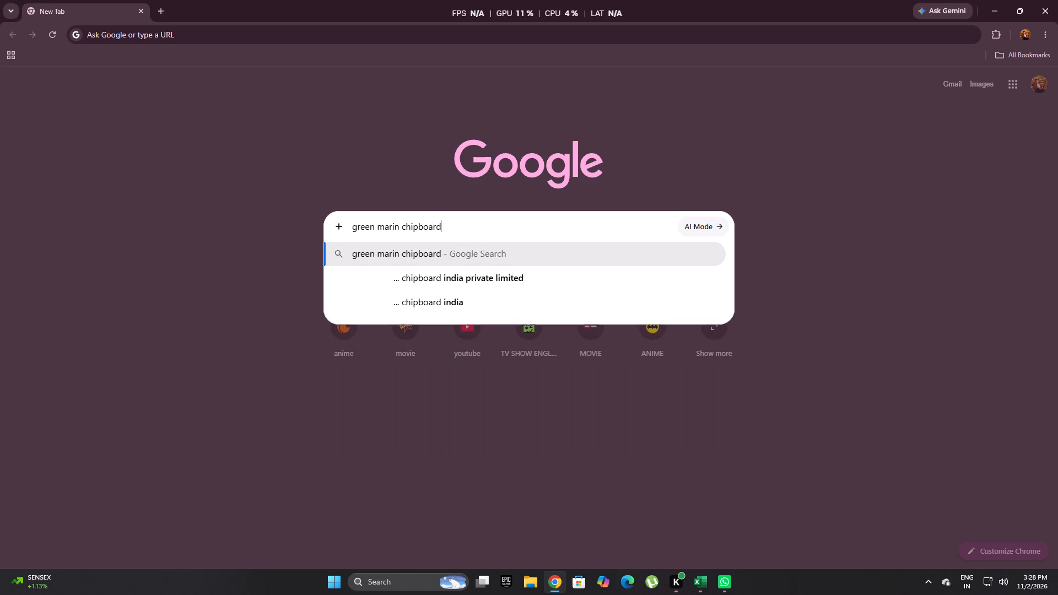
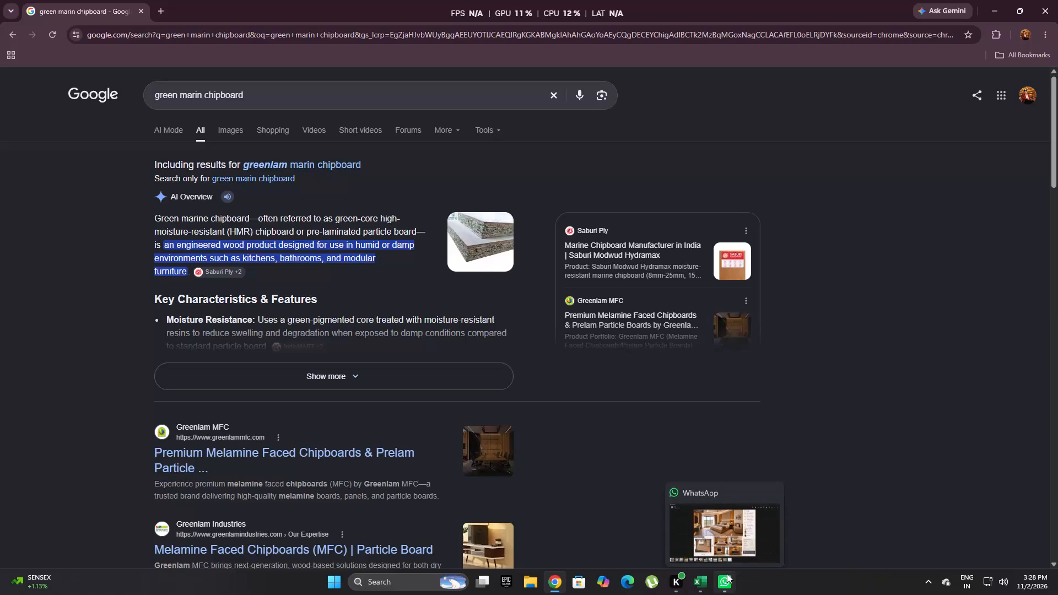
Switch to the QUOTATION workbook in Excel and add a new blank worksheet after the Table 3 sheet.
left_click(703, 581)
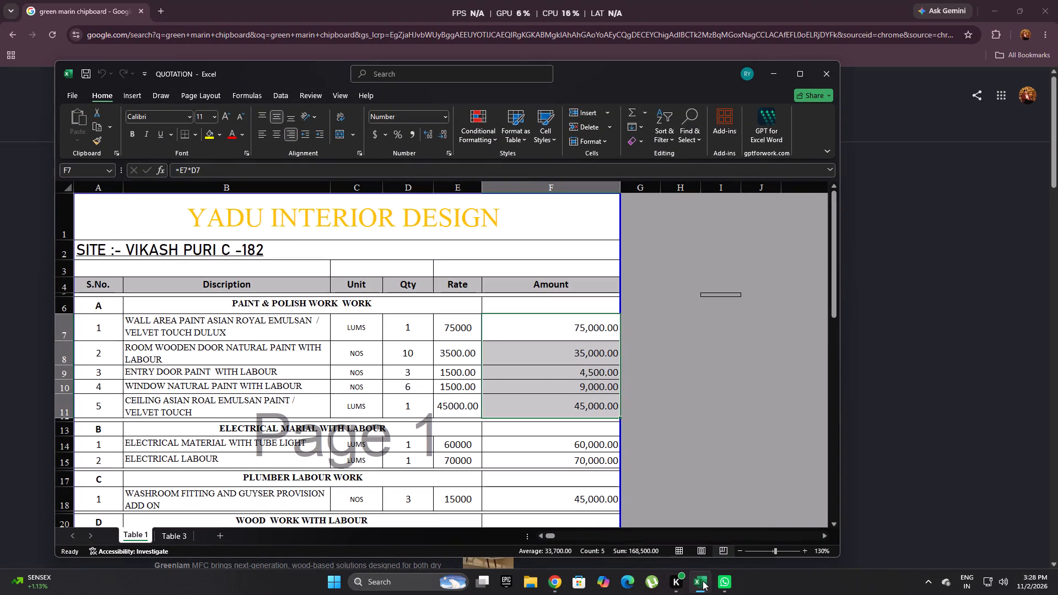
left_click(796, 70)
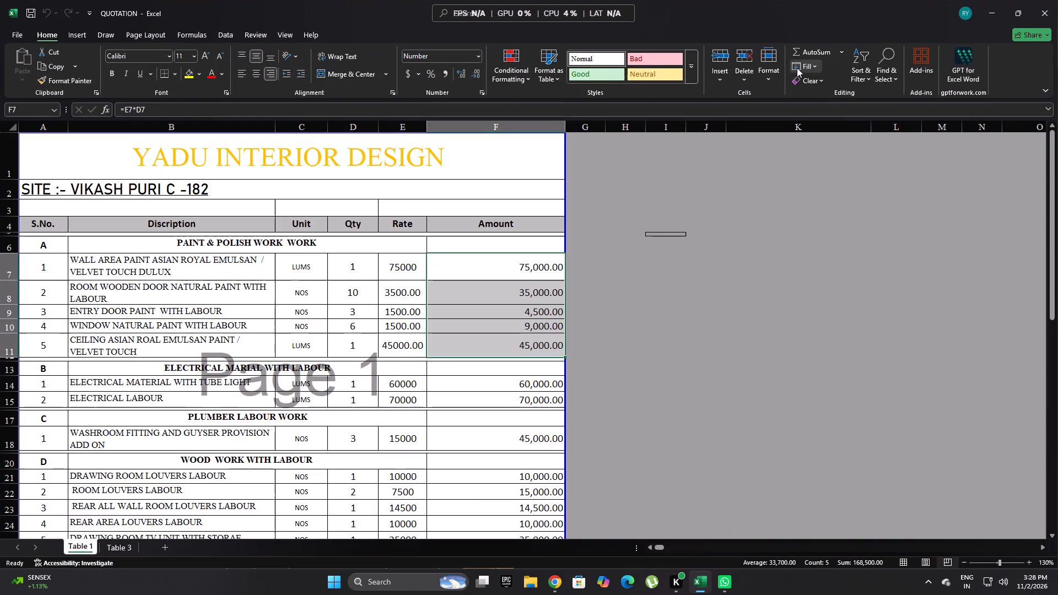
left_click(121, 547)
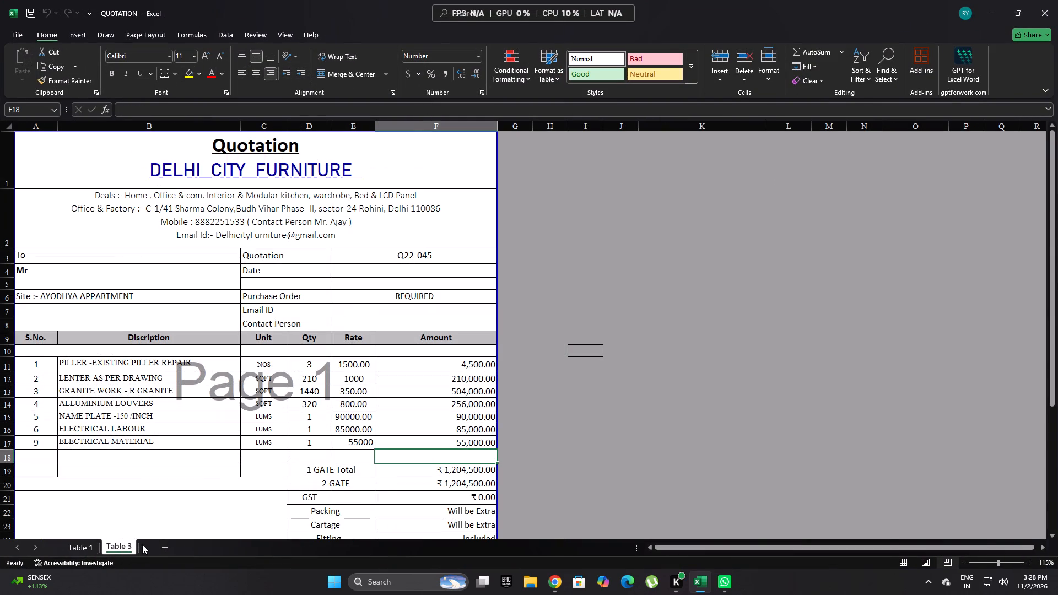
left_click(163, 546)
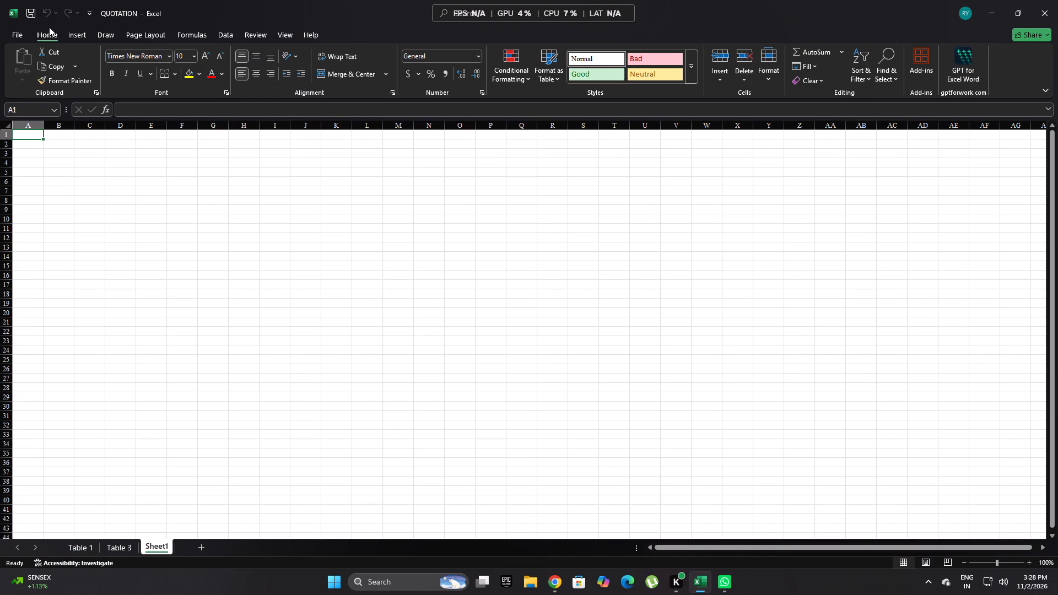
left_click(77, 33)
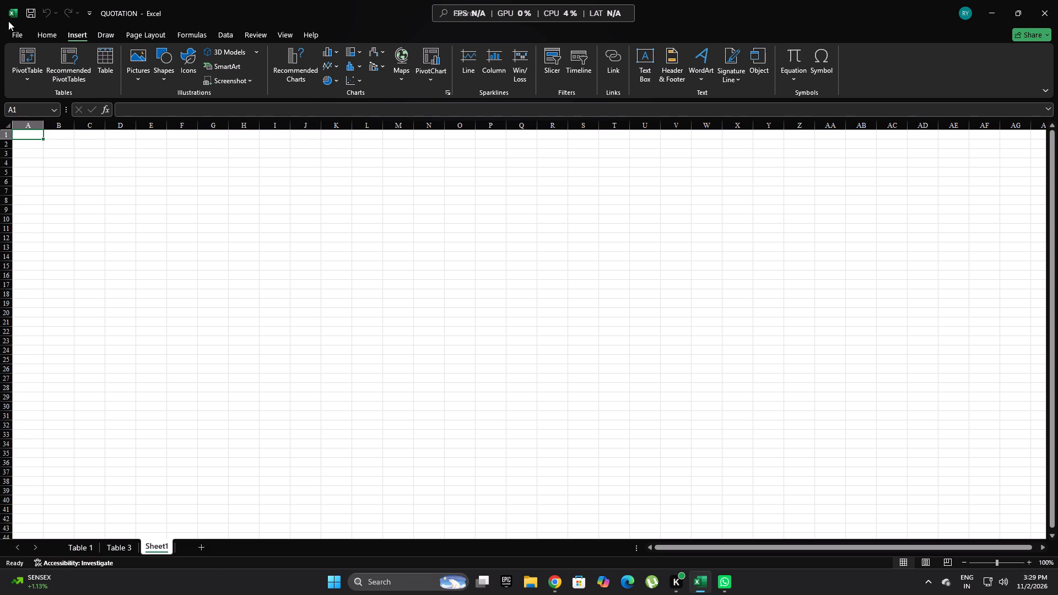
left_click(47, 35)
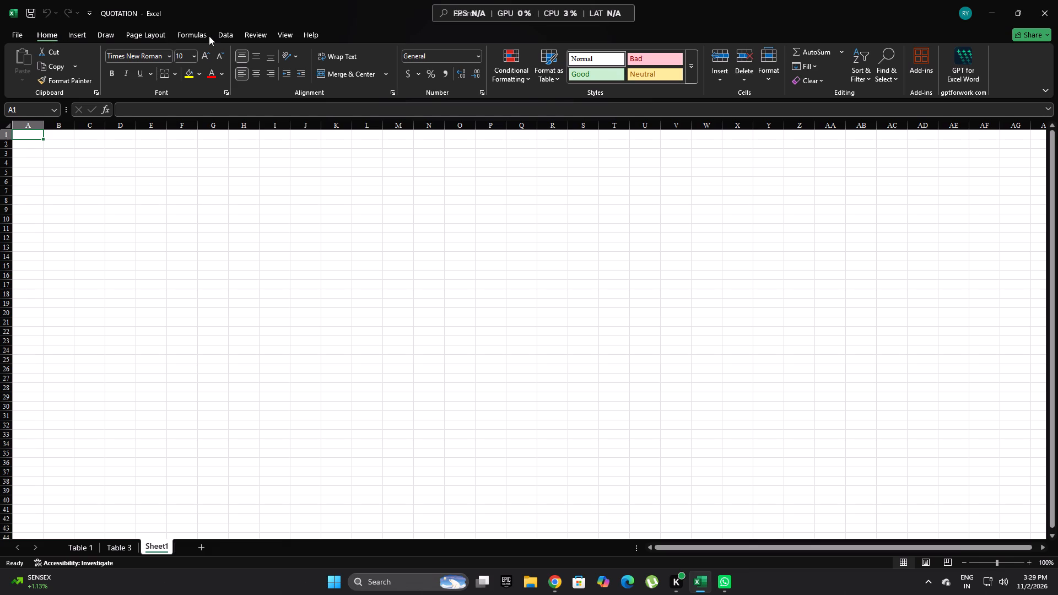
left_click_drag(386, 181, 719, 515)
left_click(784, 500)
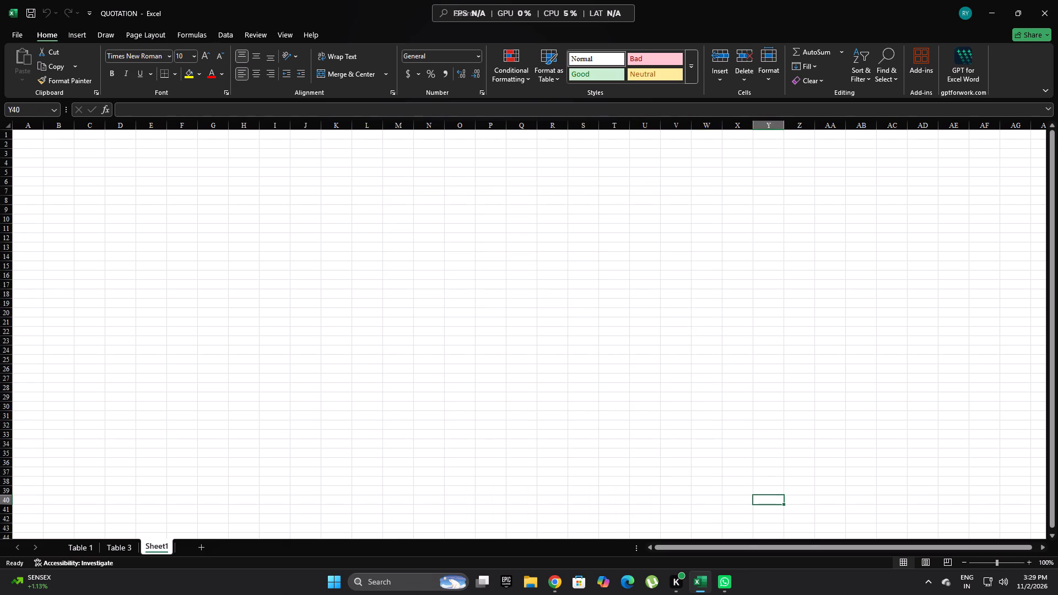
Switch back to Chrome to view the search results for "green marin chipboard".
left_click(552, 575)
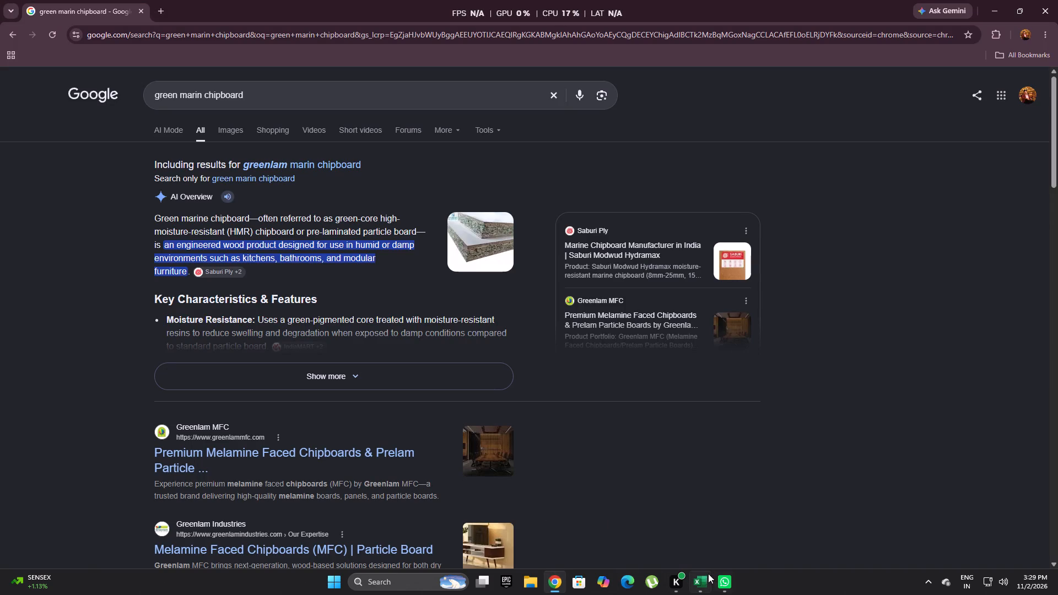
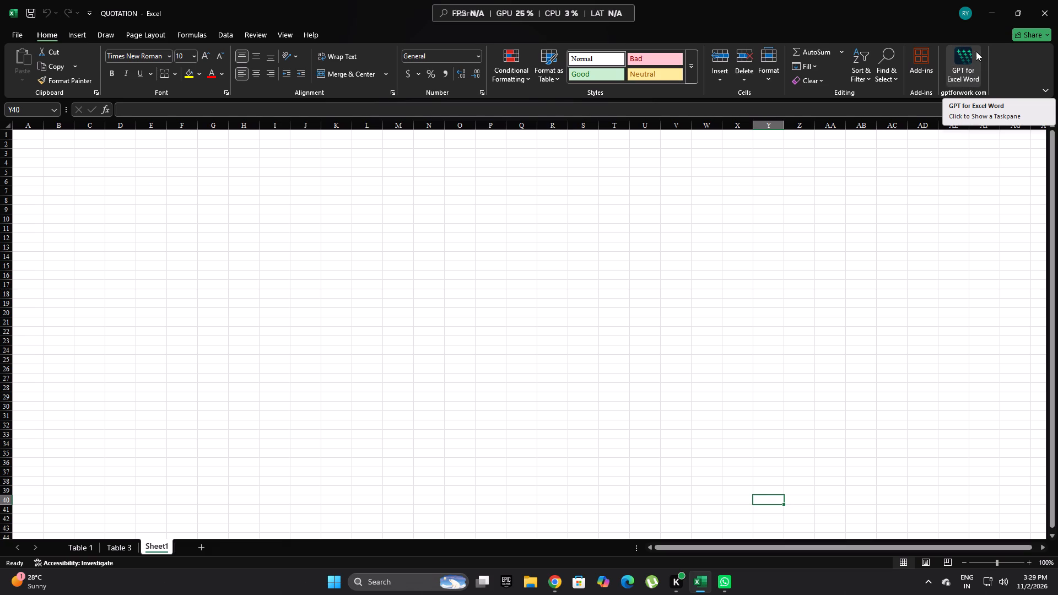
Open the GPT for Excel Word add-in and start signing in with Google, bringing up the saved passkeys for the account field.
left_click(971, 82)
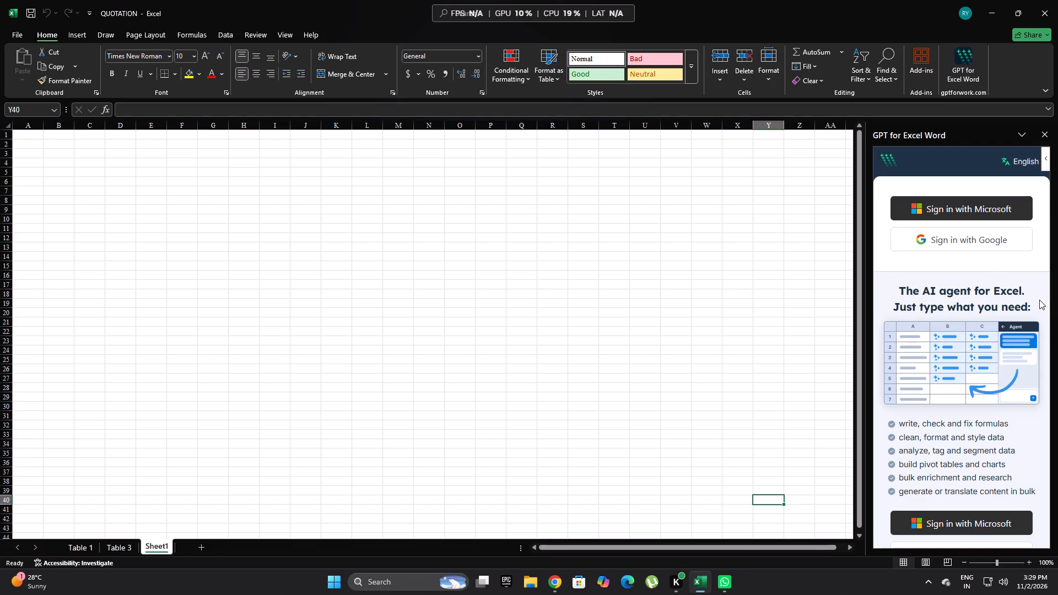
left_click(941, 244)
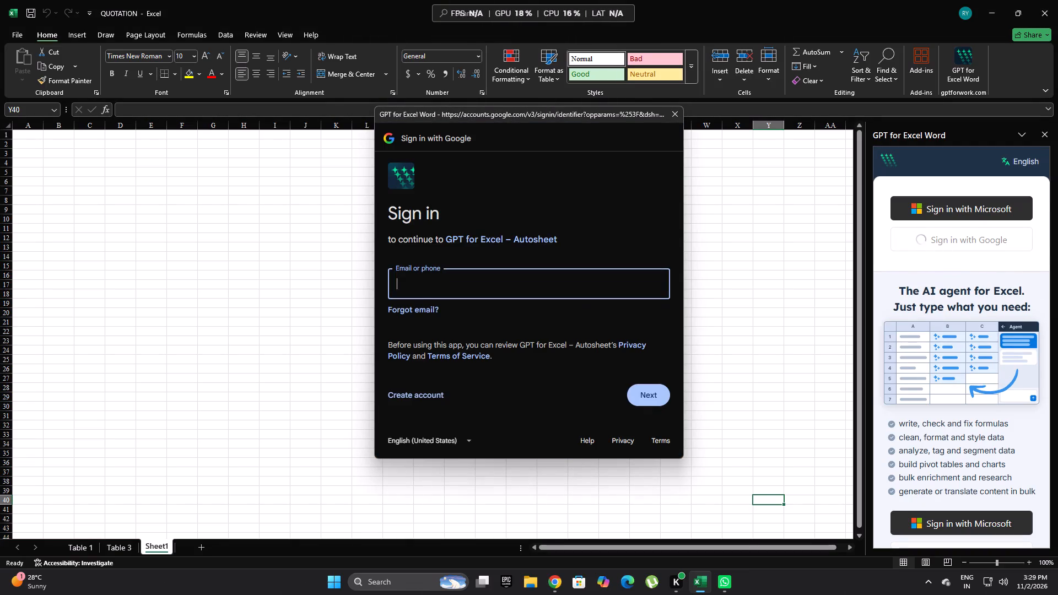
left_click(594, 291)
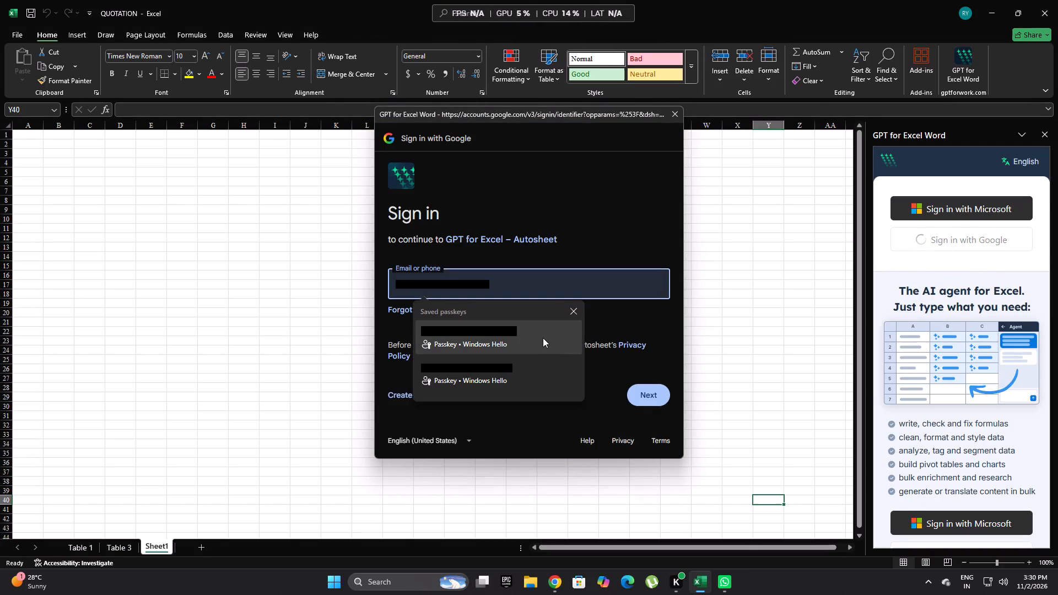
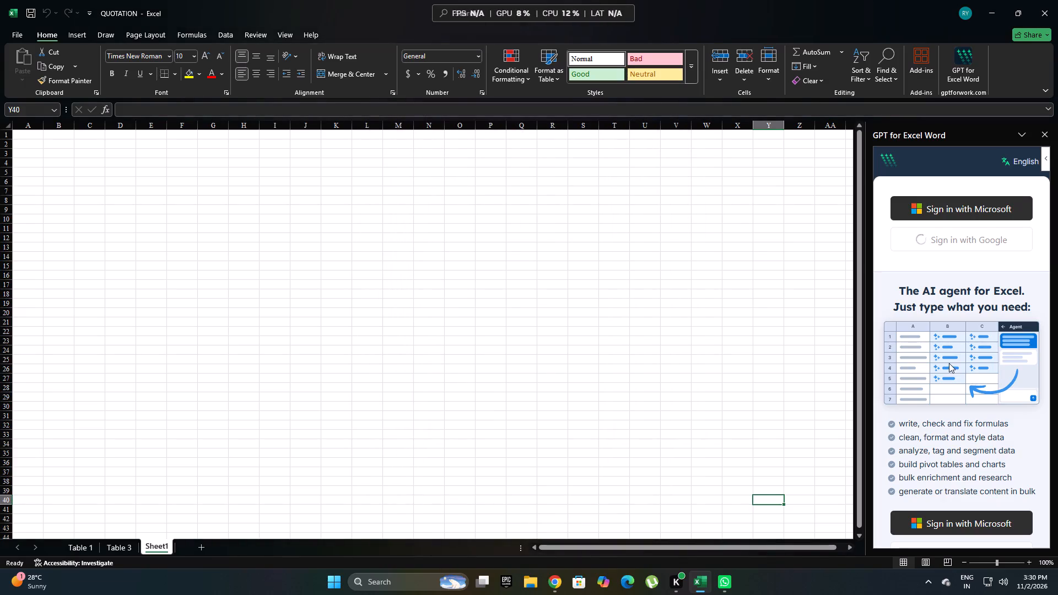
View the add-in's Agent documentation page in the browser, close it and return to the workbook.
scroll(949, 356, "down", 1)
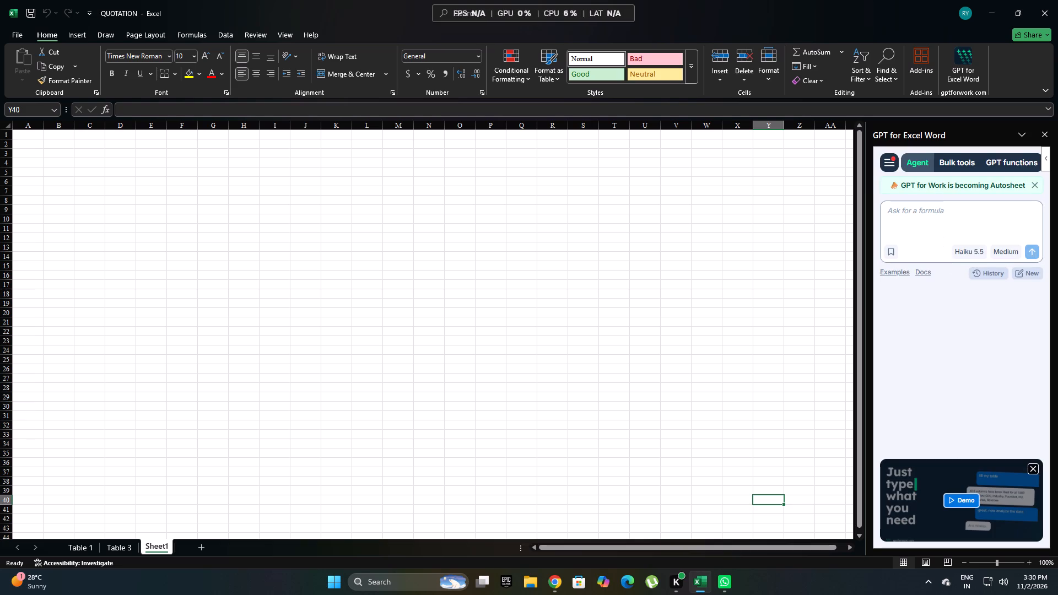
left_click(909, 215)
left_click(921, 272)
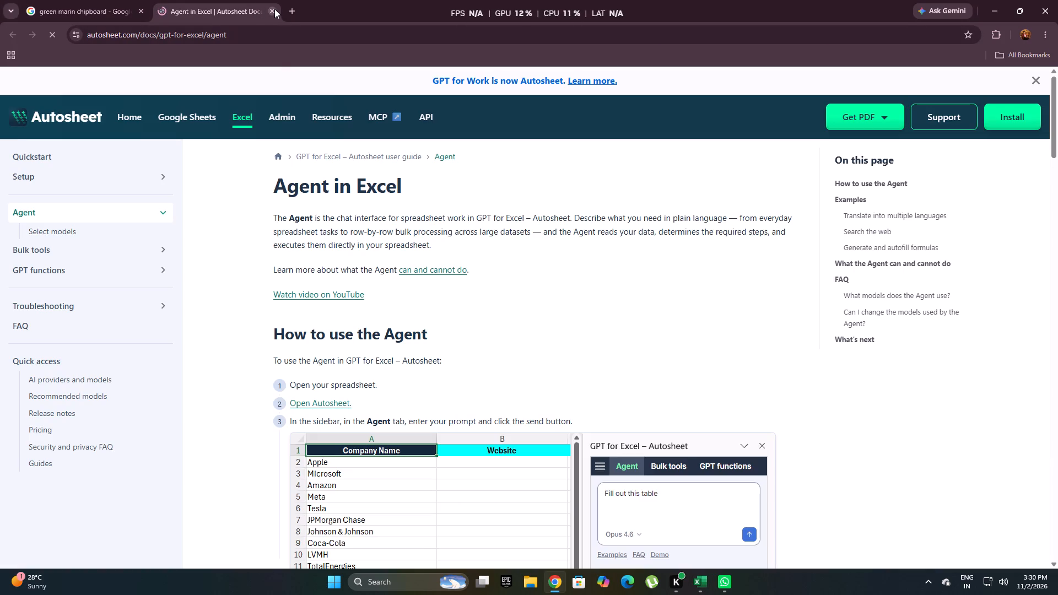
left_click(274, 9)
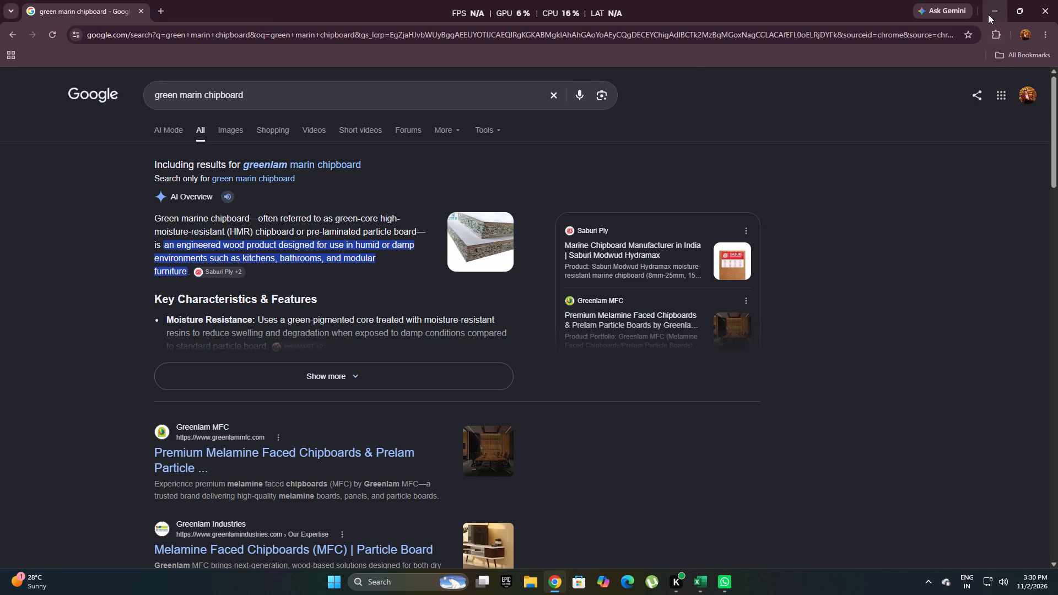
left_click(989, 14)
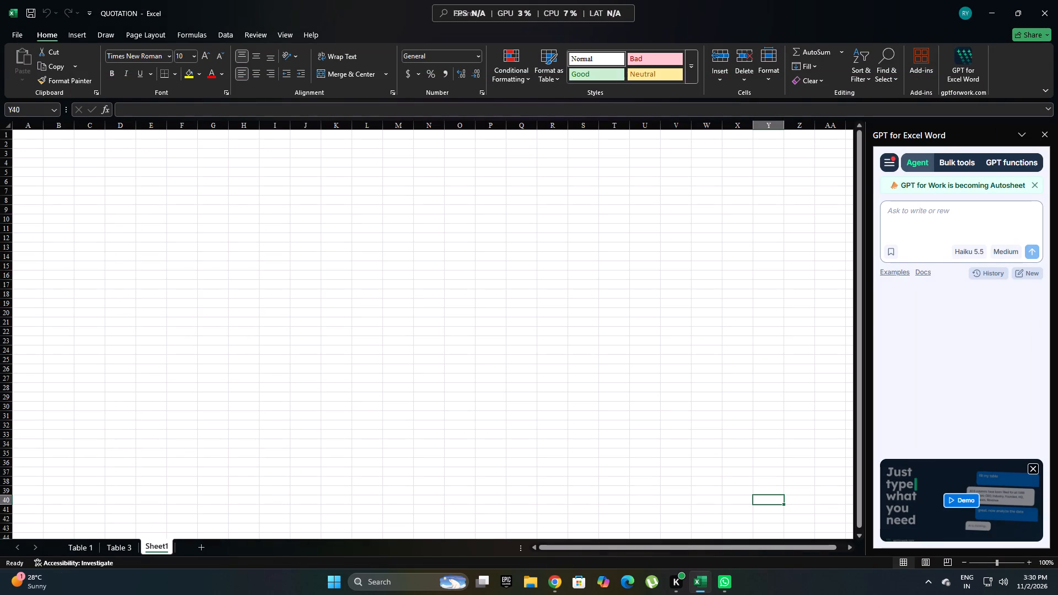
Browse the add-in's example prompts, GPT functions and bulk tools to see what it offers.
left_click(944, 230)
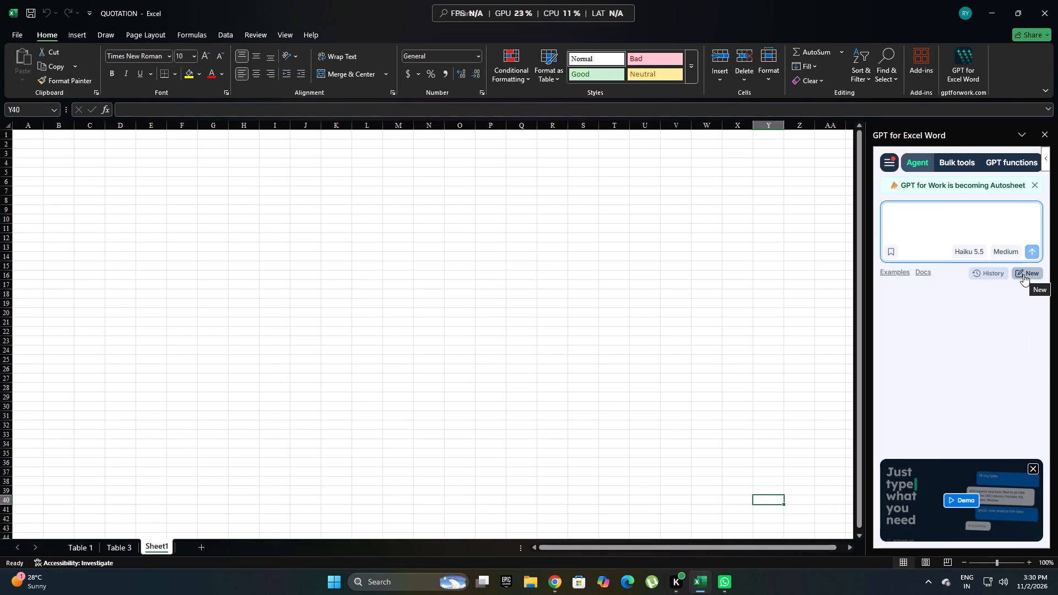
left_click(892, 270)
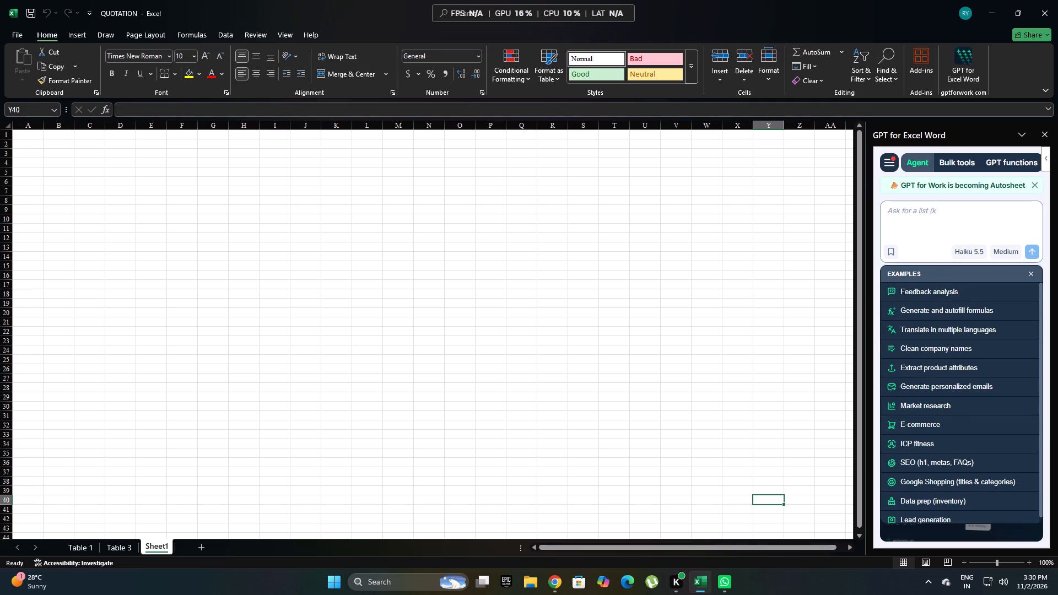
scroll(957, 430, "down", 2)
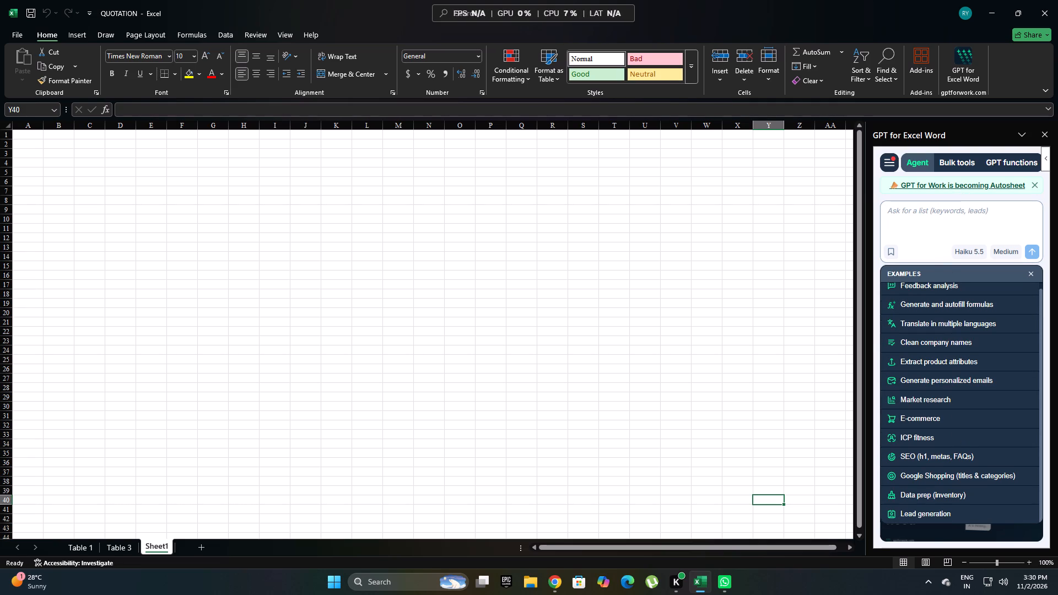
left_click(954, 218)
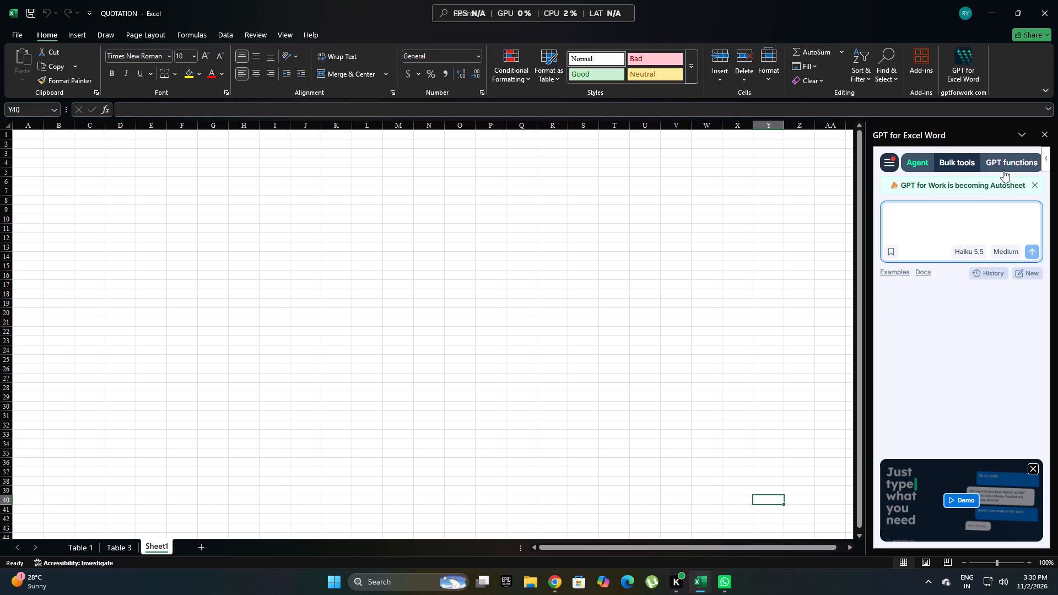
left_click(1003, 170)
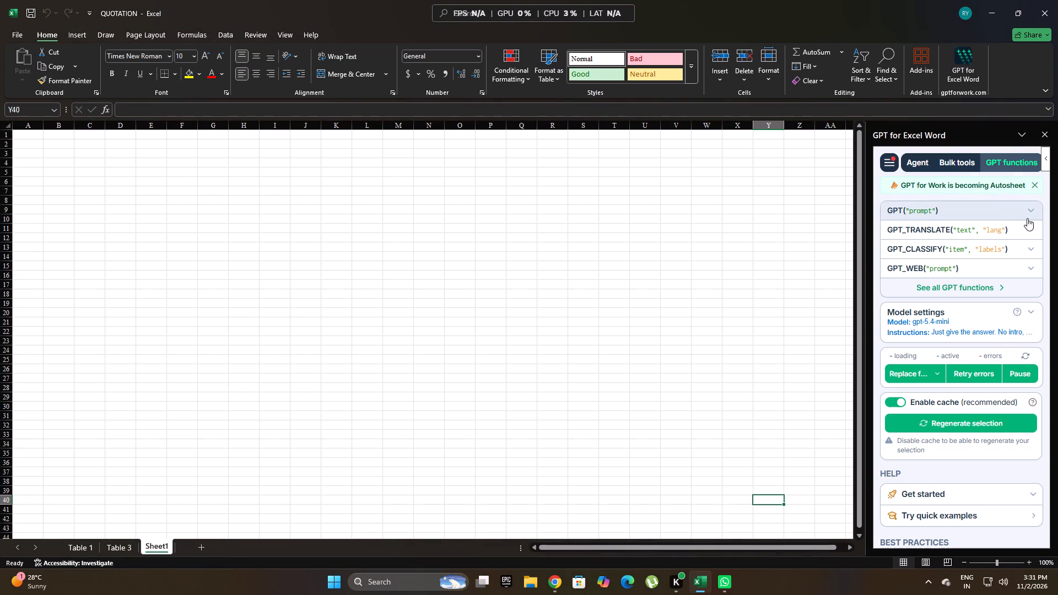
scroll(1027, 218, "down", 2)
scroll(1028, 220, "up", 2)
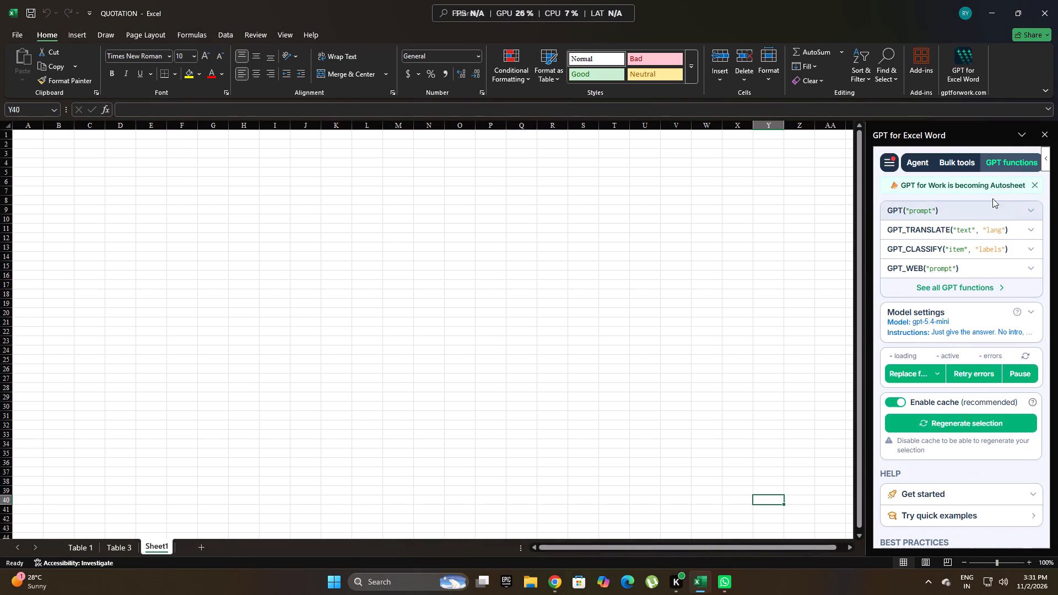
left_click(973, 162)
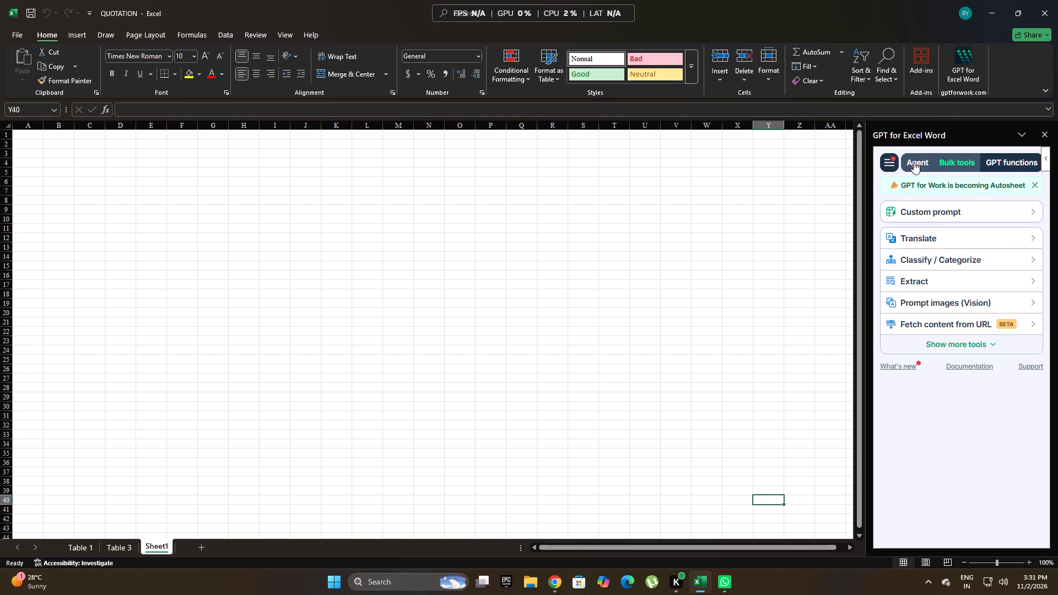
Send the add-in's Agent the prompt "make image to word".
left_click(914, 162)
left_click(945, 218)
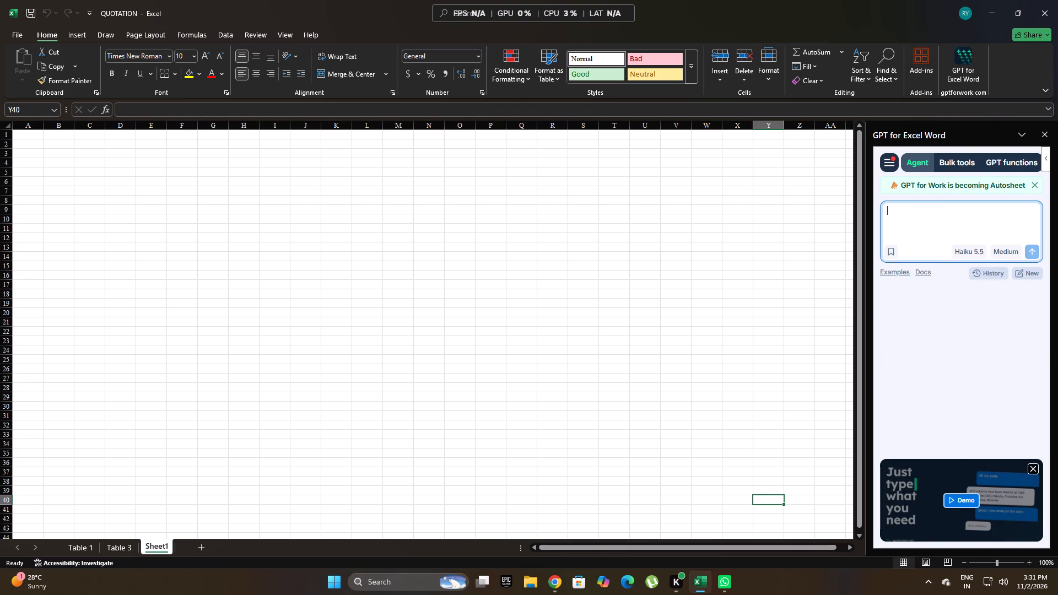
type("maker")
key("BackSpace")
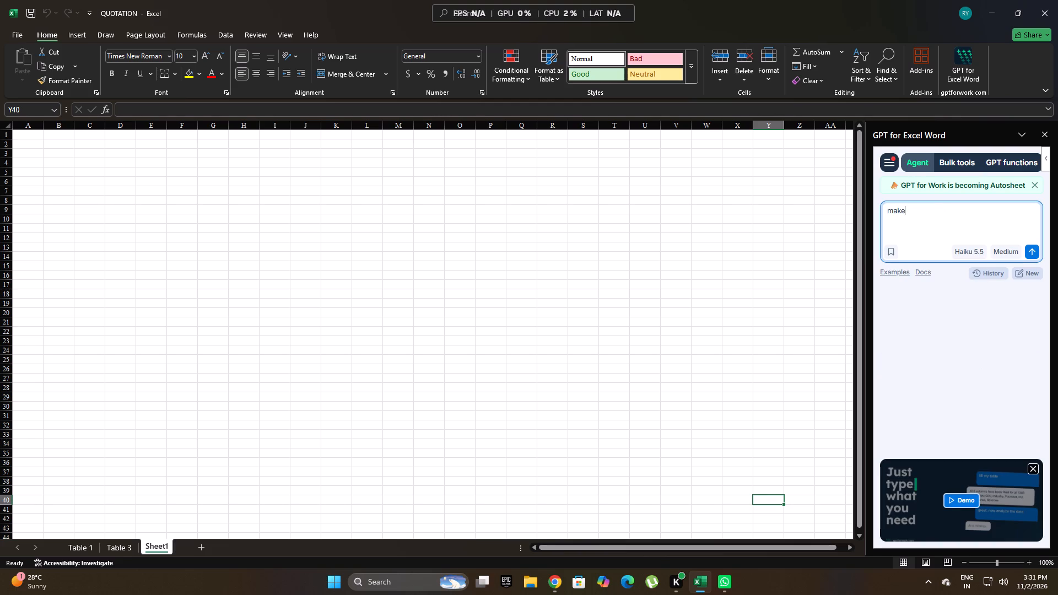
key("space")
type("image to")
key("space")
type("word")
key("Return")
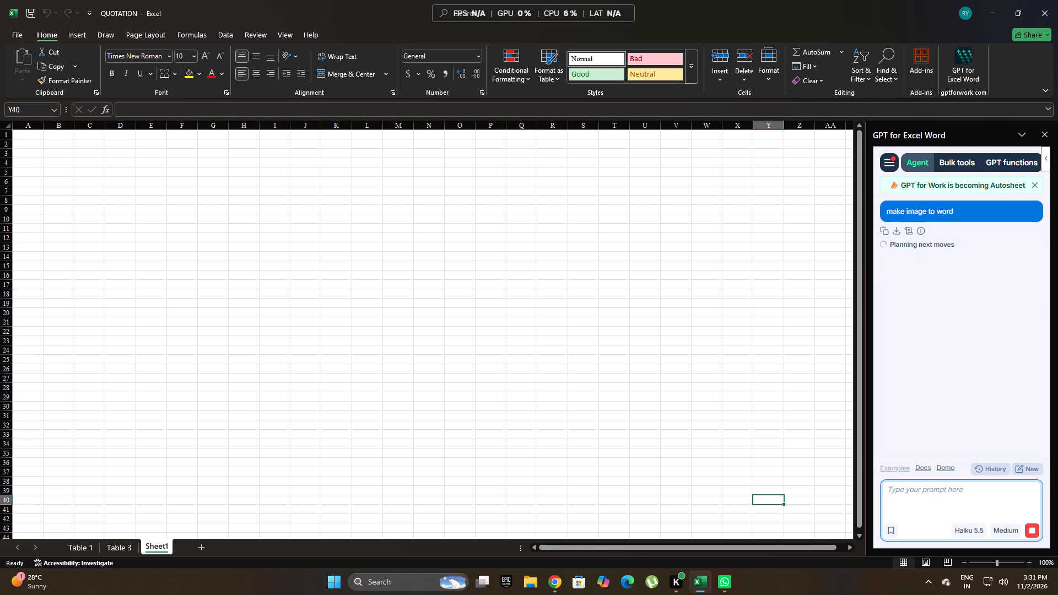
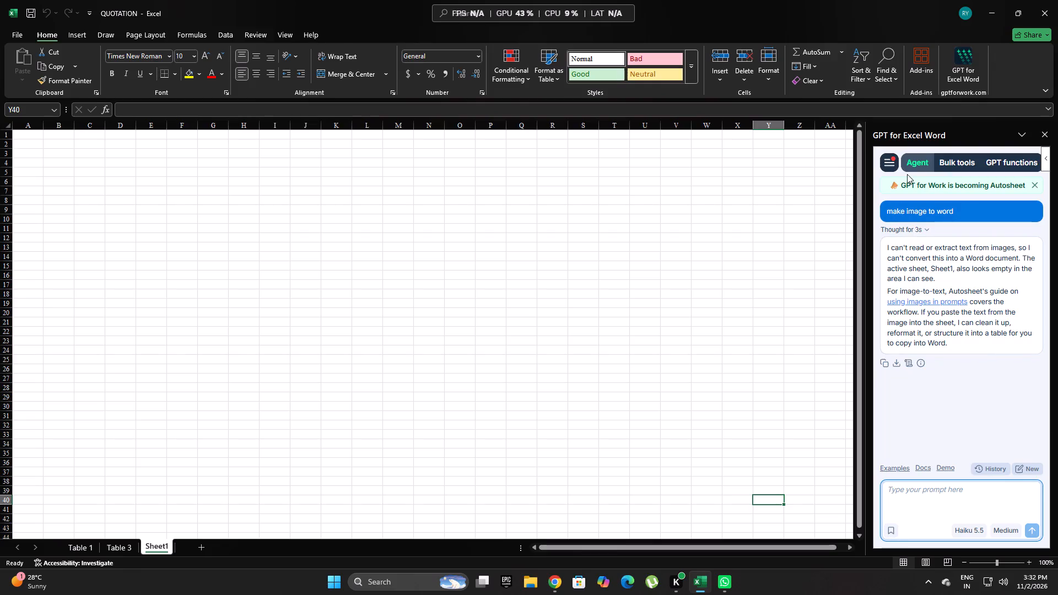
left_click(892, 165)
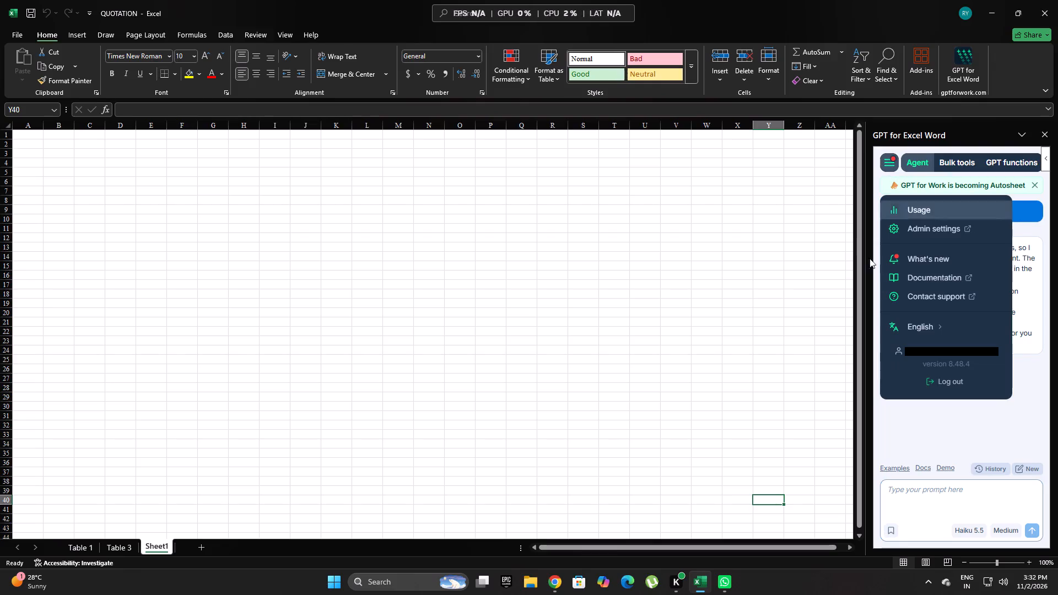
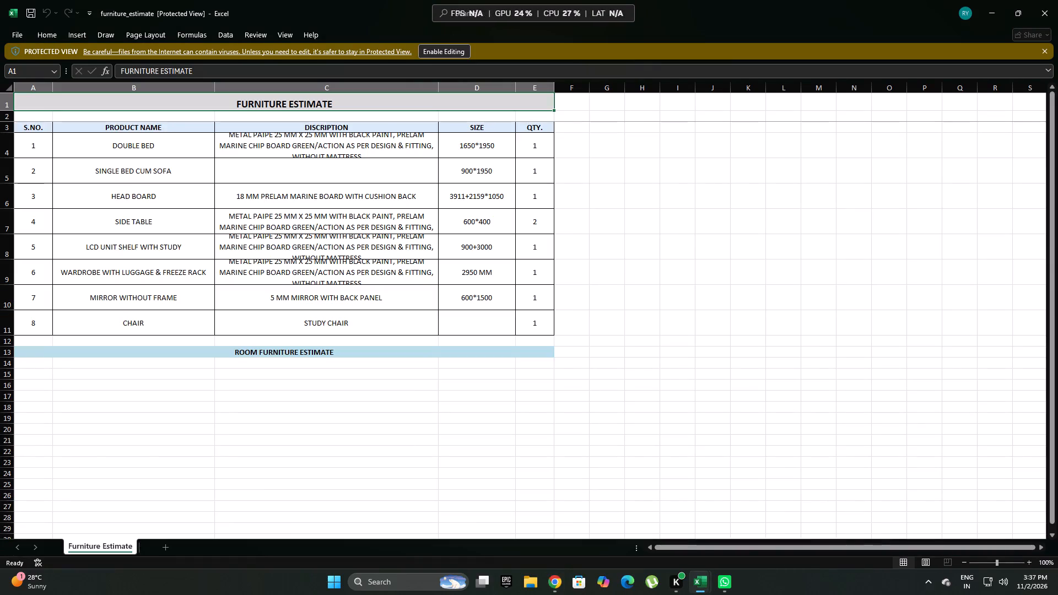
Copy the whole Furniture Estimate sheet into the empty Sheet1 of the QUOTATION workbook, accepting the size mismatch.
left_click(6, 89)
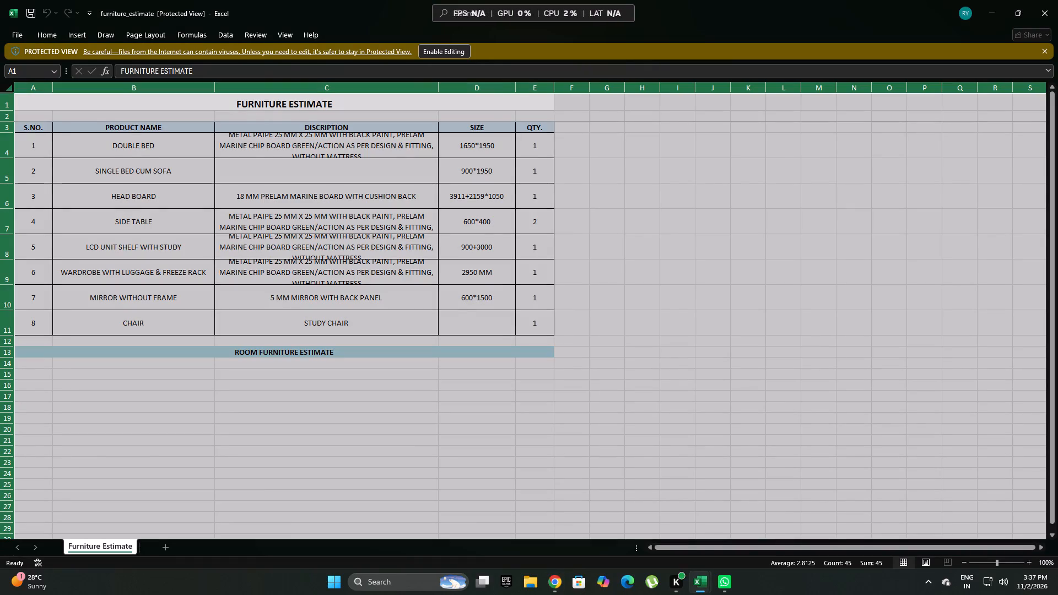
key("ctrl+c")
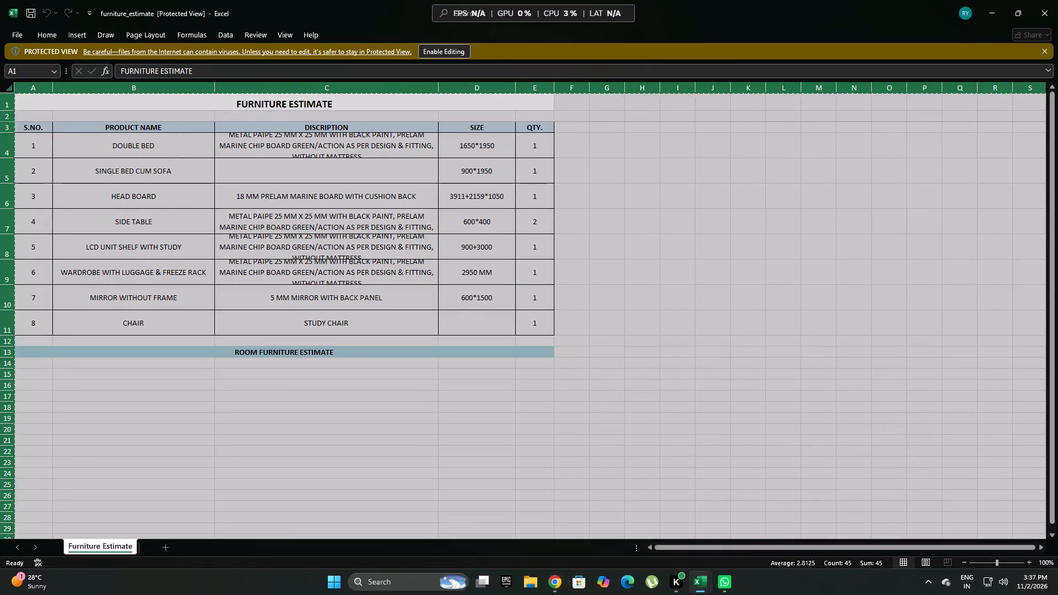
left_click(614, 272)
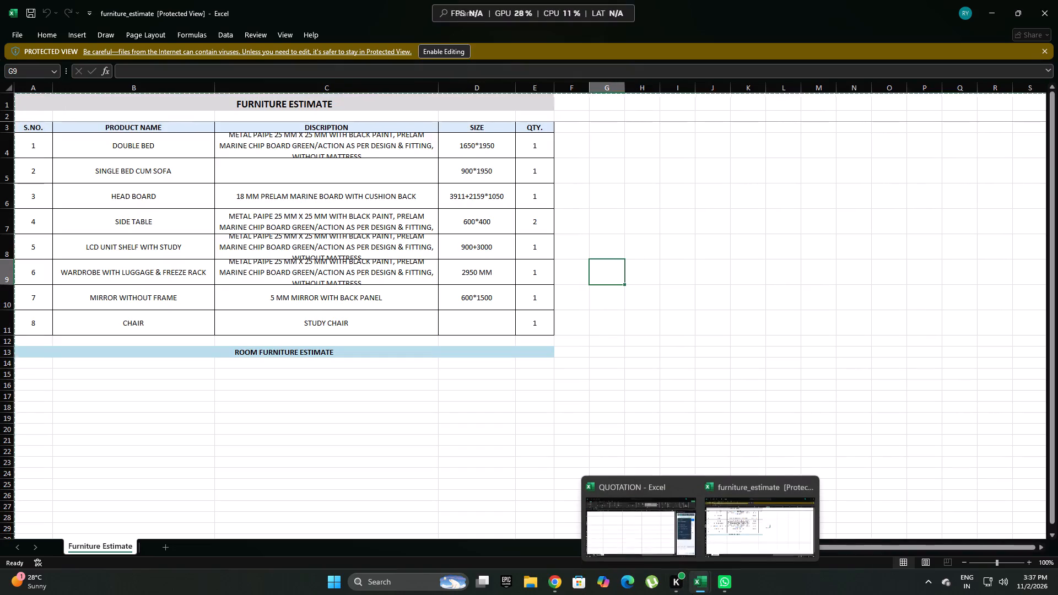
left_click(635, 545)
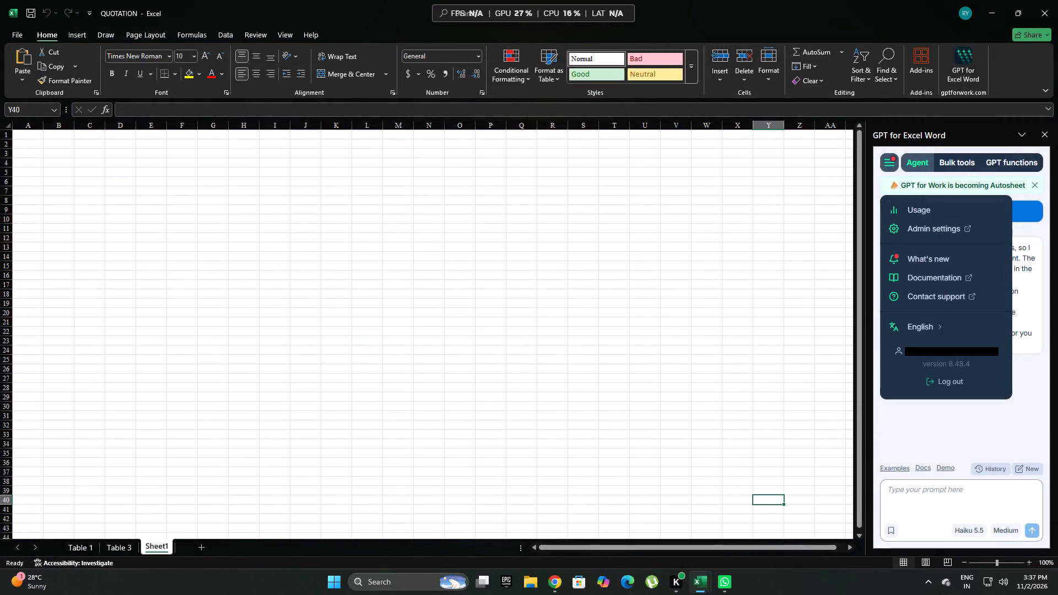
left_click(3, 122)
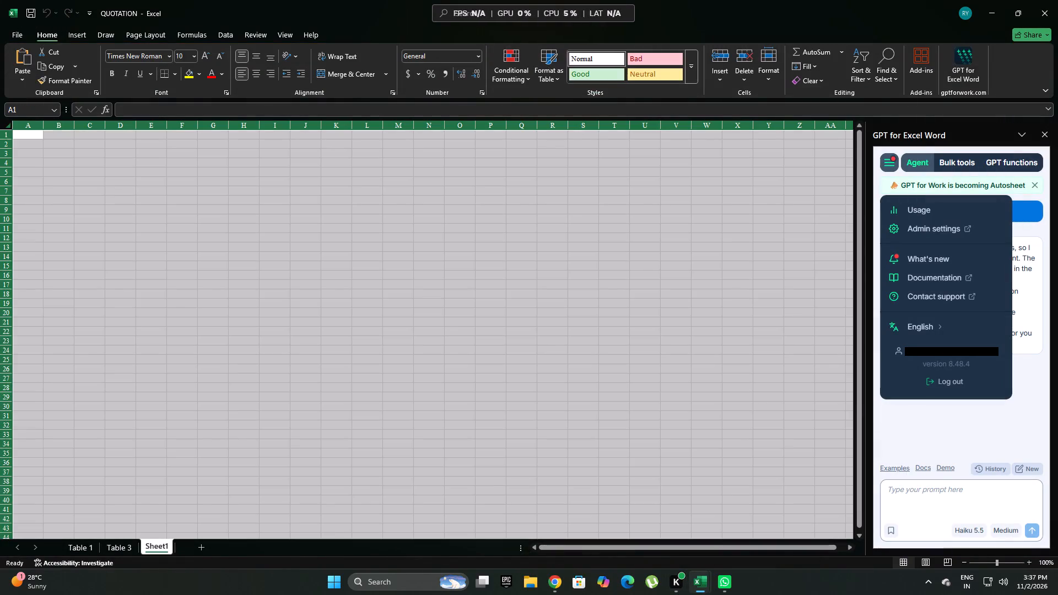
key("ctrl+v")
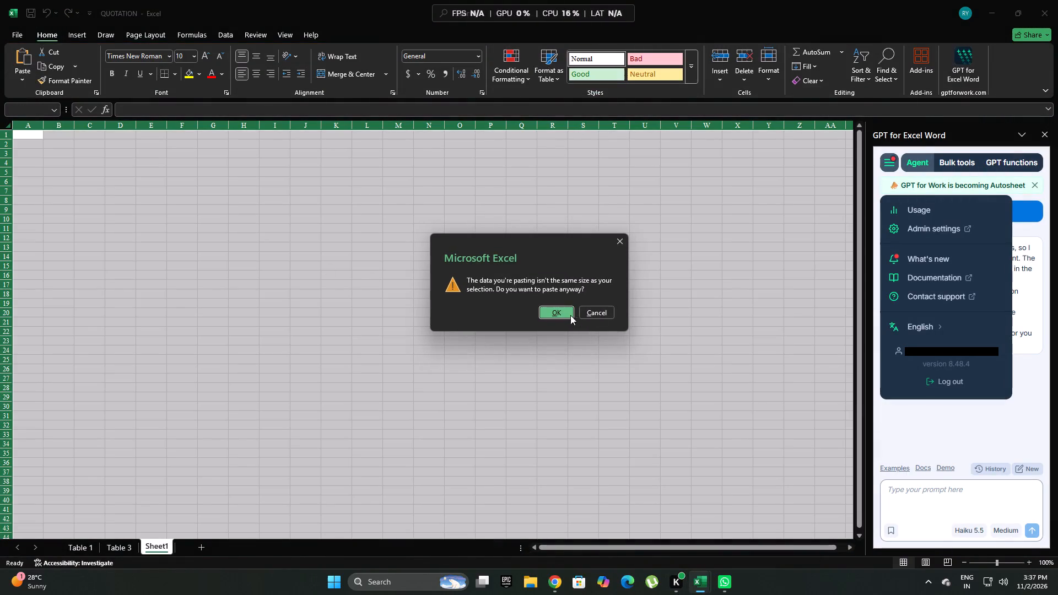
left_click(566, 313)
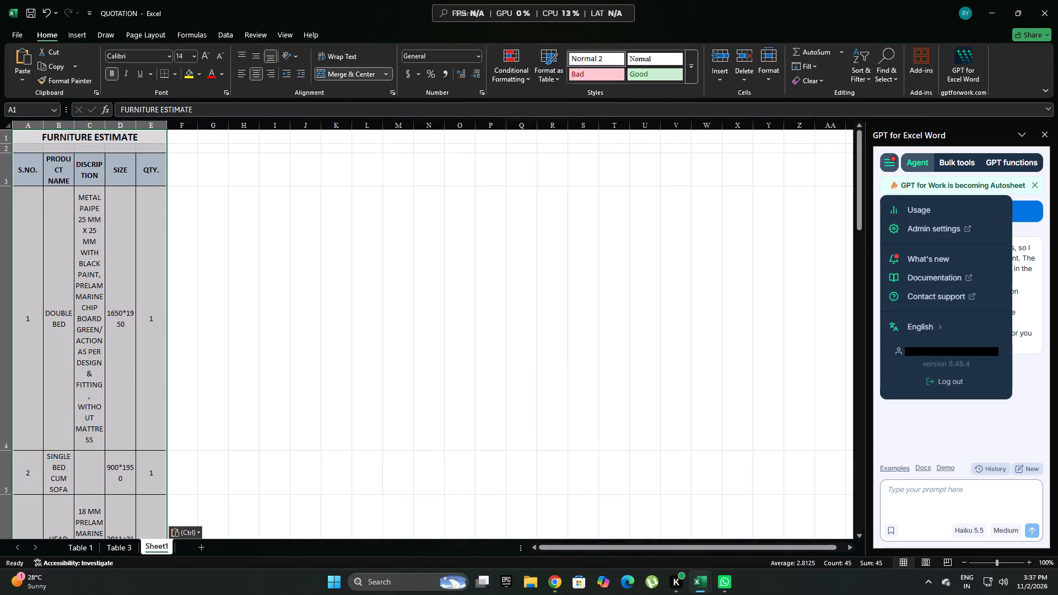
Fit the S.NO. column and widen the PRODUCT NAME, DISCRIPTION, SIZE and QTY. columns of the pasted table in Sheet1.
double_click(45, 126)
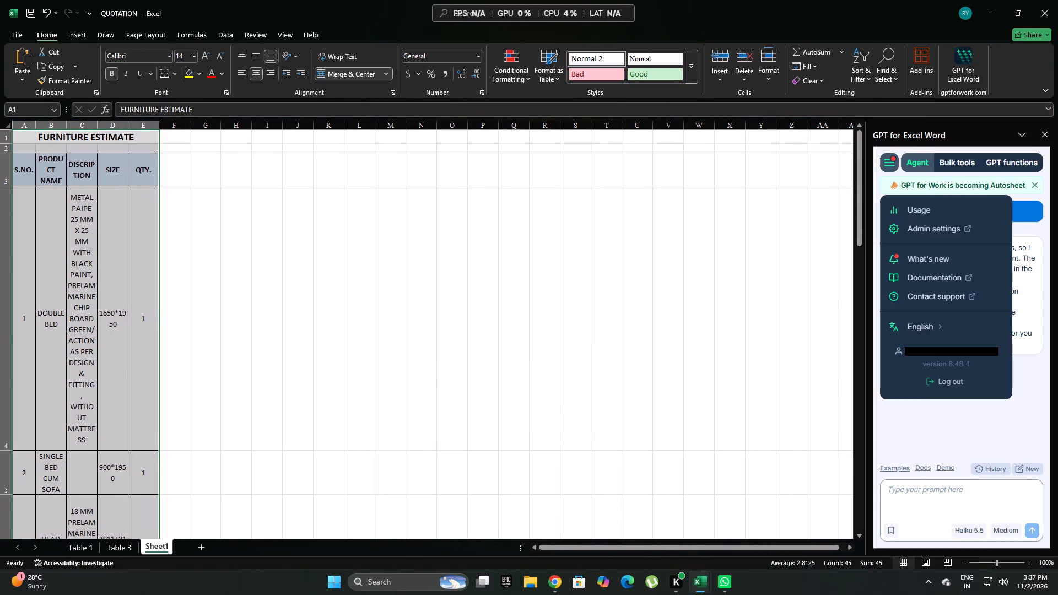
double_click(67, 127)
double_click(100, 123)
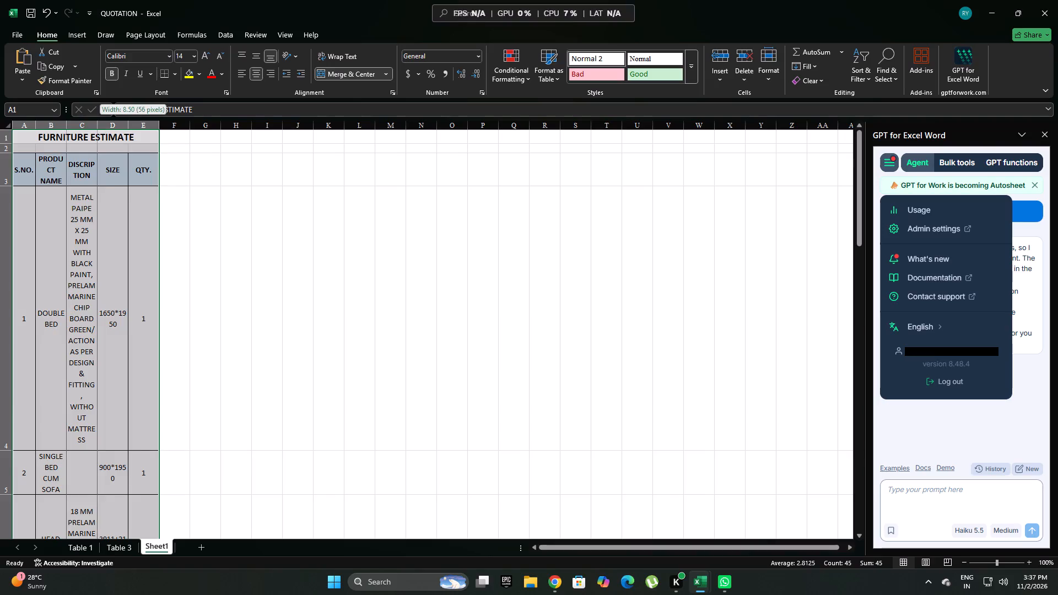
double_click(127, 125)
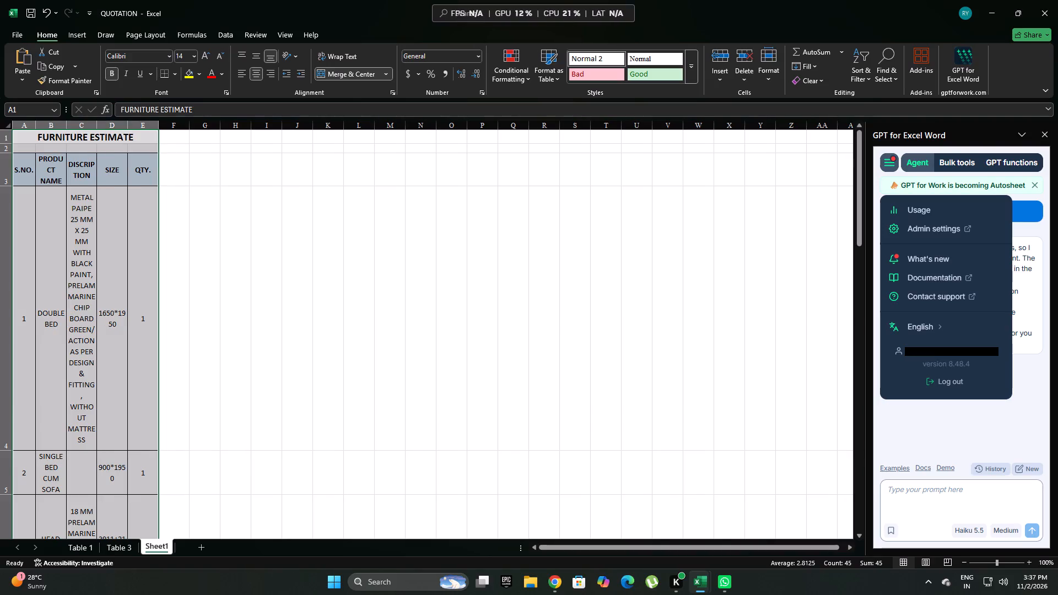
double_click(12, 452)
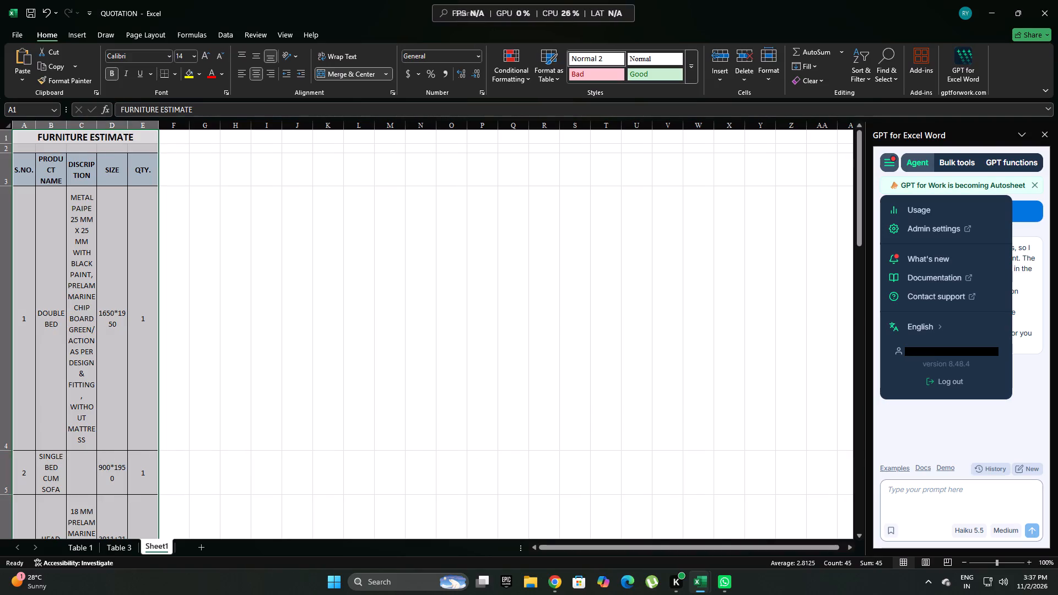
left_click_drag(66, 127, 177, 128)
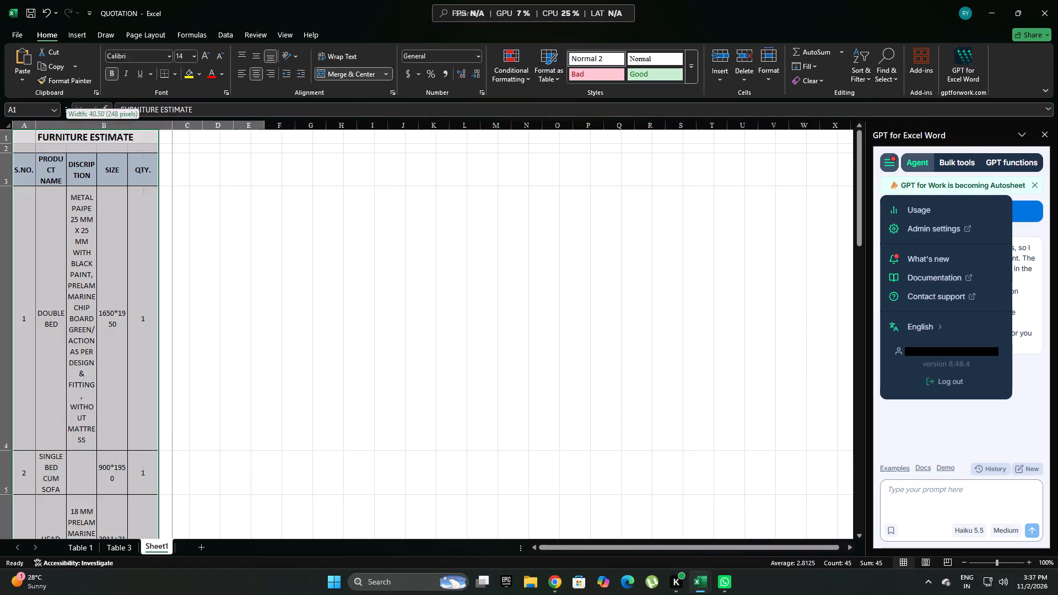
left_click_drag(177, 128, 183, 127)
left_click_drag(215, 129, 317, 133)
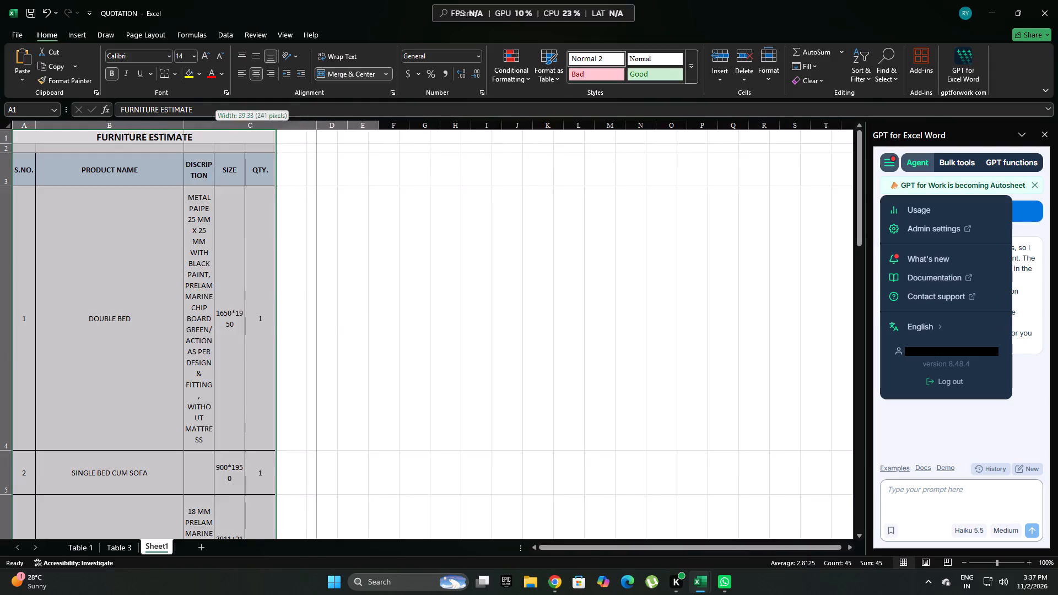
left_click_drag(317, 133, 315, 133)
left_click_drag(347, 126, 401, 122)
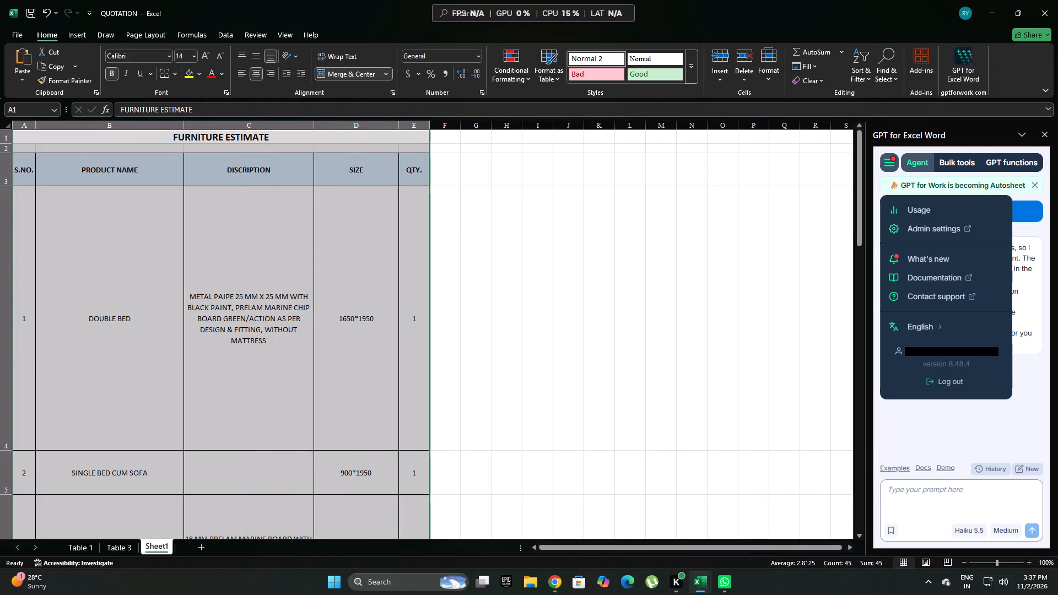
left_click_drag(429, 125, 466, 124)
scroll(583, 385, "down", 1)
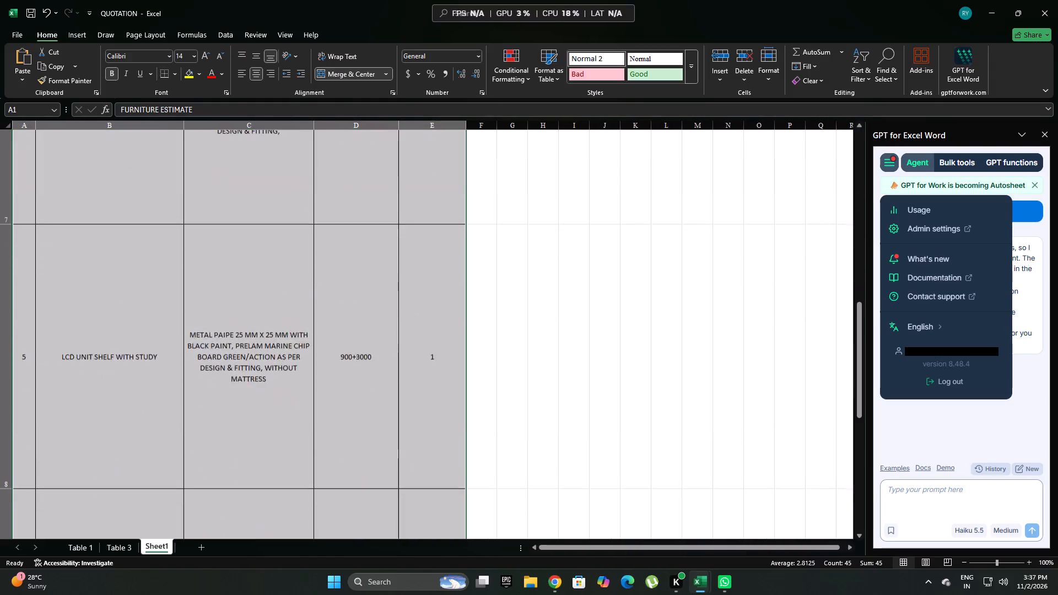
scroll(584, 383, "down", 6)
scroll(584, 381, "up", 6)
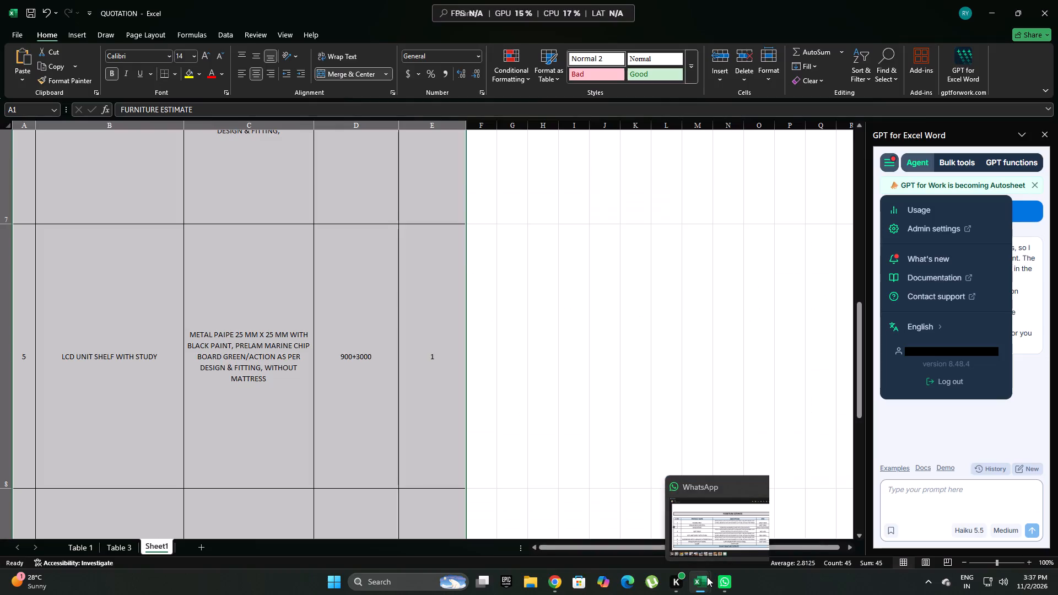
Enable editing in the furniture_estimate workbook and increase the DOUBLE BED row's height to fit its full description.
left_click(747, 528)
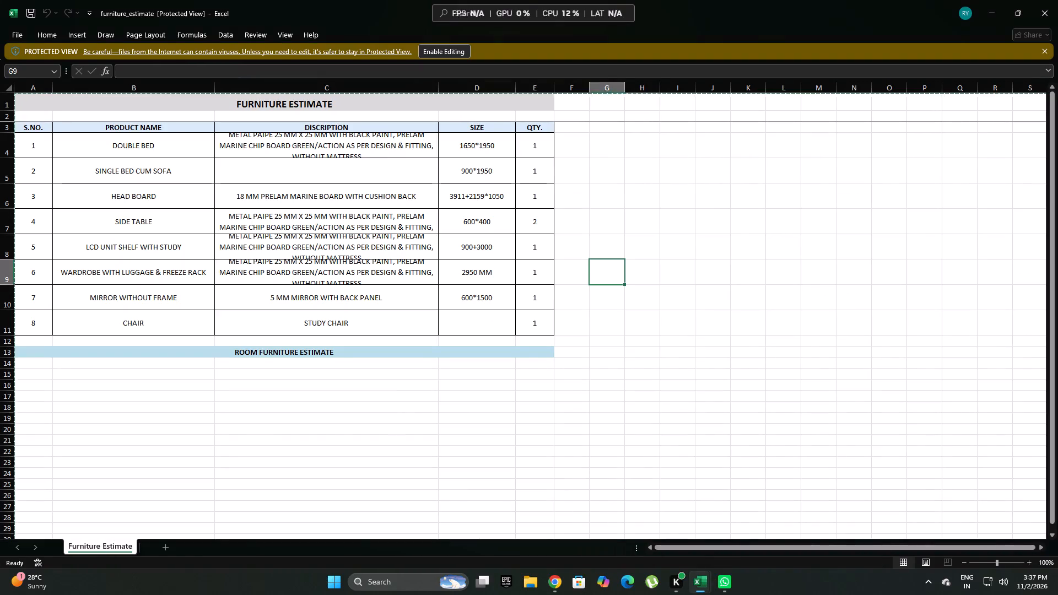
left_click(439, 51)
left_click(706, 296)
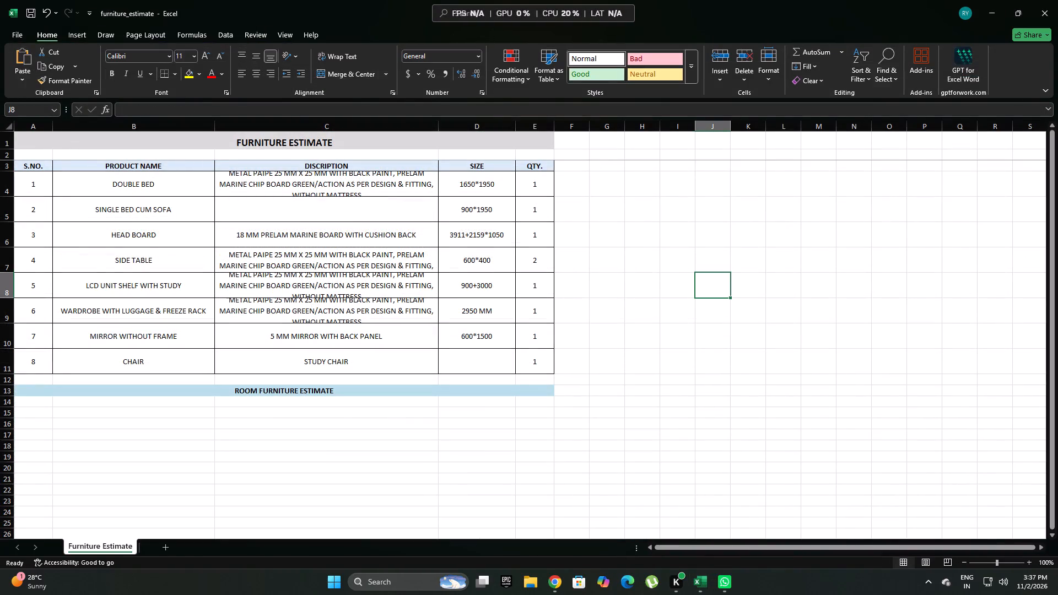
left_click_drag(12, 197, 15, 217)
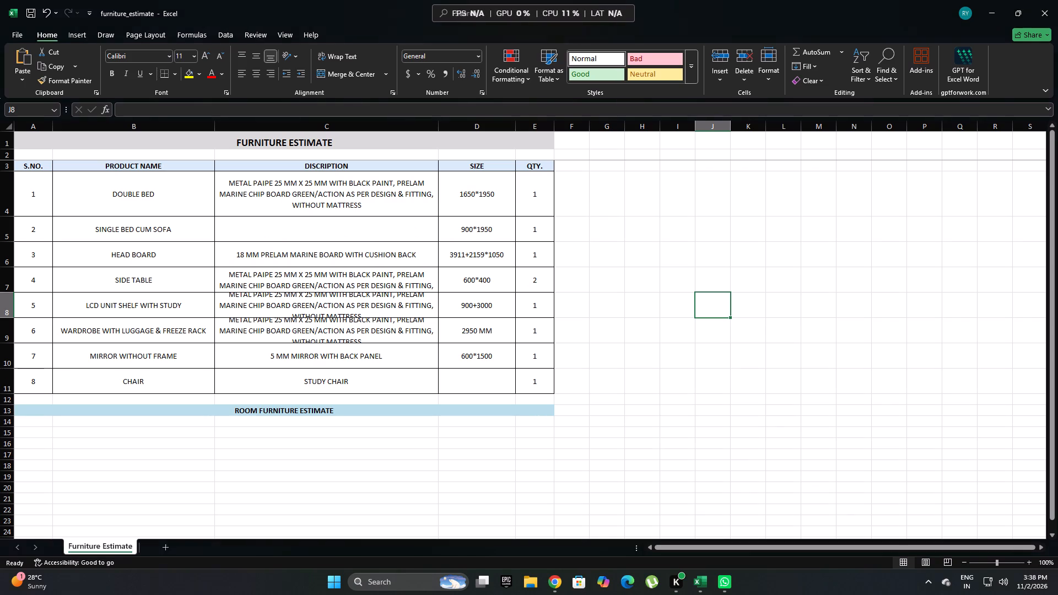
Add a RATE column header in cell F3, beside the QTY. header.
left_click(583, 166)
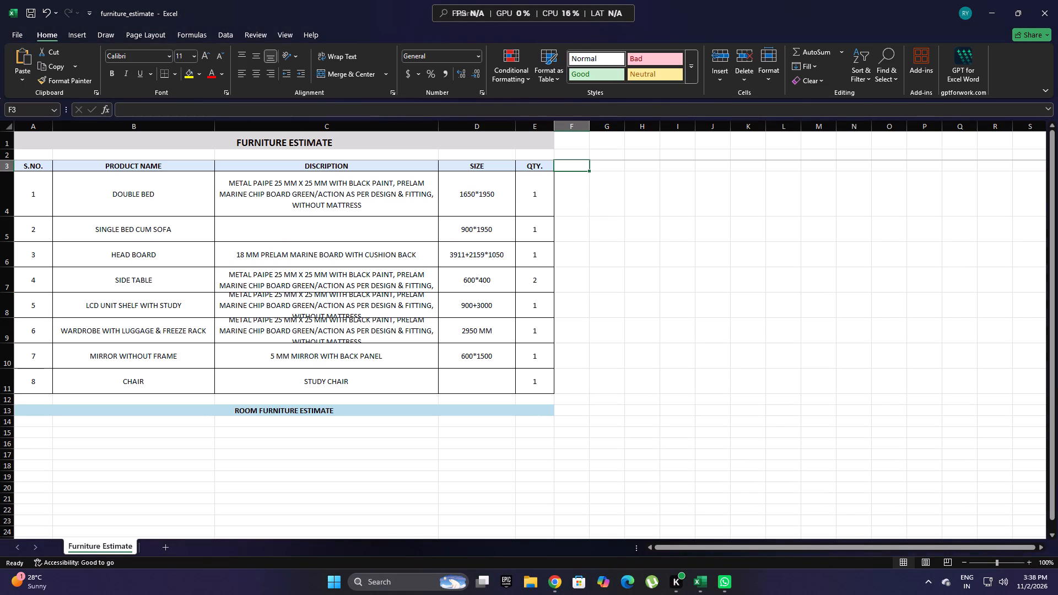
type("rae")
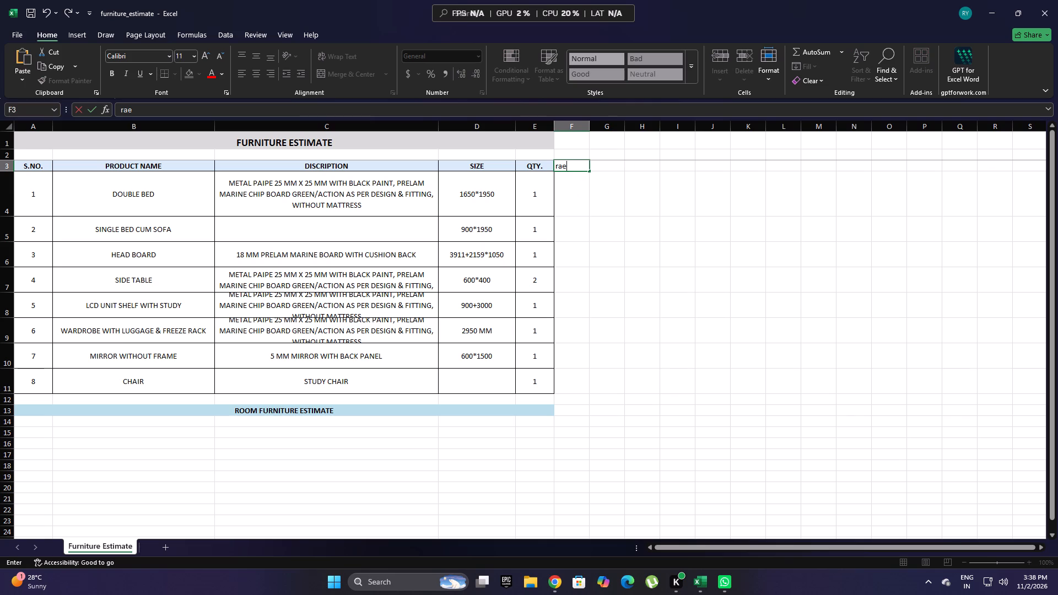
key("BackSpace")
key("BackSpace")
key("BackSpace")
type("RATE")
left_click(581, 193)
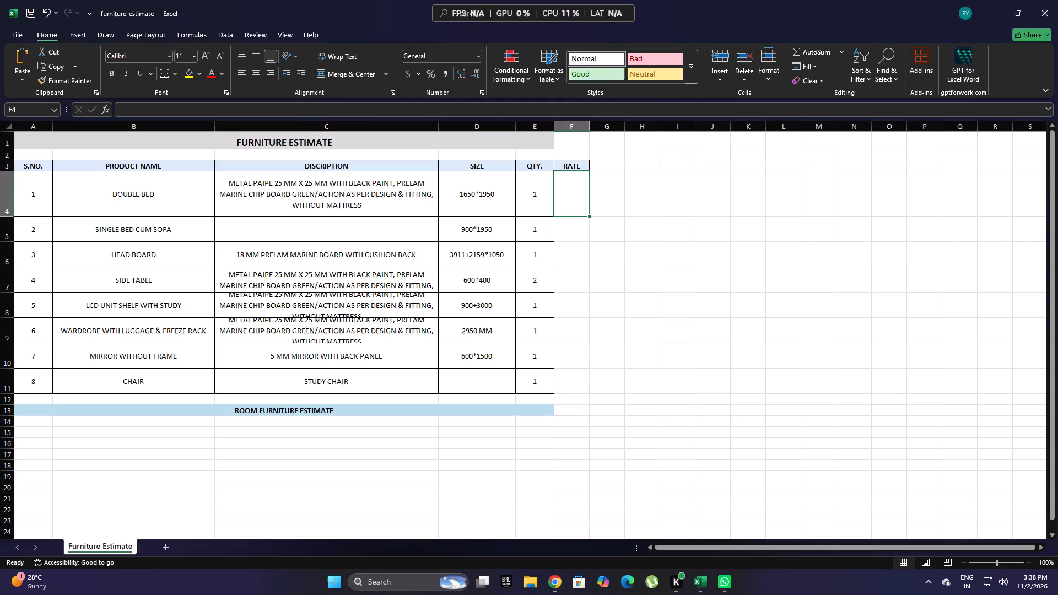
Switch to the QUOTATION workbook and look through its Table 1 and Table 3 quotation sheets.
double_click(228, 141)
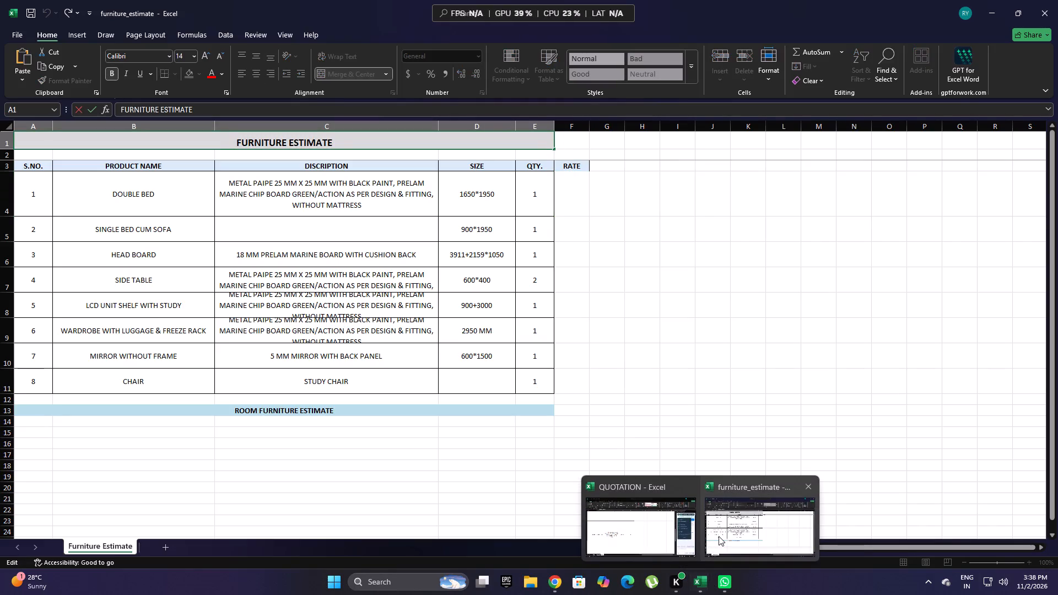
left_click(659, 533)
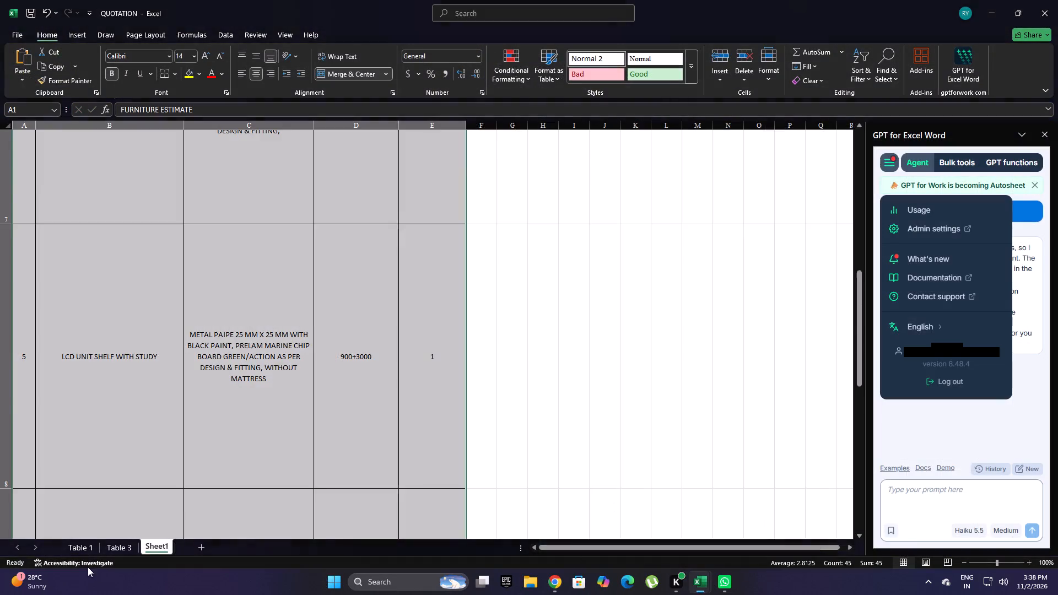
left_click(90, 552)
left_click(127, 544)
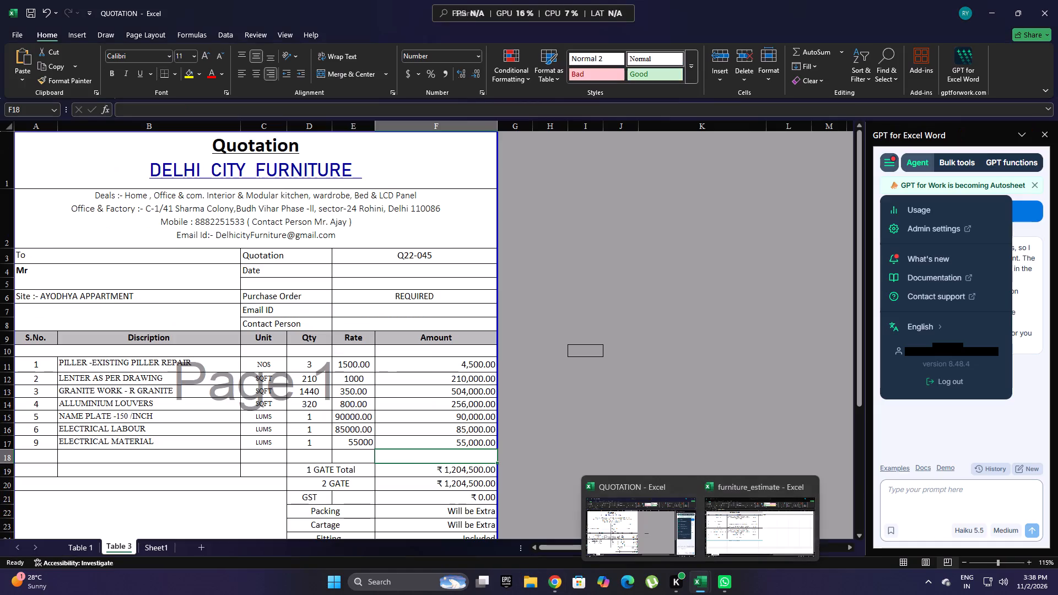
Open the recent workbook "qutation work station in ply".
right_click(708, 585)
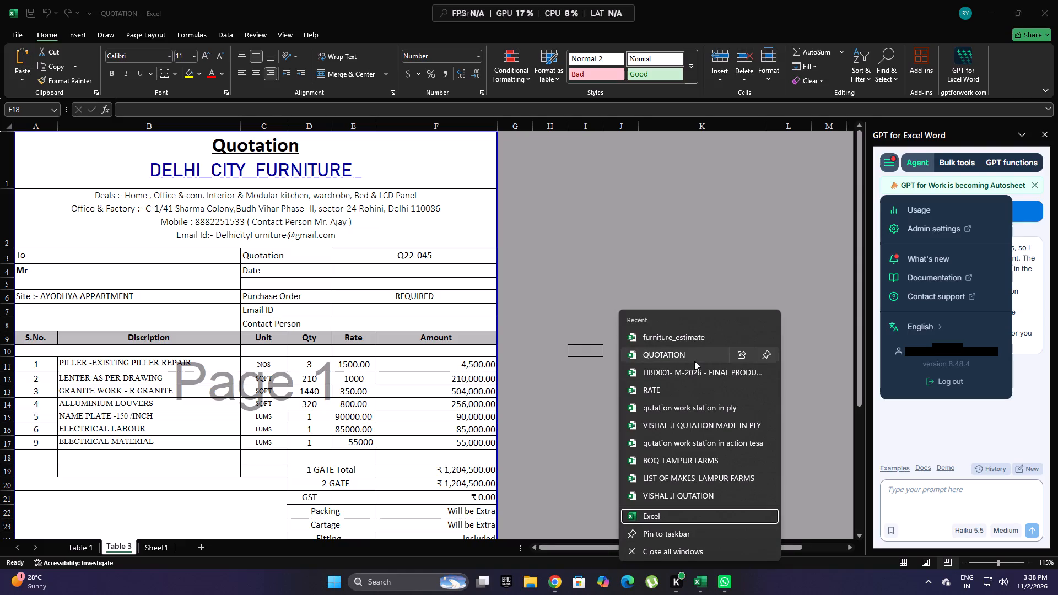
left_click_drag(668, 516, 673, 361)
left_click_drag(673, 361, 682, 347)
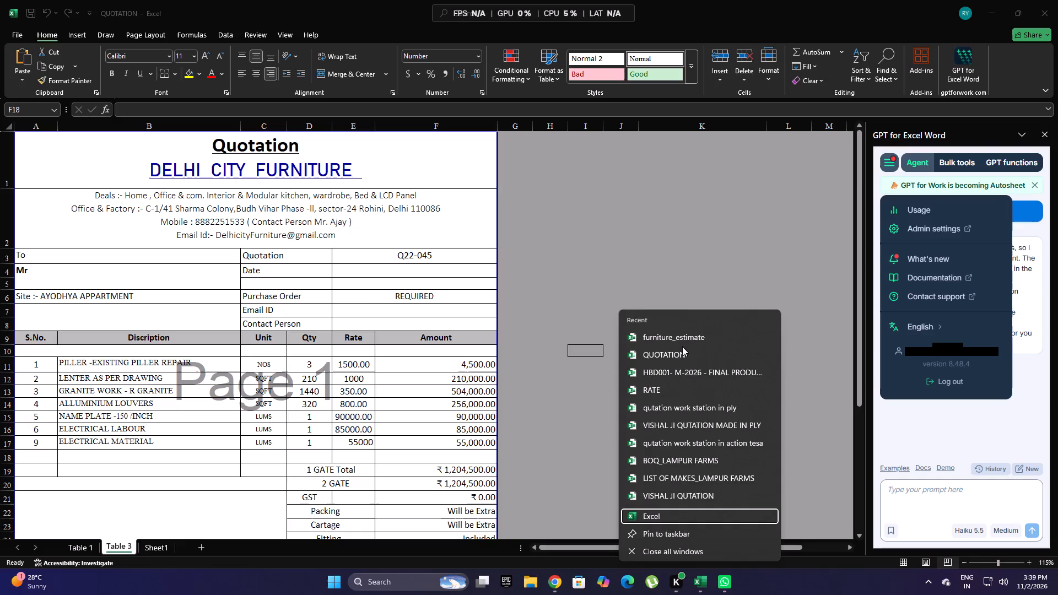
left_click_drag(682, 347, 695, 416)
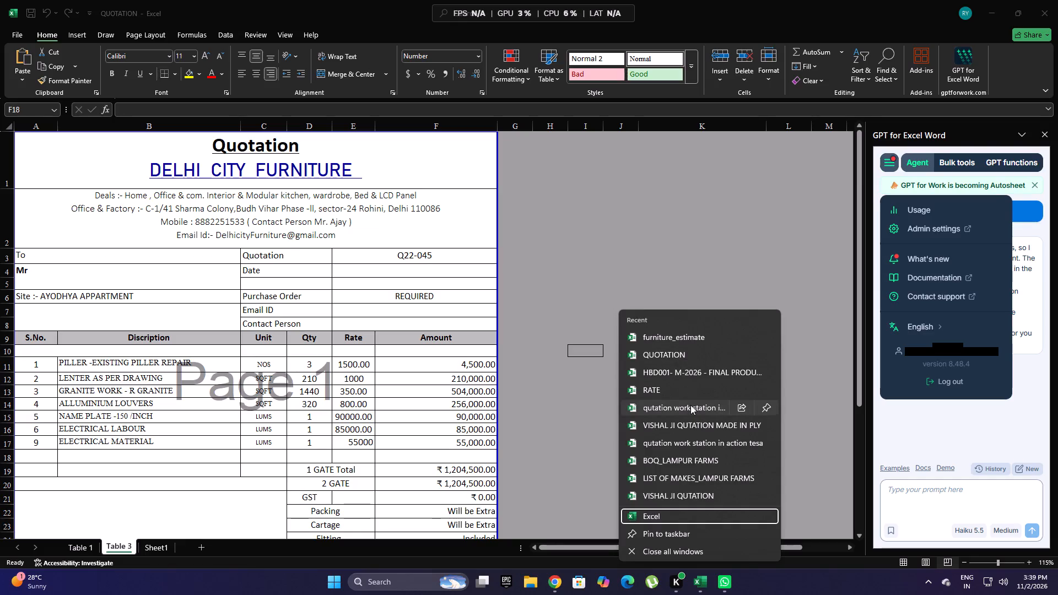
left_click(690, 405)
right_click(690, 405)
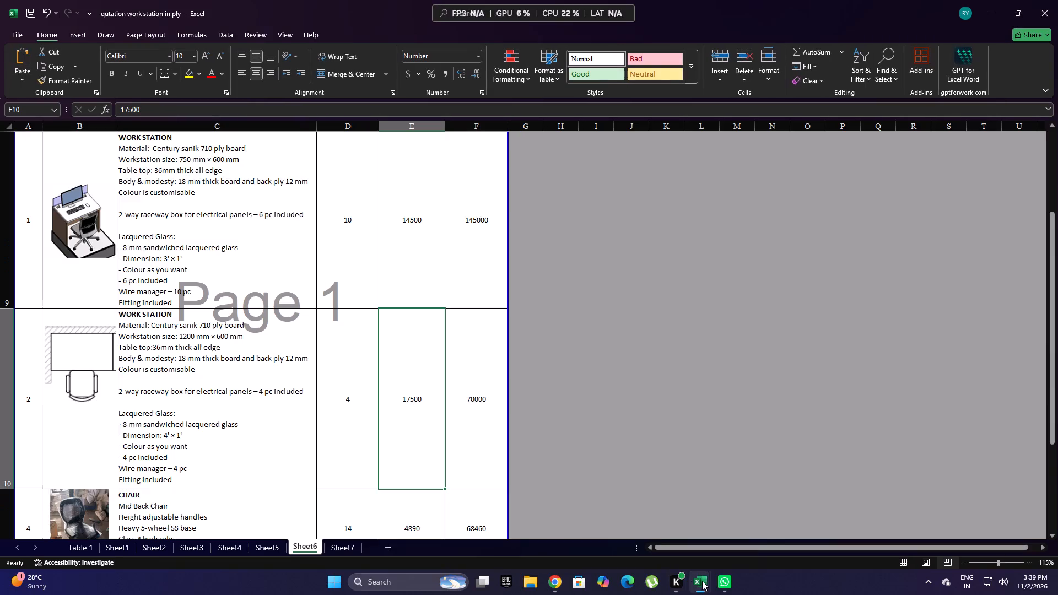
Look through the quotation sheets from Table 1 to Sheet6 for a layout and header to reuse.
left_click(77, 547)
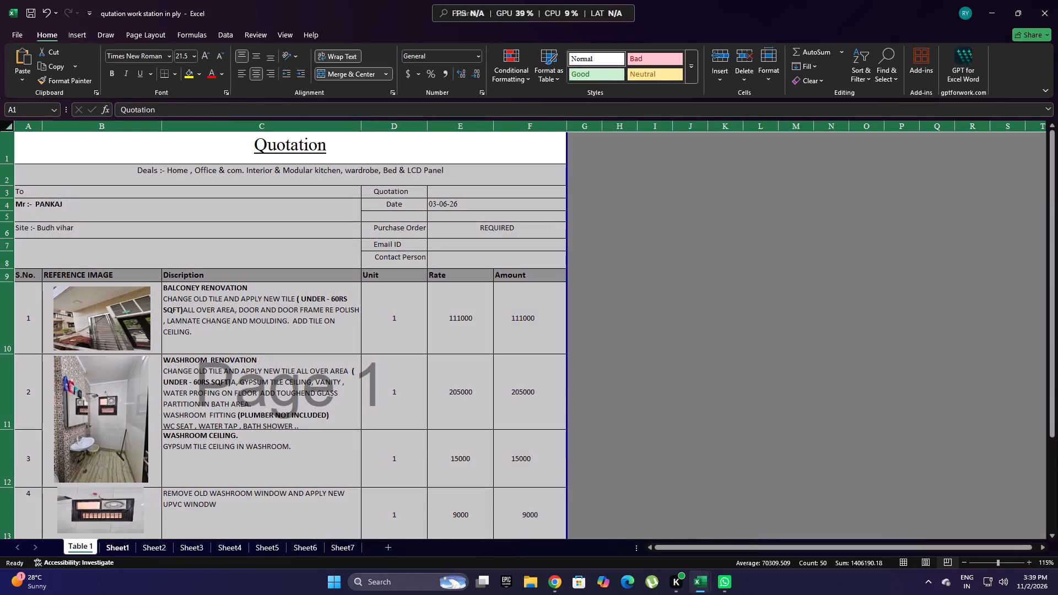
left_click(123, 543)
scroll(172, 524, "up", 1)
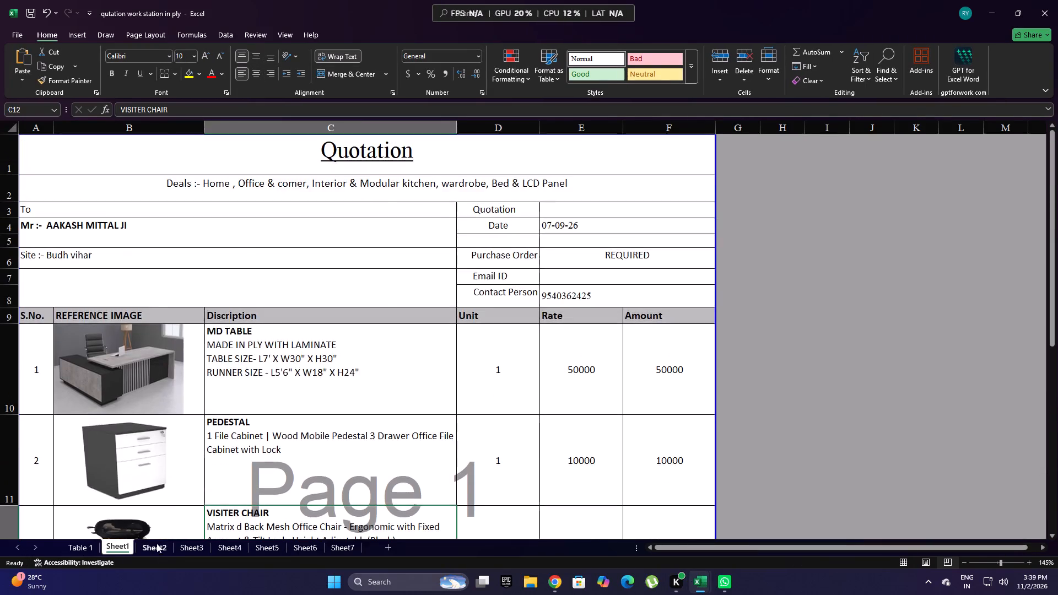
left_click(156, 543)
left_click(185, 545)
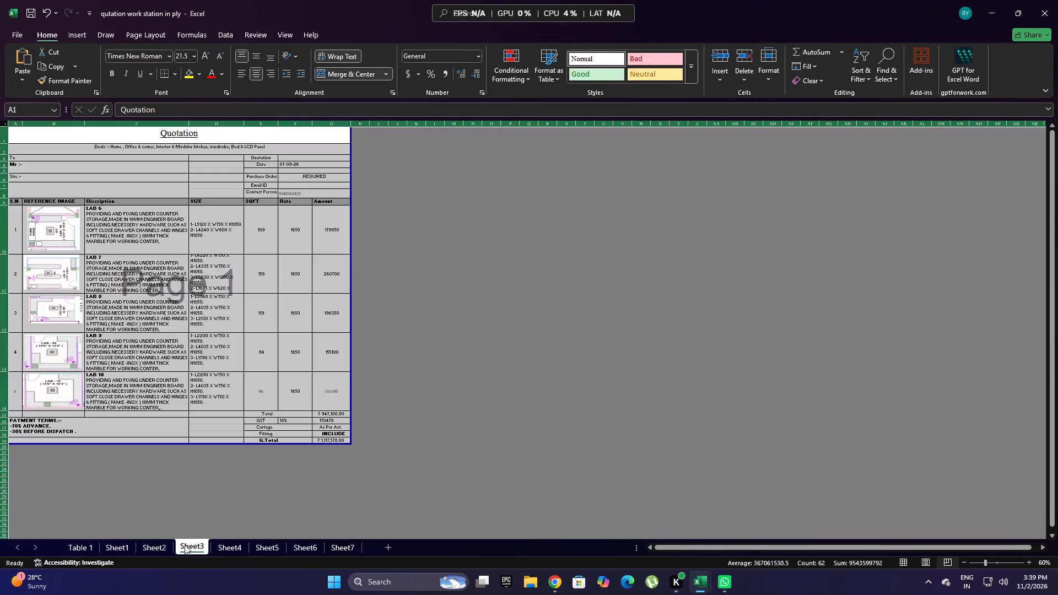
left_click(234, 547)
left_click(260, 547)
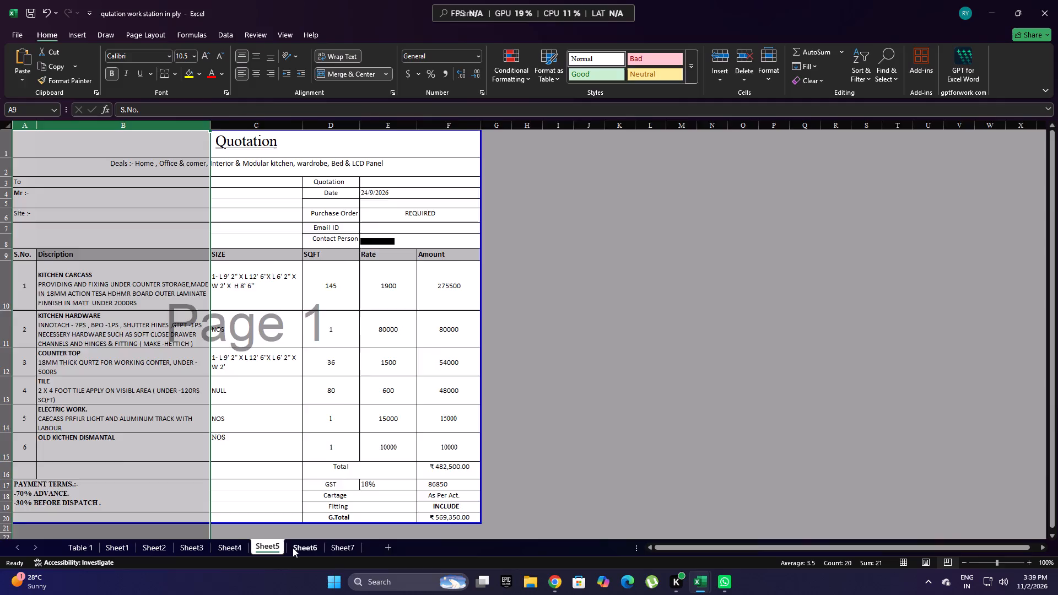
left_click(298, 546)
scroll(350, 539, "up", 4)
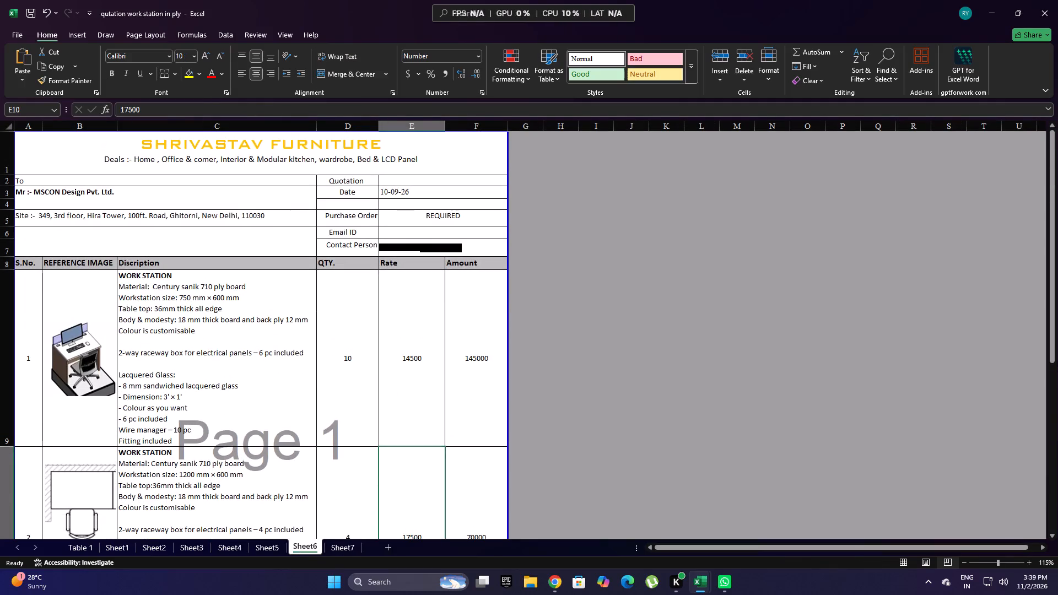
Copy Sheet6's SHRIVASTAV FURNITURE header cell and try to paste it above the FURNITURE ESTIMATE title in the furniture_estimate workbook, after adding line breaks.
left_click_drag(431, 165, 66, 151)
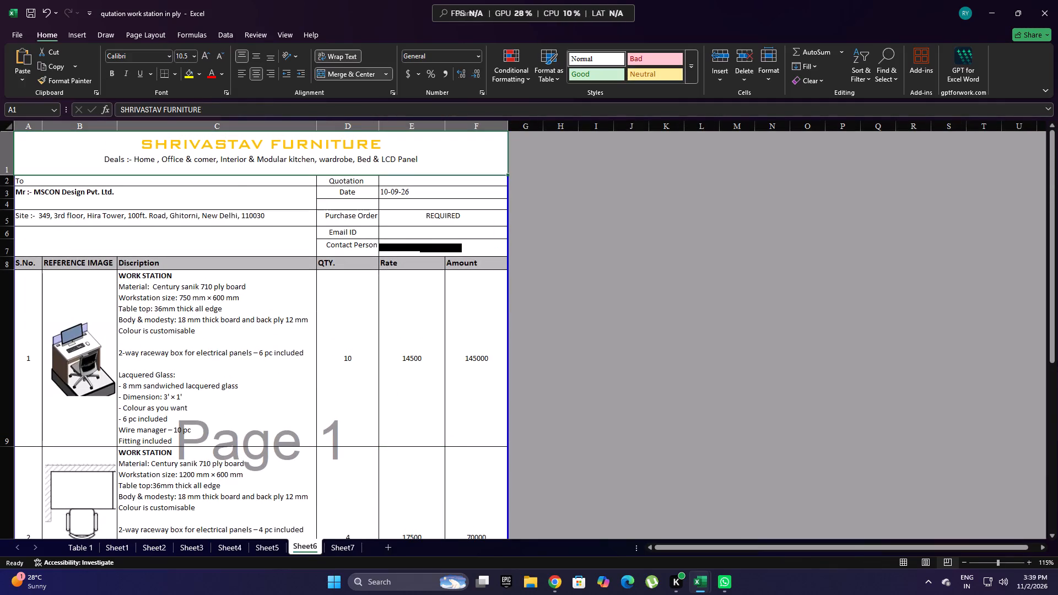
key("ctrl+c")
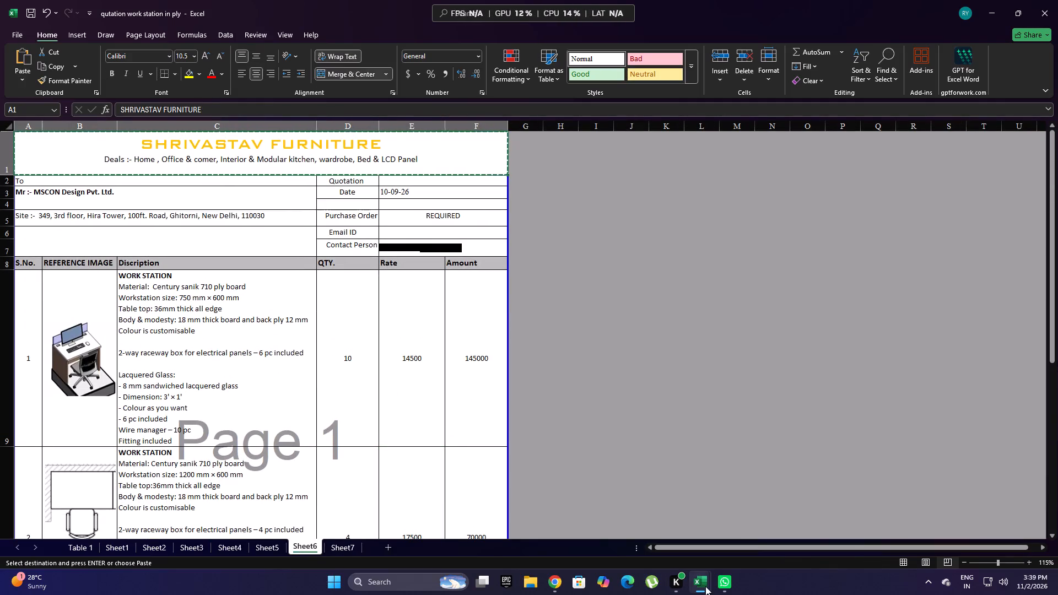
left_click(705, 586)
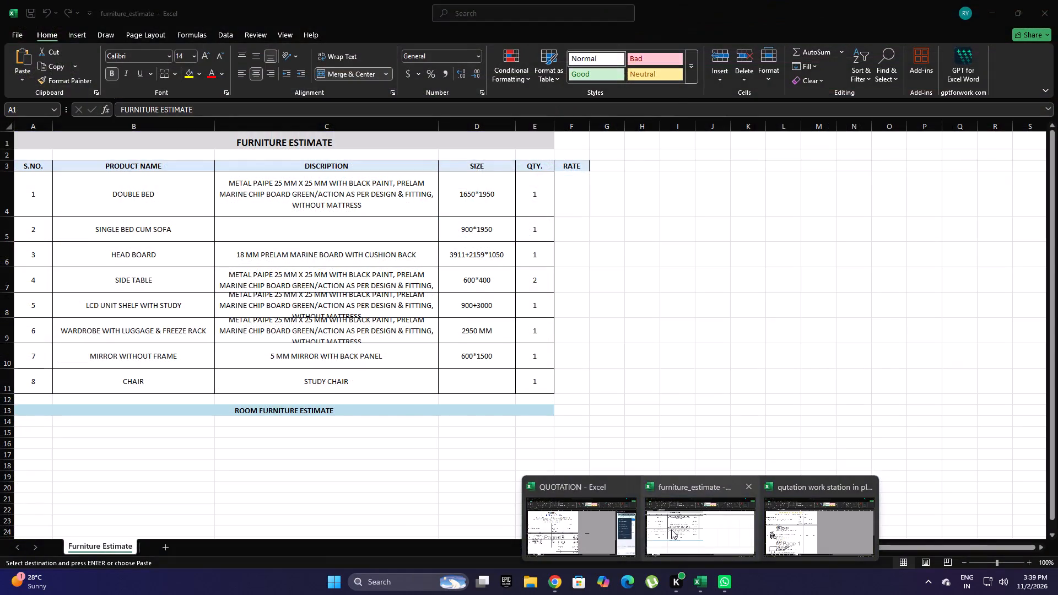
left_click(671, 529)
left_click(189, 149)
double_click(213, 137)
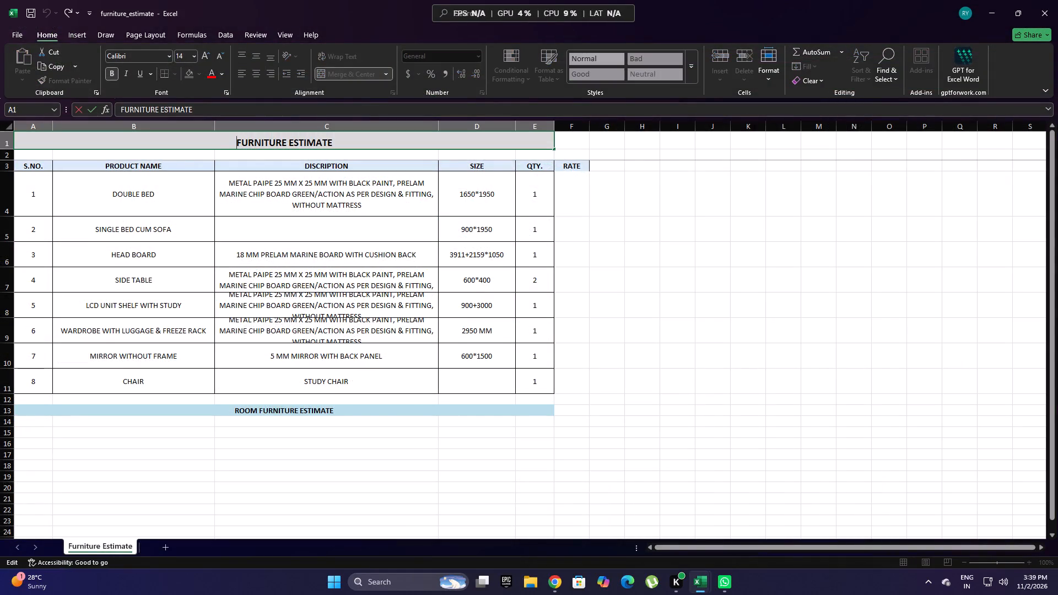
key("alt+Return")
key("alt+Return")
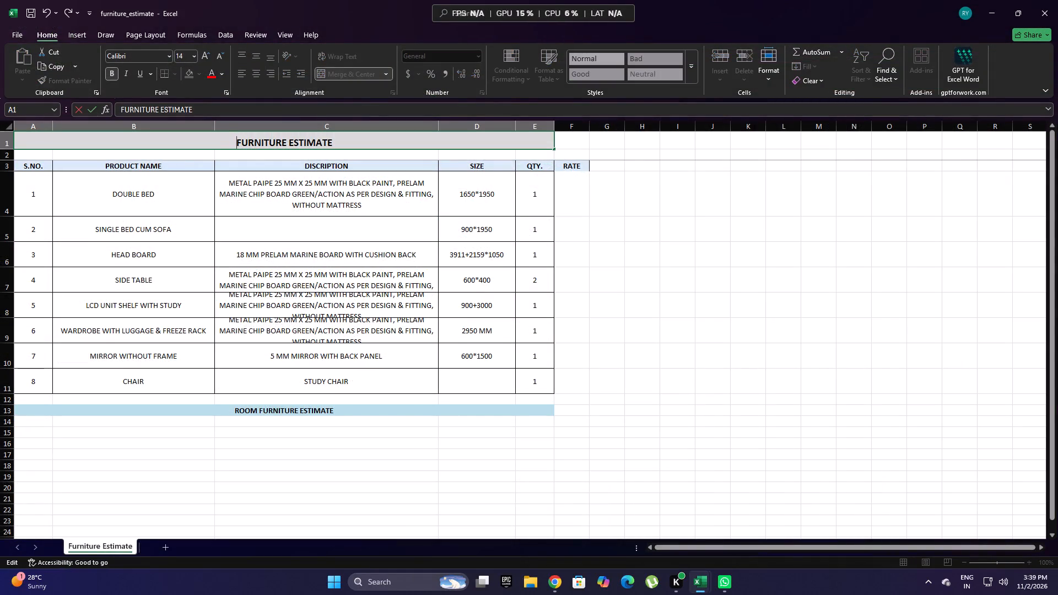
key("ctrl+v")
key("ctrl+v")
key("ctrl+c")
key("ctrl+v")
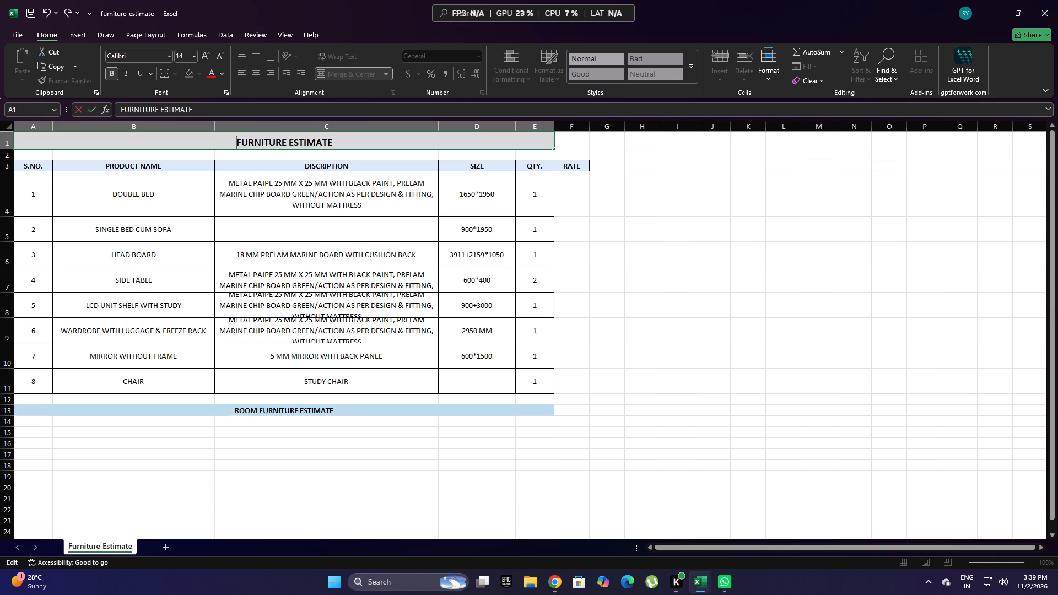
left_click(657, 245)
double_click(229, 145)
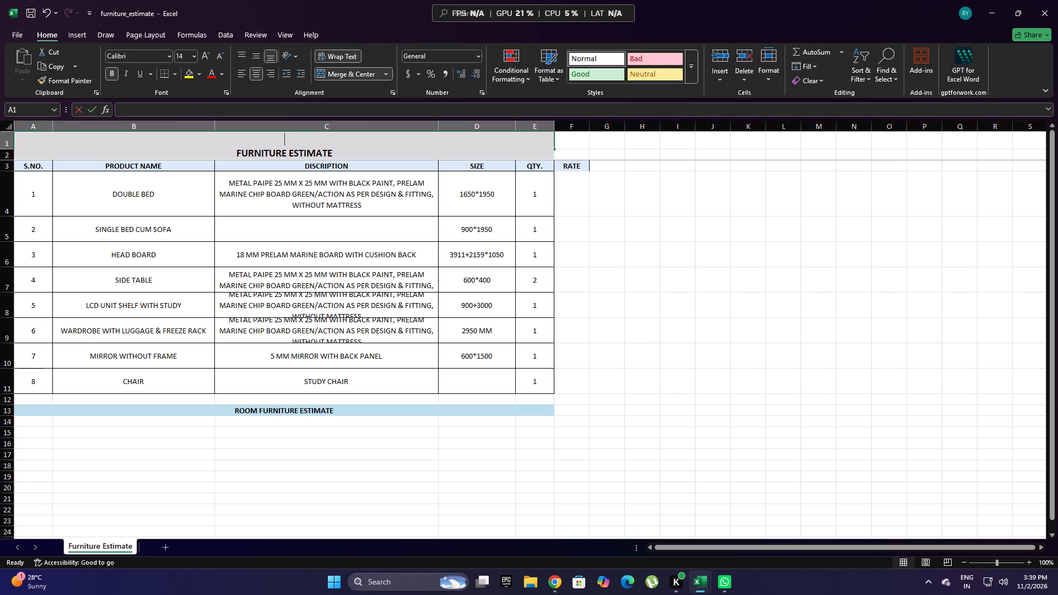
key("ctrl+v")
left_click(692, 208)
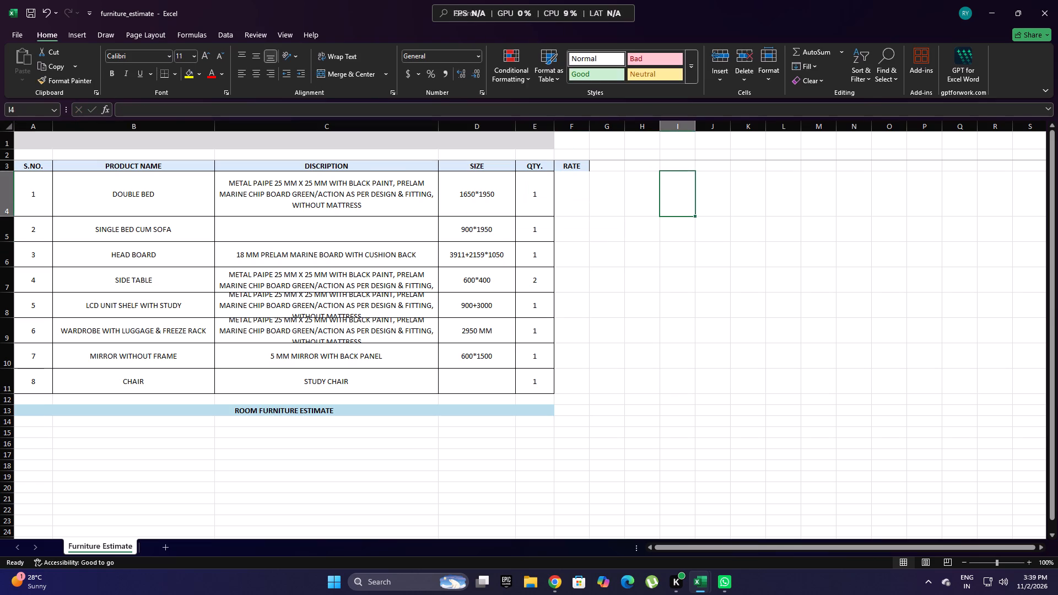
Increase the height of row 1 to make room for extra header lines above the FURNITURE ESTIMATE title.
left_click_drag(11, 152, 11, 193)
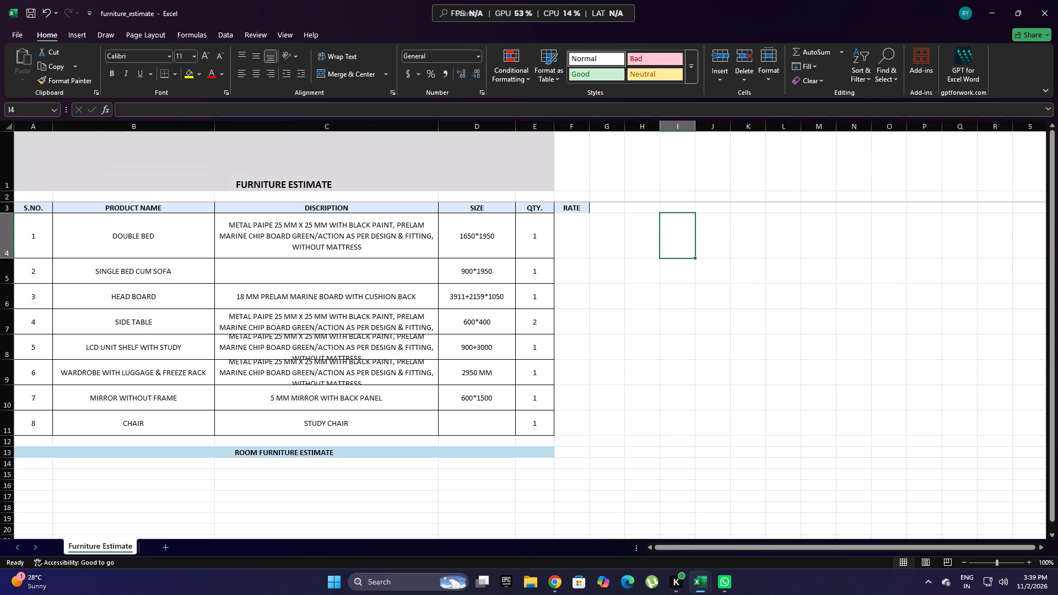
left_click(763, 349)
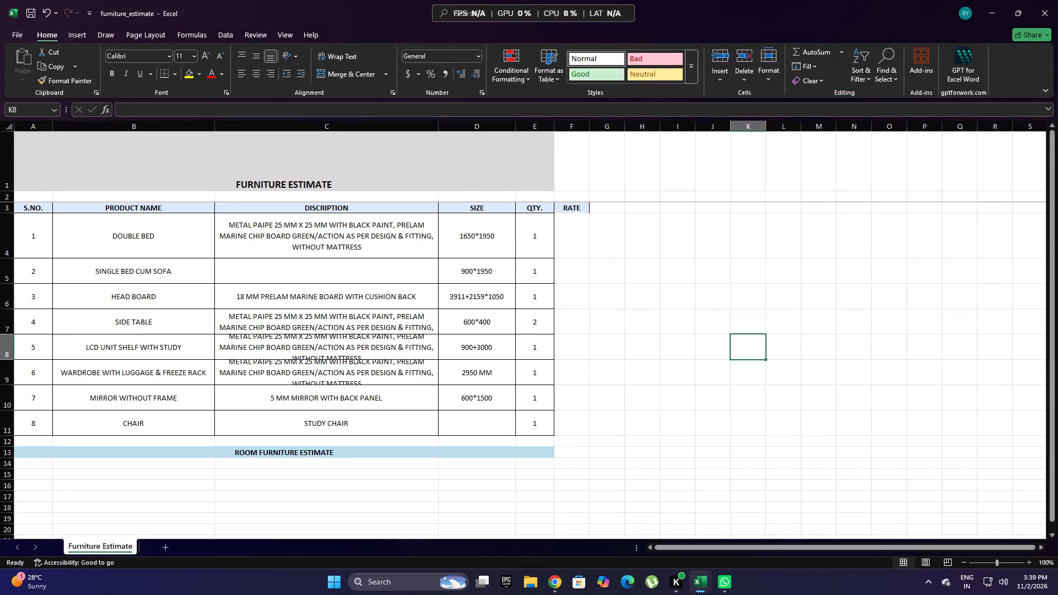
Copy the company name and Deals text from Sheet6's header in the qutation workbook into furniture_estimate's title cell, above FURNITURE ESTIMATE.
left_click(759, 535)
left_click(793, 526)
double_click(367, 143)
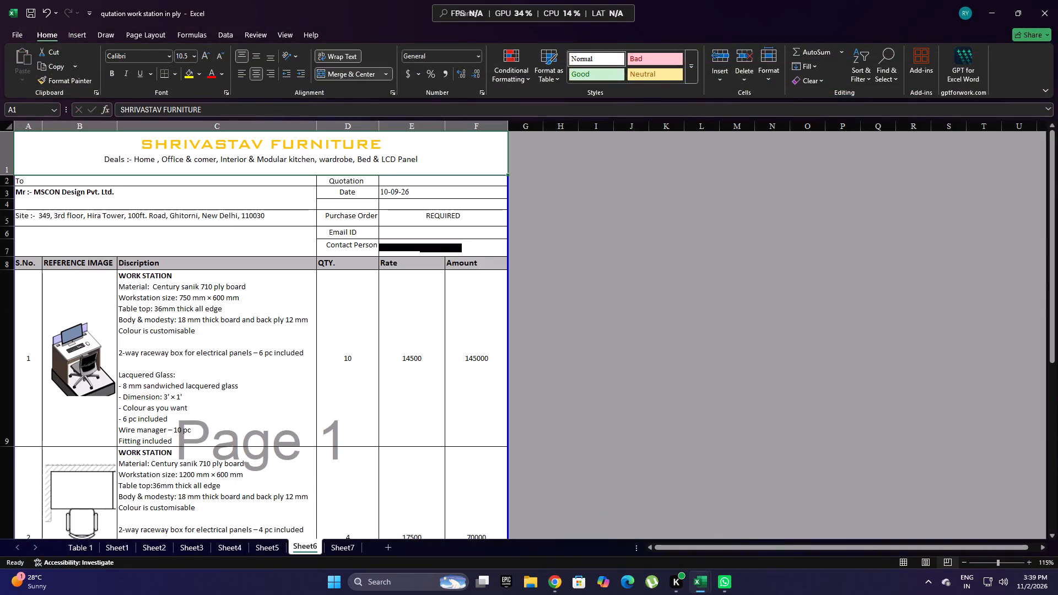
left_click_drag(418, 159, 105, 137)
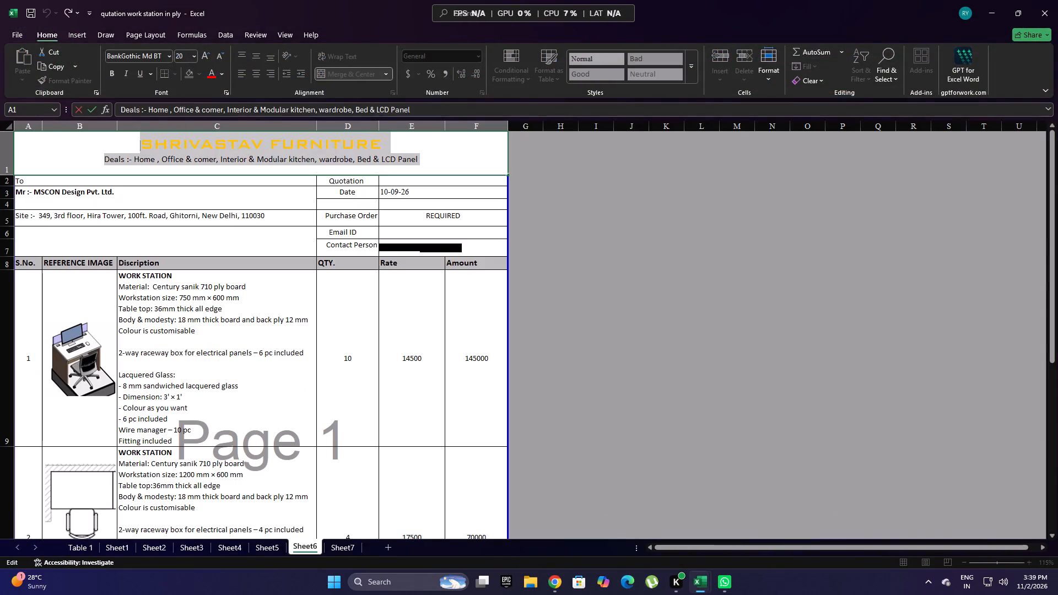
key("ctrl+c")
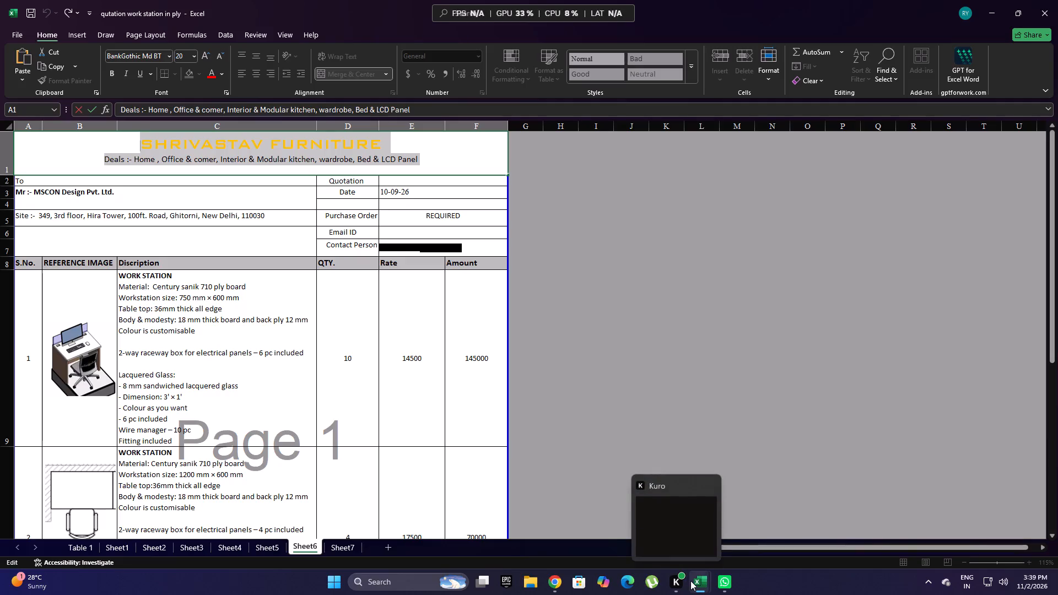
left_click(689, 524)
left_click(230, 153)
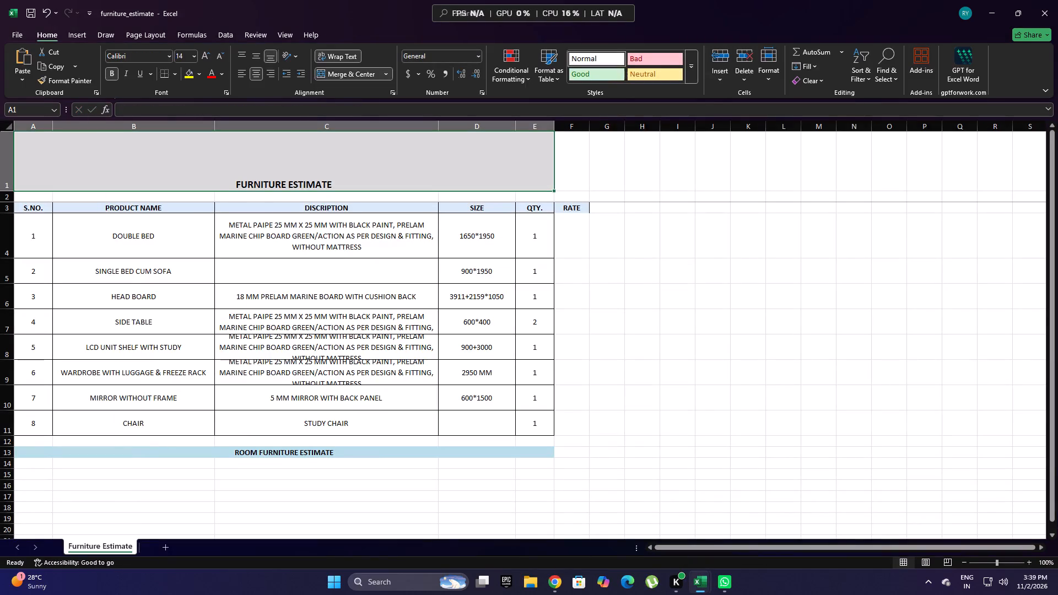
double_click(230, 154)
key("ctrl+v")
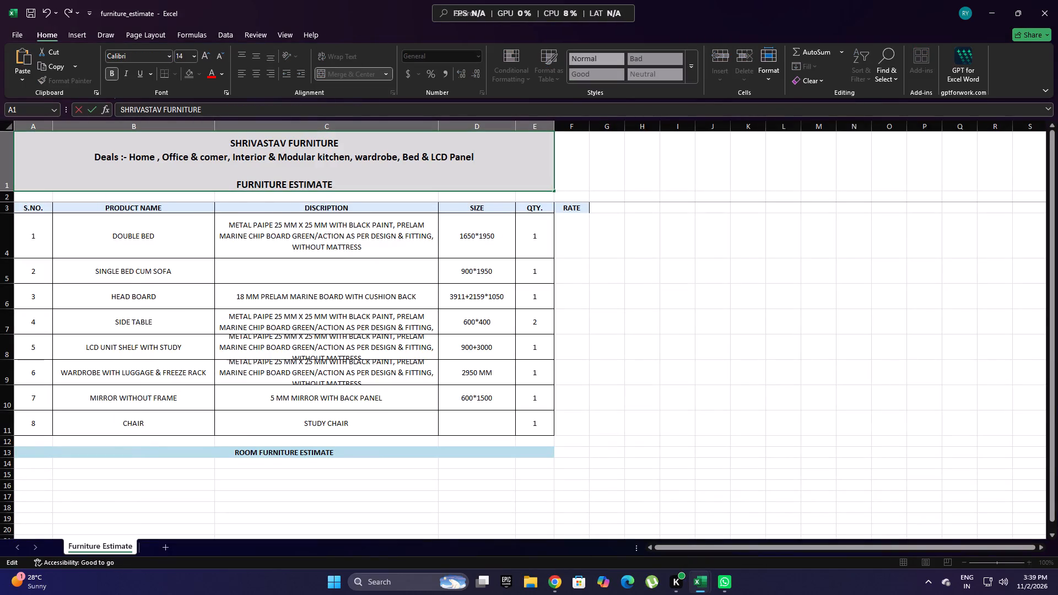
Delete the FURNITURE ESTIMATE line and a blank line below the Deals text in the title cell.
left_click_drag(341, 187, 176, 190)
key("BackSpace")
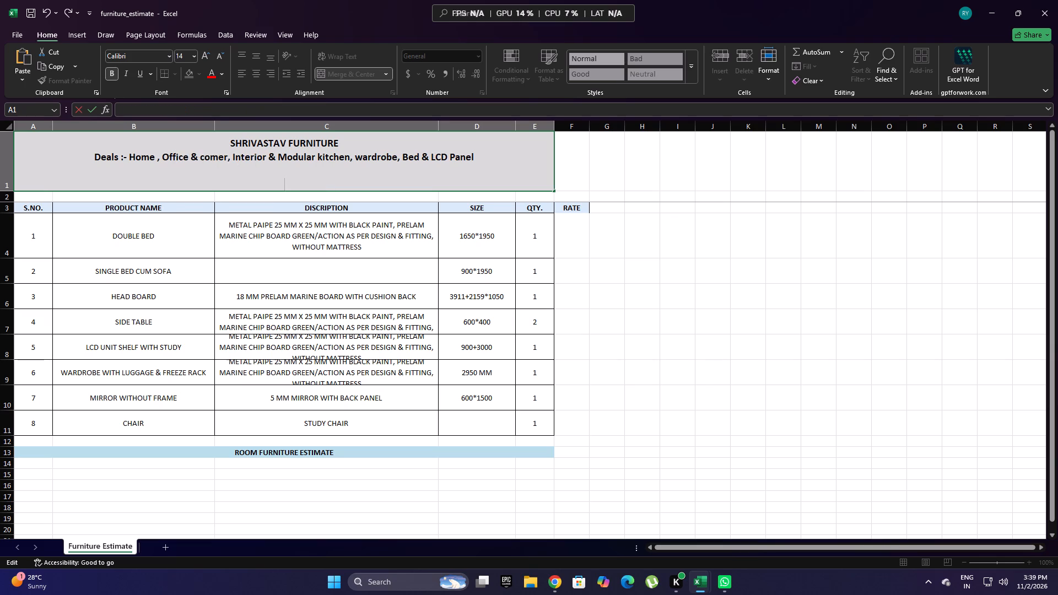
key("BackSpace")
Change the font colour of the whole SHRIVASTAV FURNITURE line in the title cell to the standard gold-orange.
left_click_drag(346, 158, 227, 164)
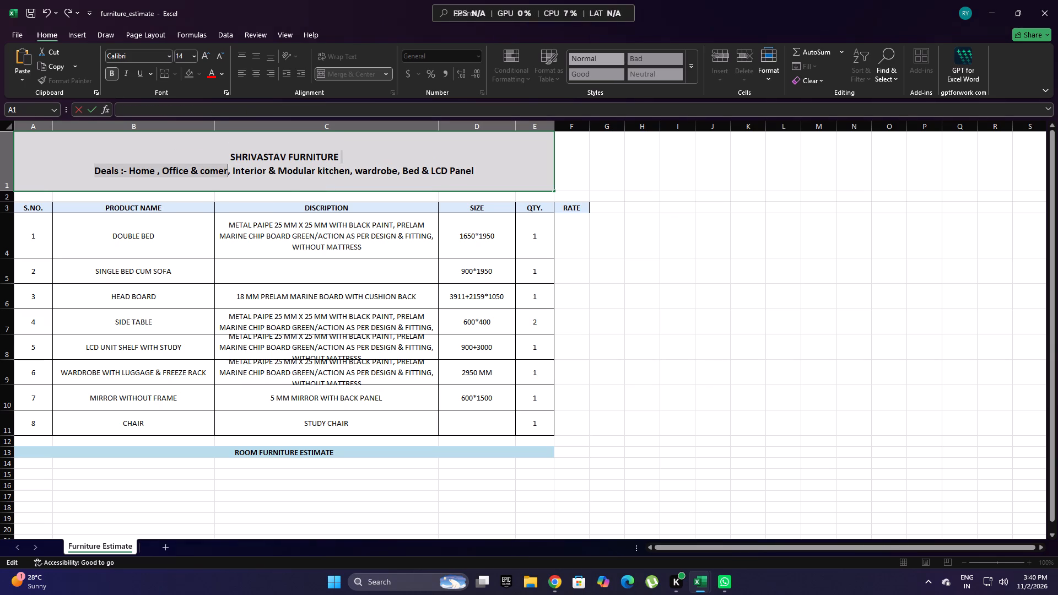
left_click_drag(227, 164, 236, 152)
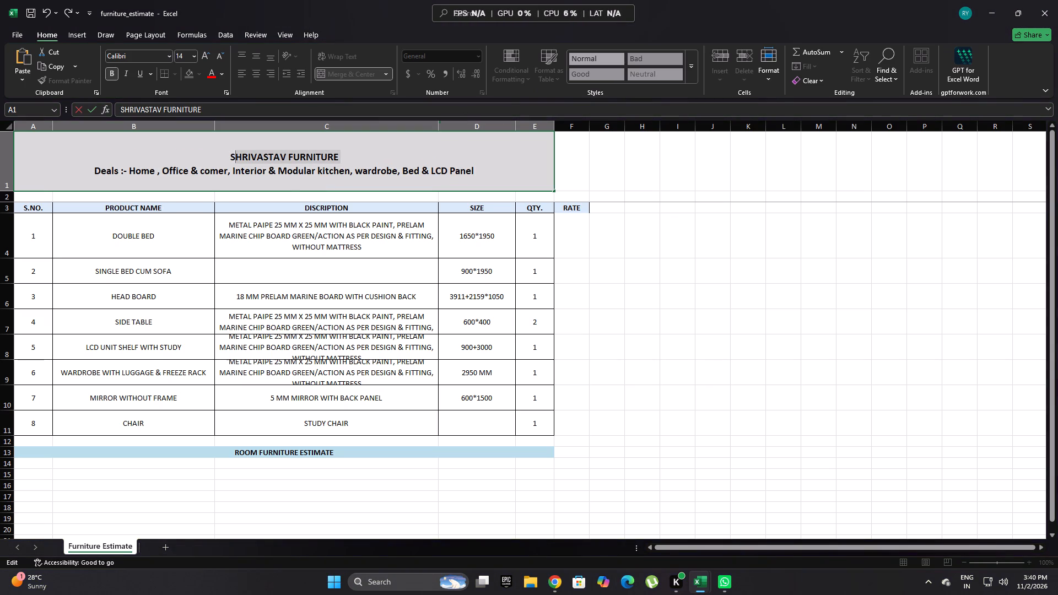
left_click_drag(350, 159, 234, 136)
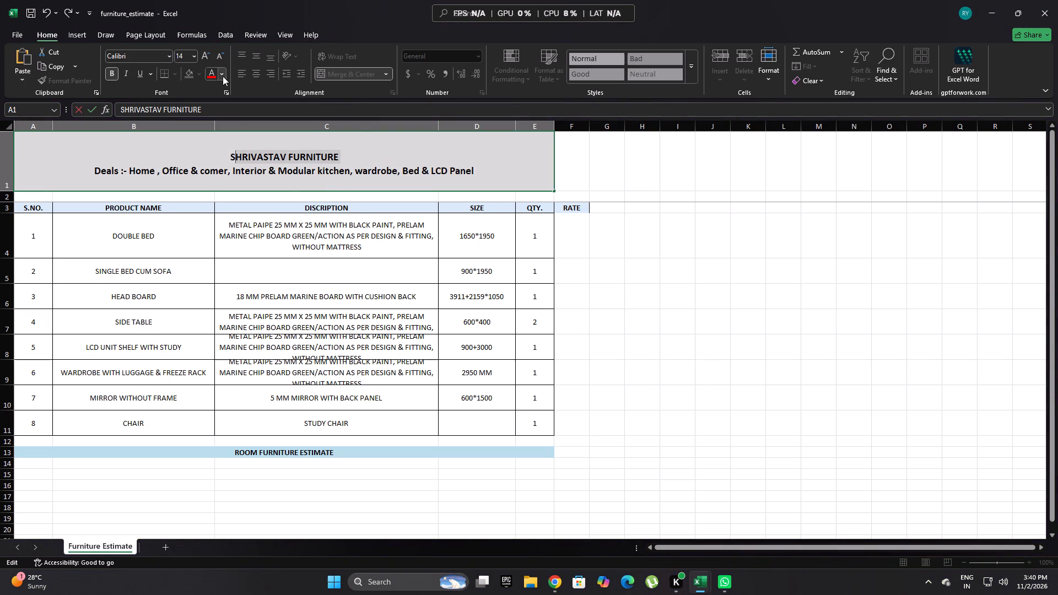
left_click(222, 77)
left_click(244, 255)
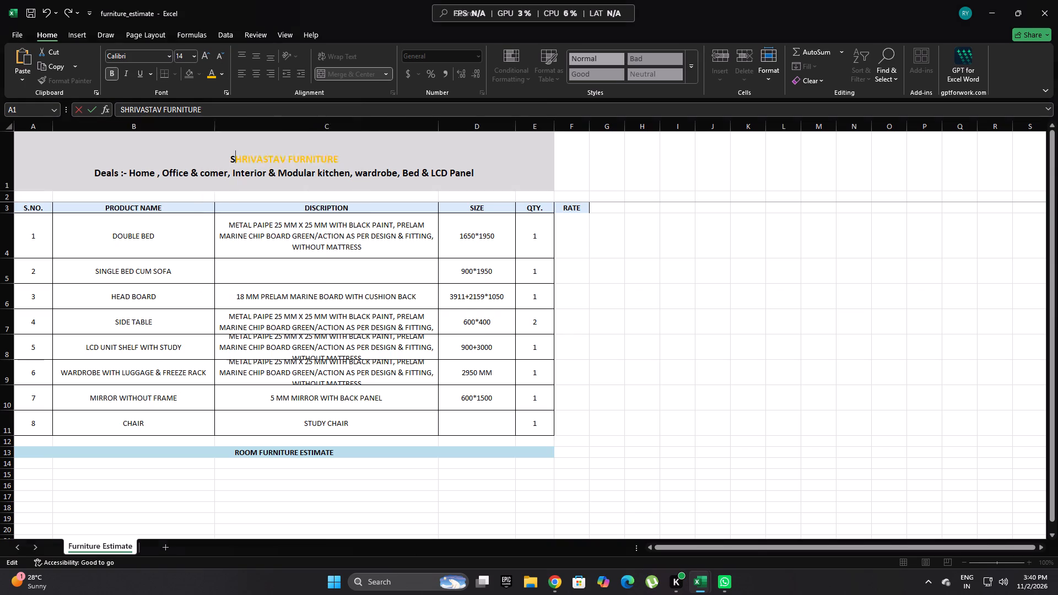
left_click_drag(227, 158, 353, 165)
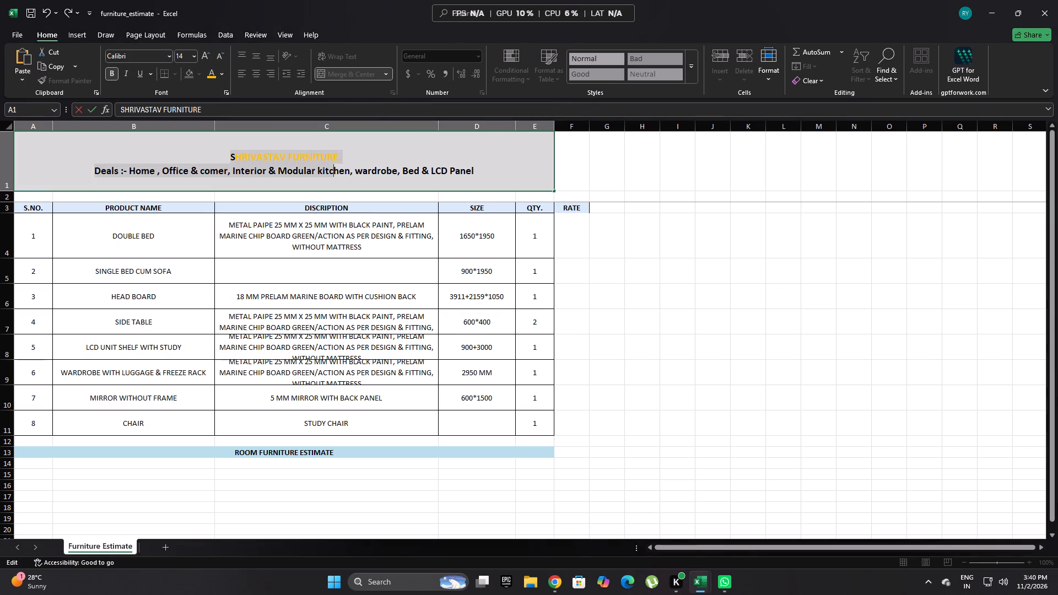
left_click_drag(353, 165, 355, 153)
left_click(219, 72)
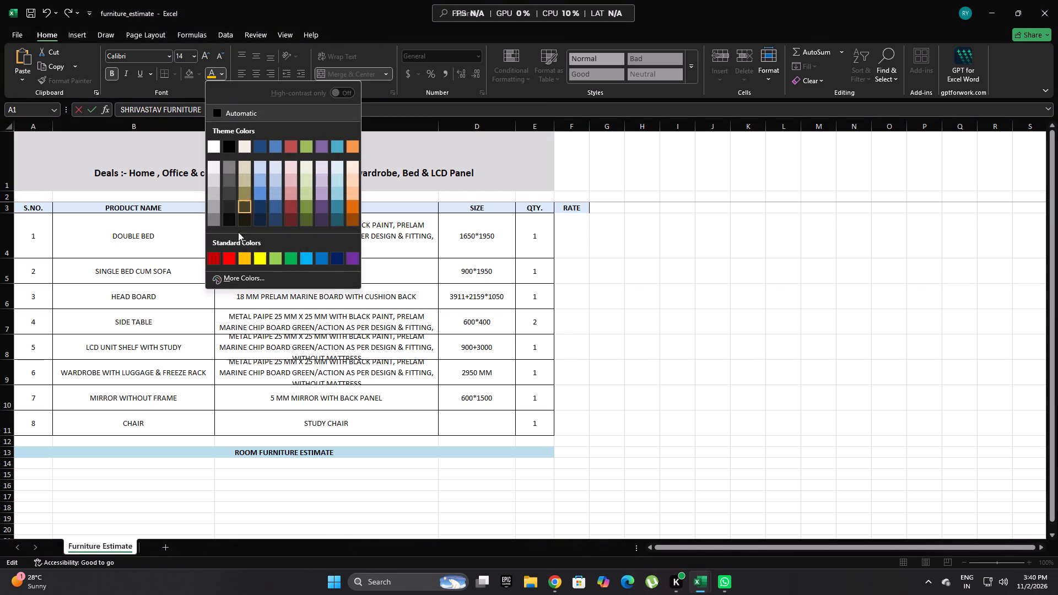
left_click(244, 251)
left_click(248, 253)
left_click(654, 204)
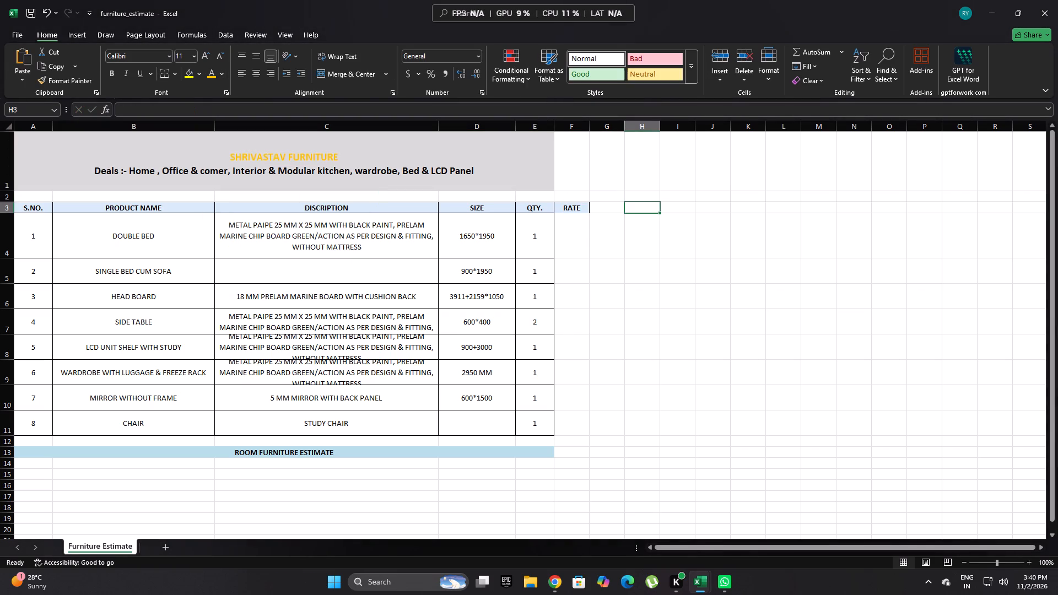
Reduce row 1's height so that it just fits the company name and Deals lines.
left_click_drag(9, 192, 9, 163)
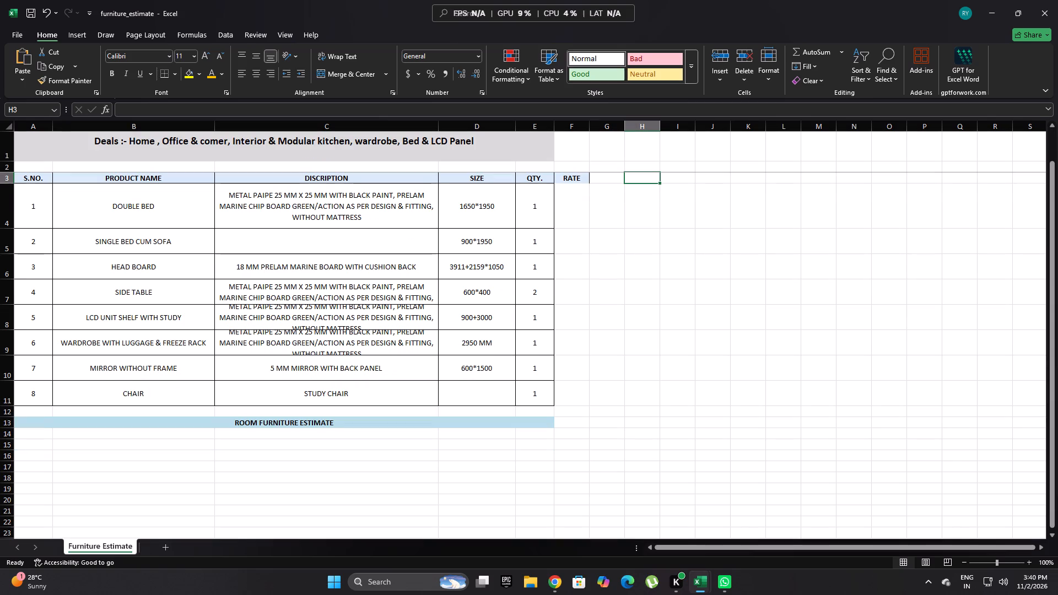
left_click_drag(10, 164, 12, 179)
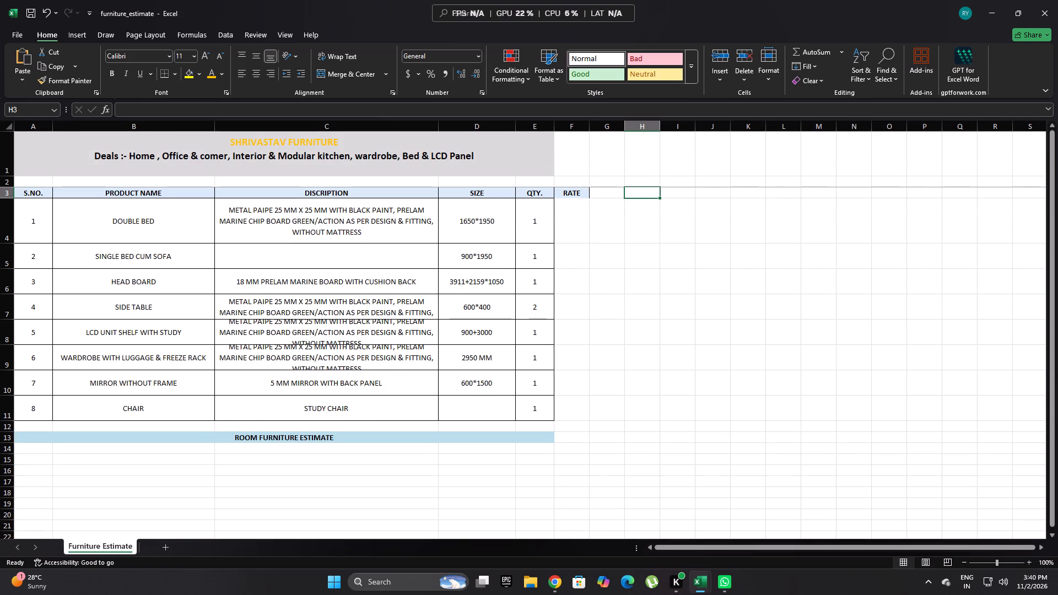
Set the font size of the SHRIVASTAV FURNITURE line in the title cell to 24.
left_click_drag(352, 142, 276, 150)
double_click(279, 148)
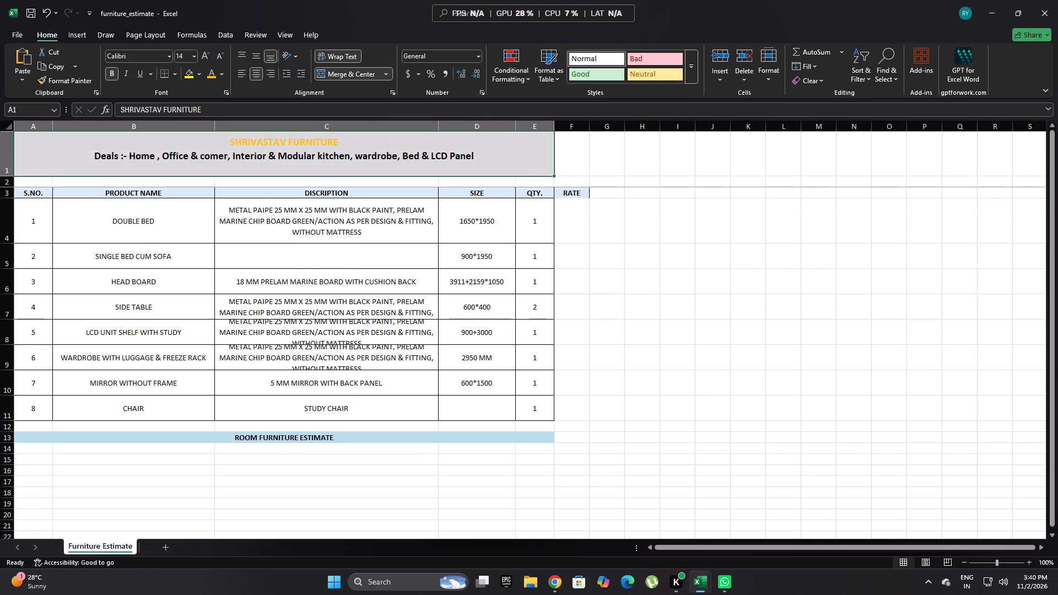
left_click_drag(336, 140, 251, 145)
left_click_drag(354, 142, 225, 145)
left_click(193, 59)
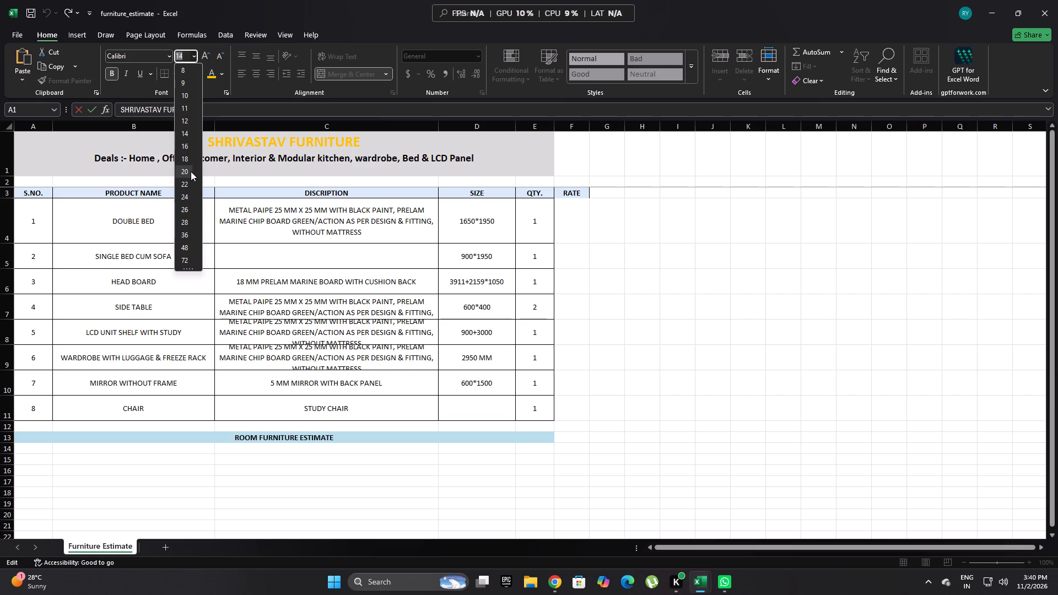
left_click(188, 197)
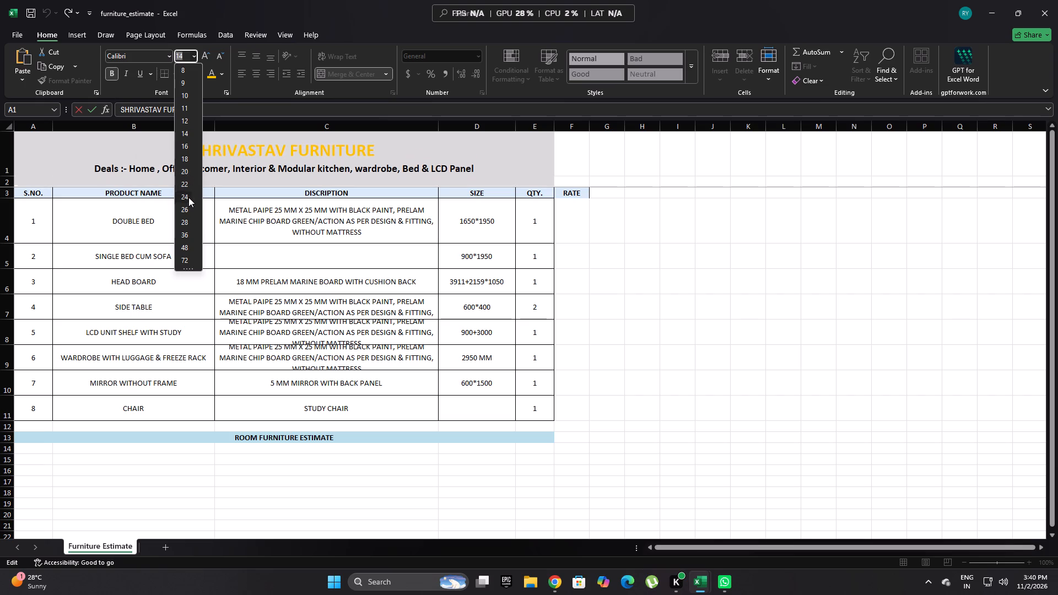
left_click(714, 205)
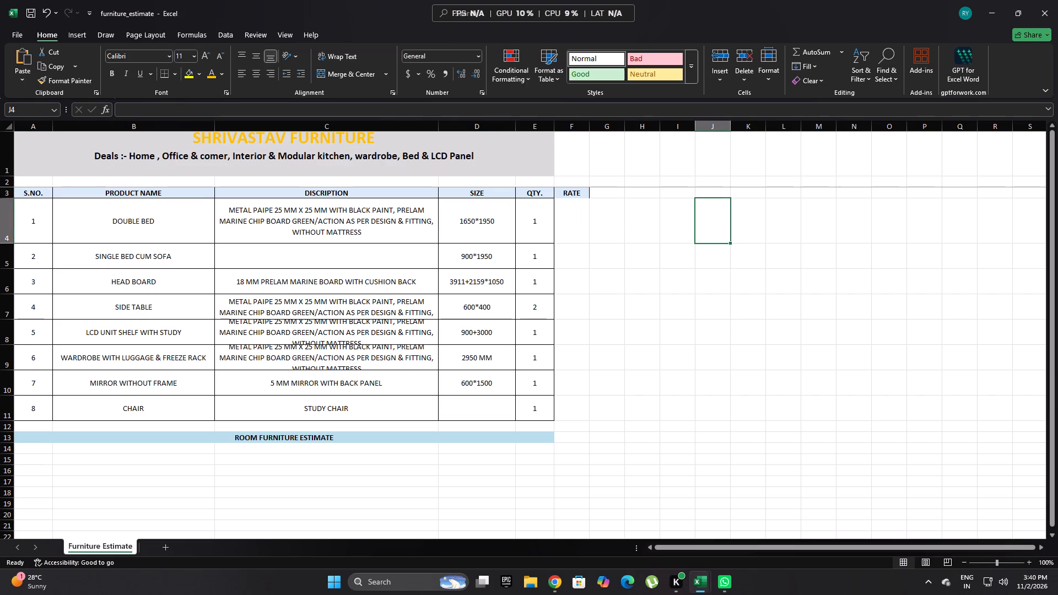
Increase row 1's height slightly so the SHRIVASTAV FURNITURE and Deals lines both fit fully.
left_click_drag(8, 178, 8, 183)
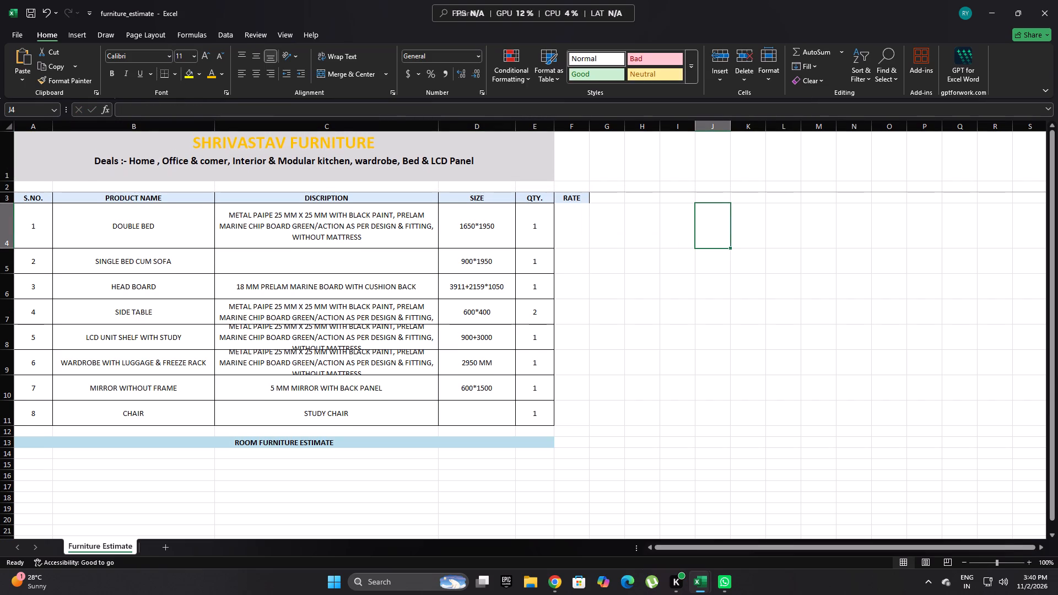
left_click(8, 182)
left_click(605, 294)
Extend the merged, centred title cell in row 1 across column F, above the RATE heading.
left_click_drag(565, 161, 533, 167)
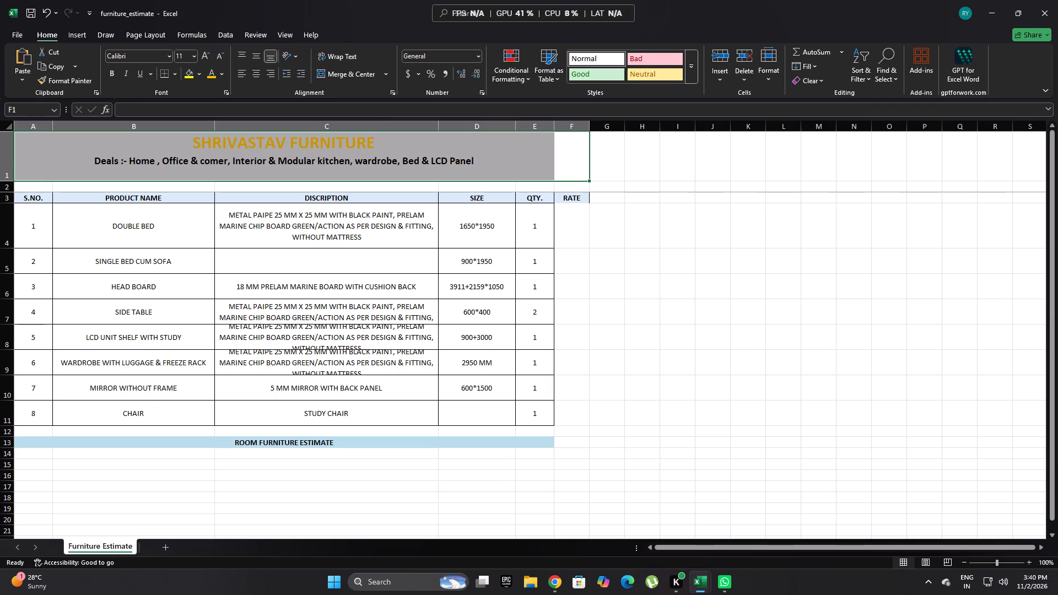
left_click(336, 76)
left_click(336, 75)
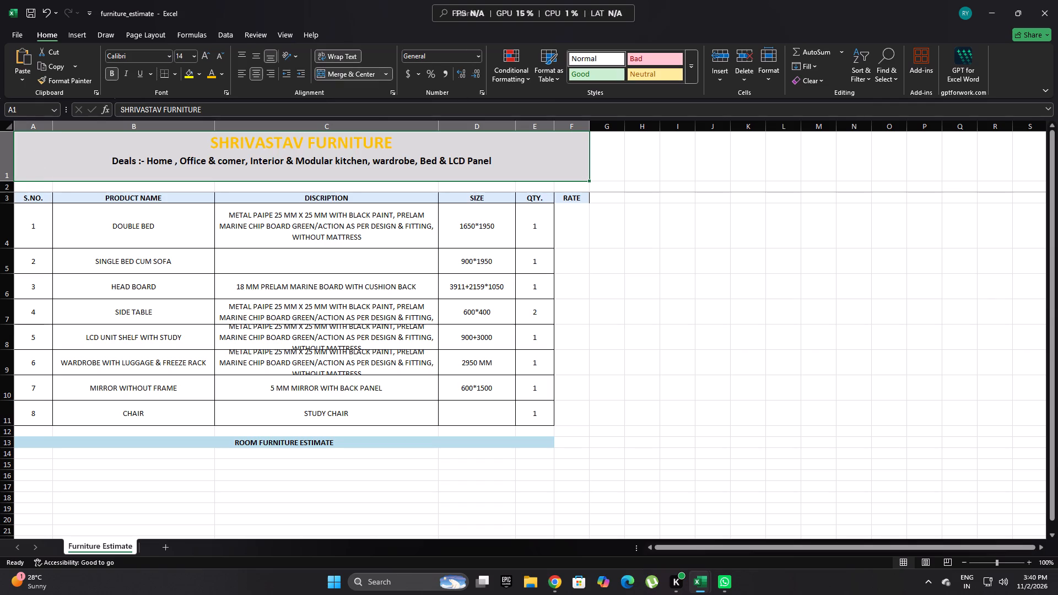
left_click(818, 506)
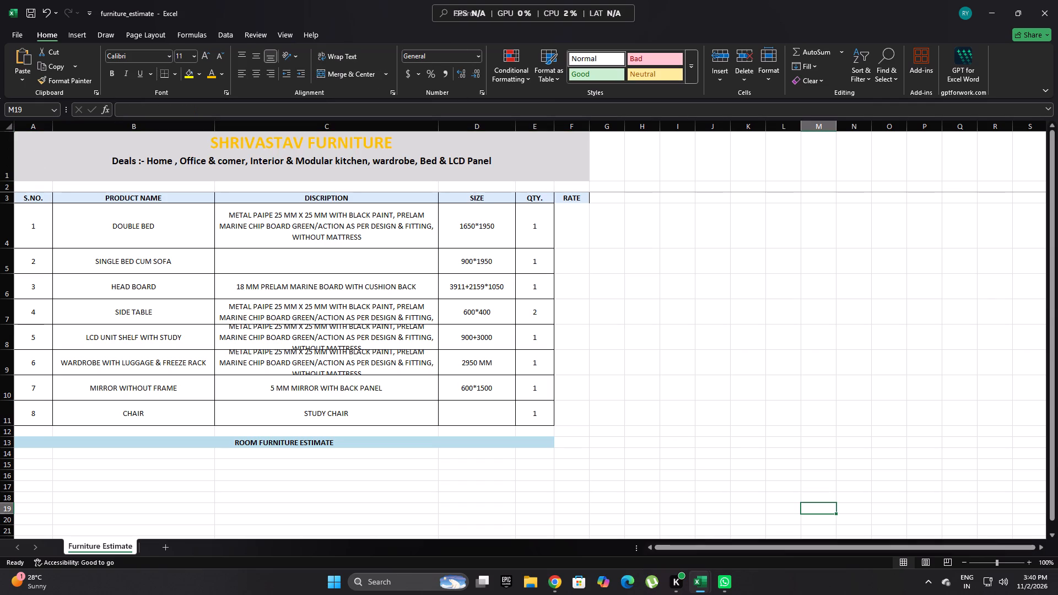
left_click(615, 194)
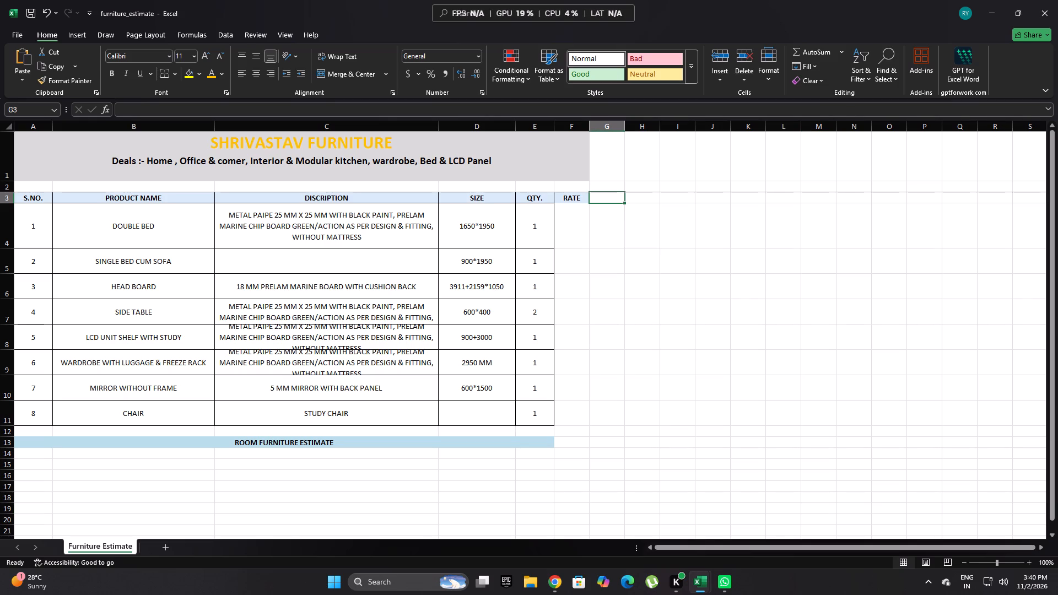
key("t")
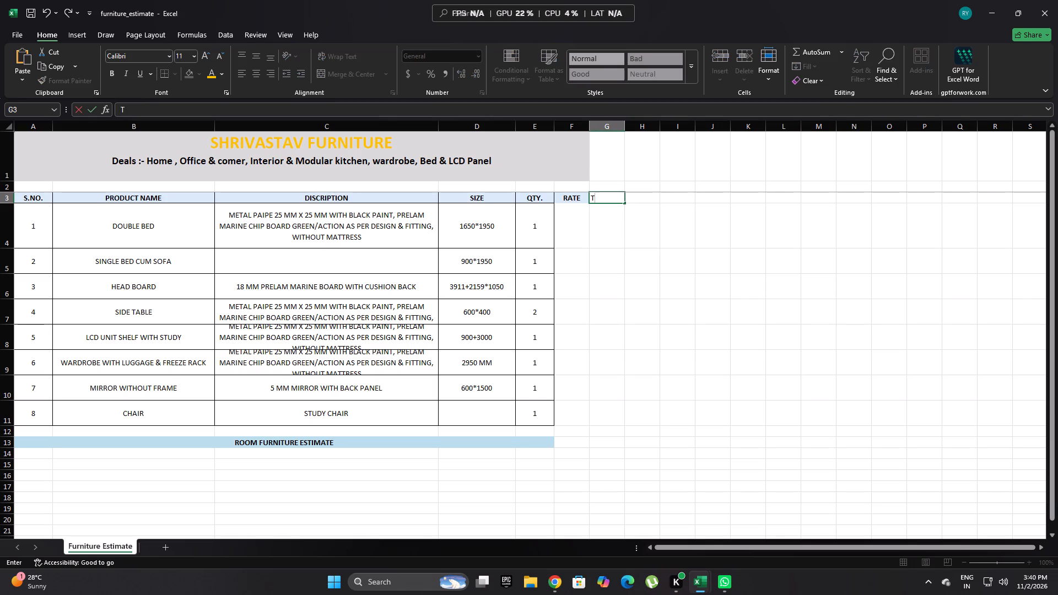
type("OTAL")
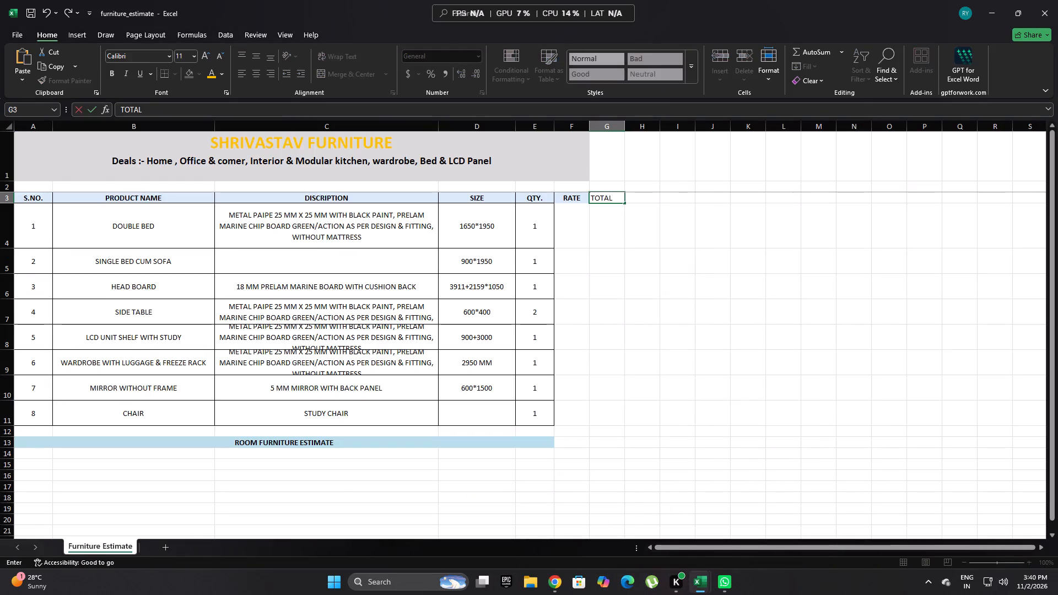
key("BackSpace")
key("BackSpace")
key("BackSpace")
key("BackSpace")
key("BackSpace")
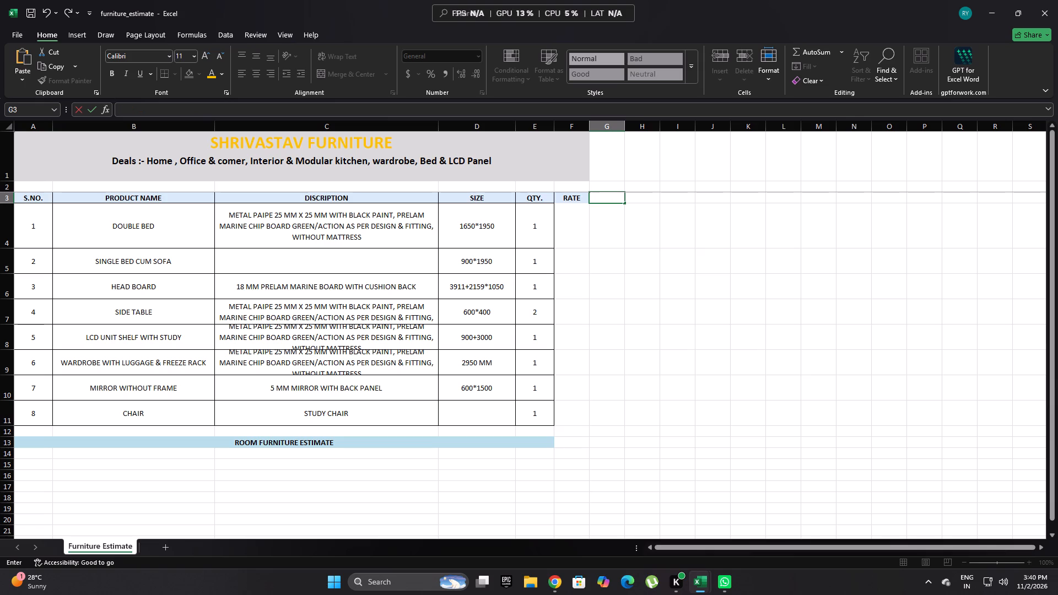
Enter the column heading AMOUNT in cell G3, beside the RATE heading.
type("AMOUN")
key("space")
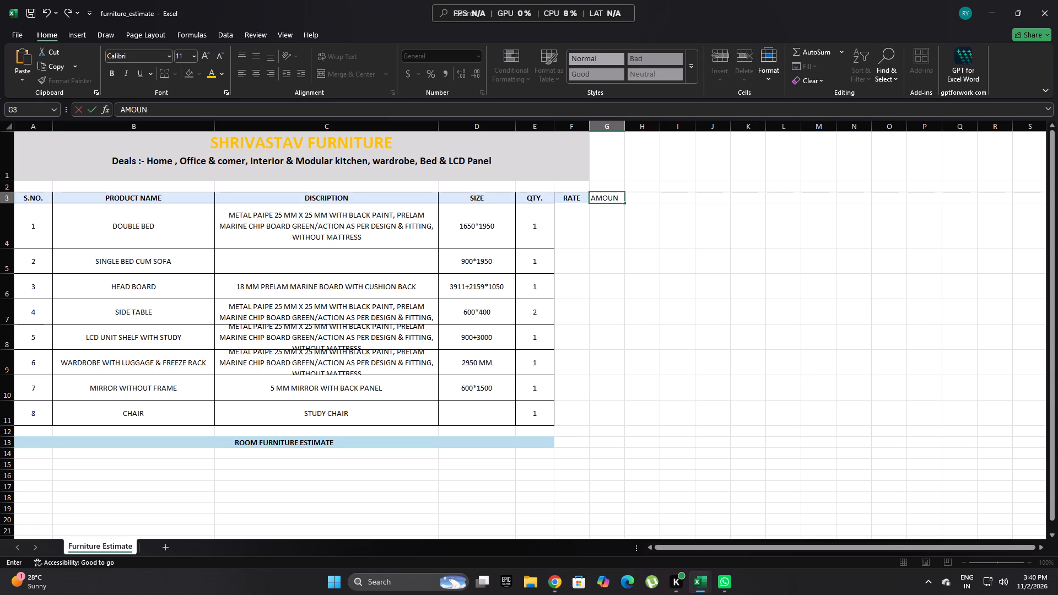
key("BackSpace")
key("t")
left_click(694, 244)
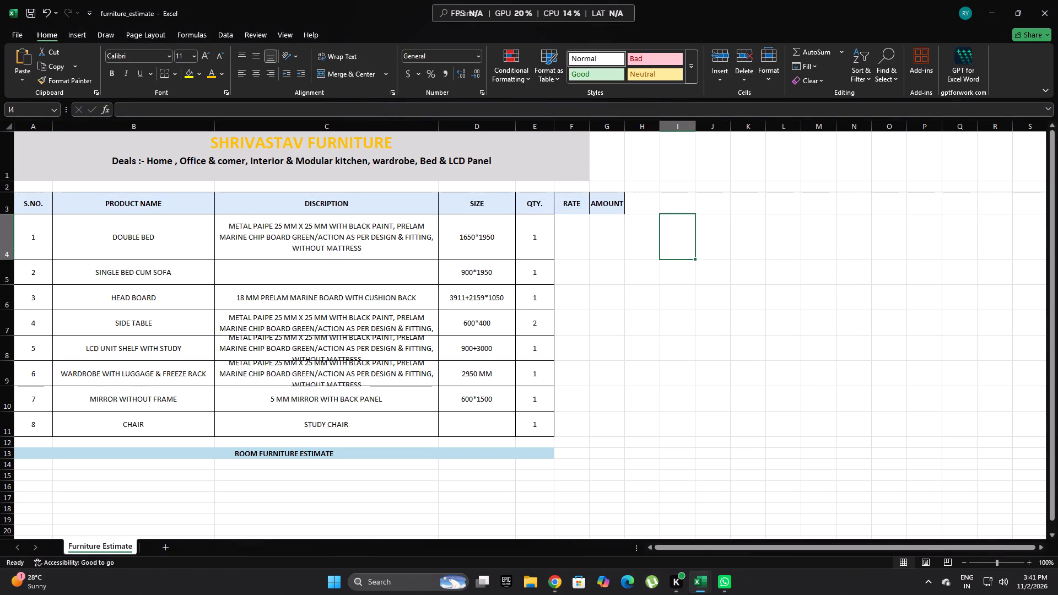
Extend the merged, centred title cell in row 1 across column G, above the AMOUNT heading.
left_click_drag(603, 158, 564, 169)
left_click(353, 73)
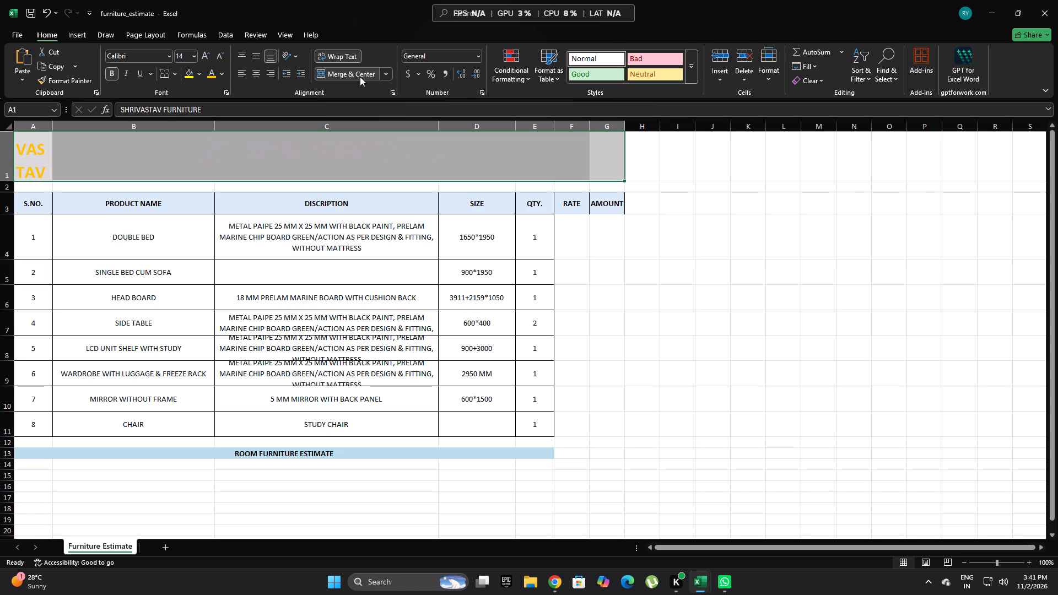
left_click(360, 77)
left_click(762, 354)
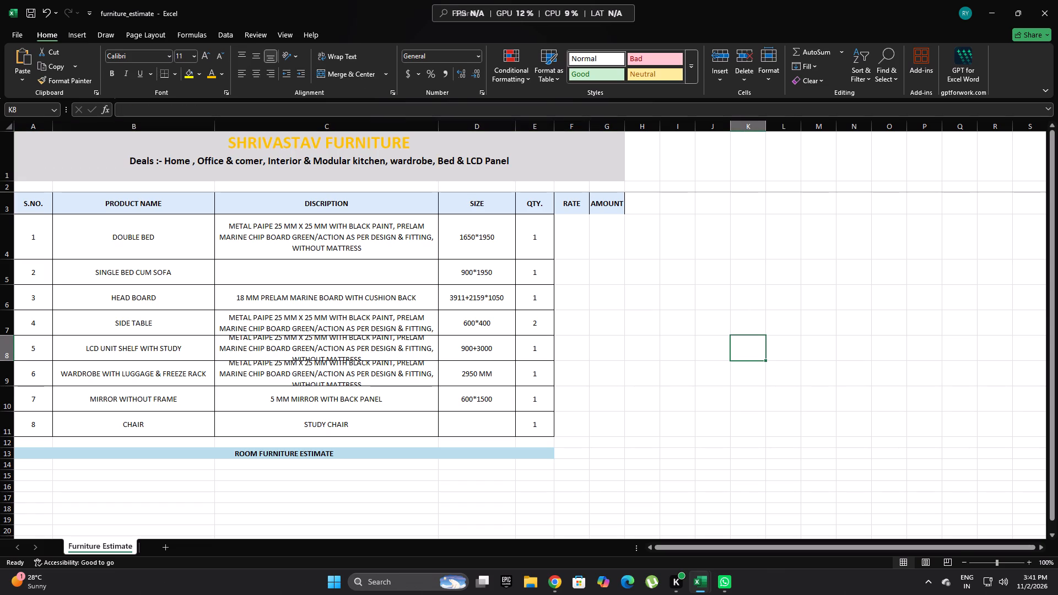
Open the DOUBLE BED description for editing and select the words GREEN/ACTION in it.
left_click(569, 241)
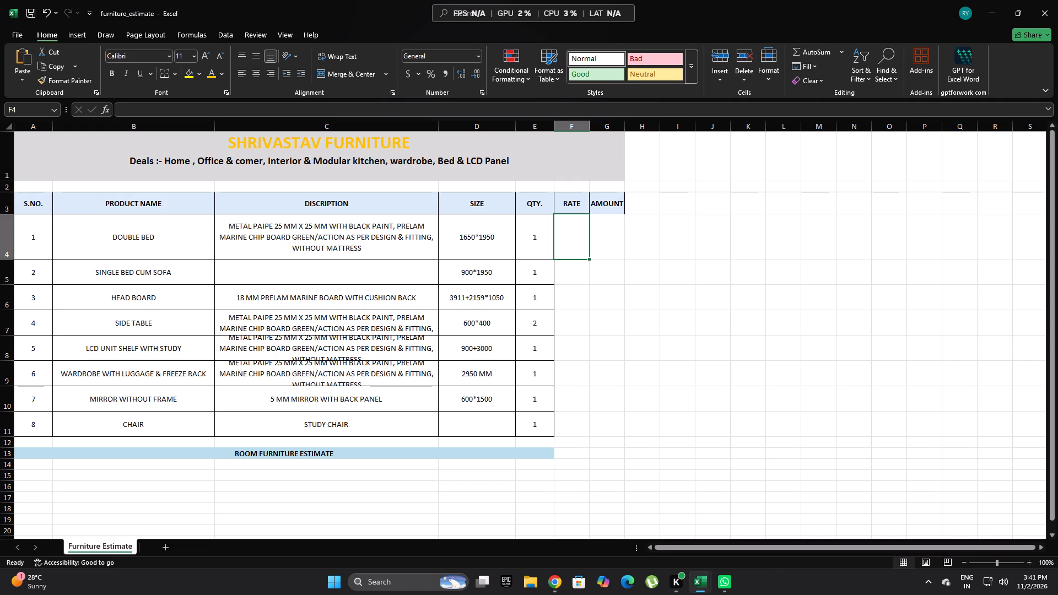
double_click(298, 237)
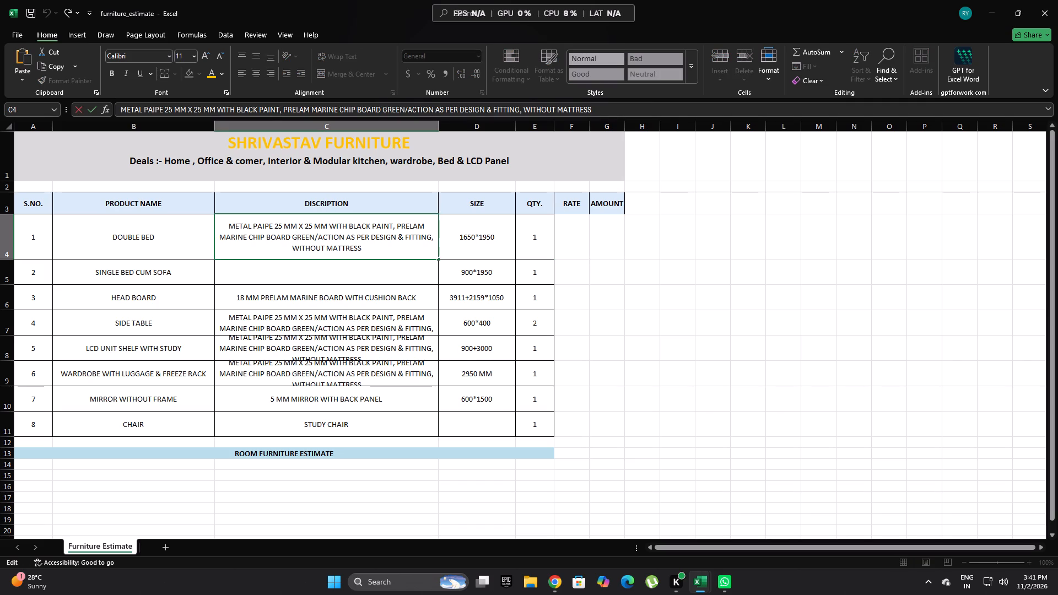
left_click_drag(345, 236, 293, 238)
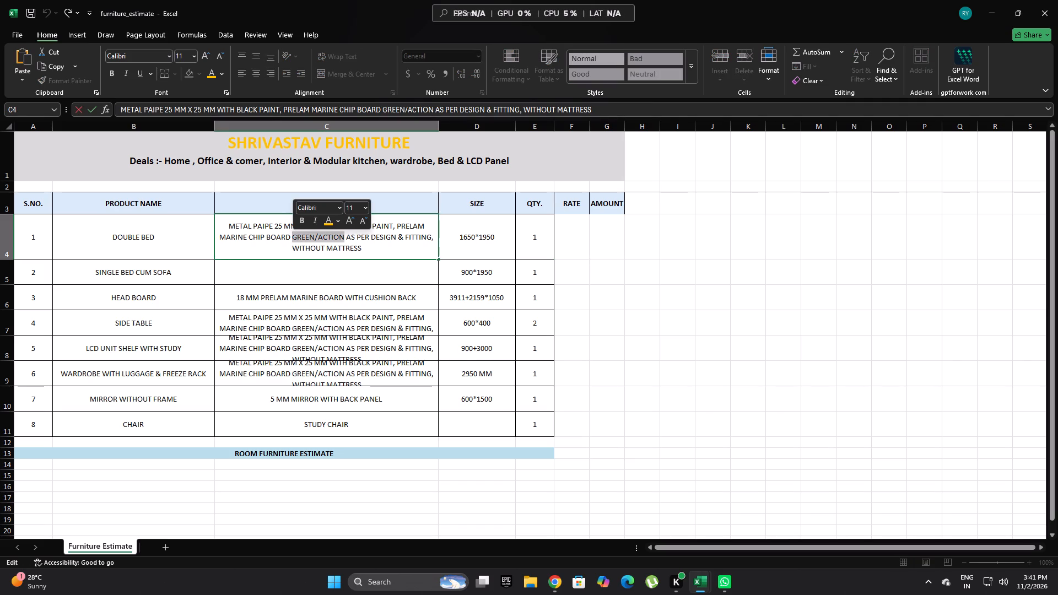
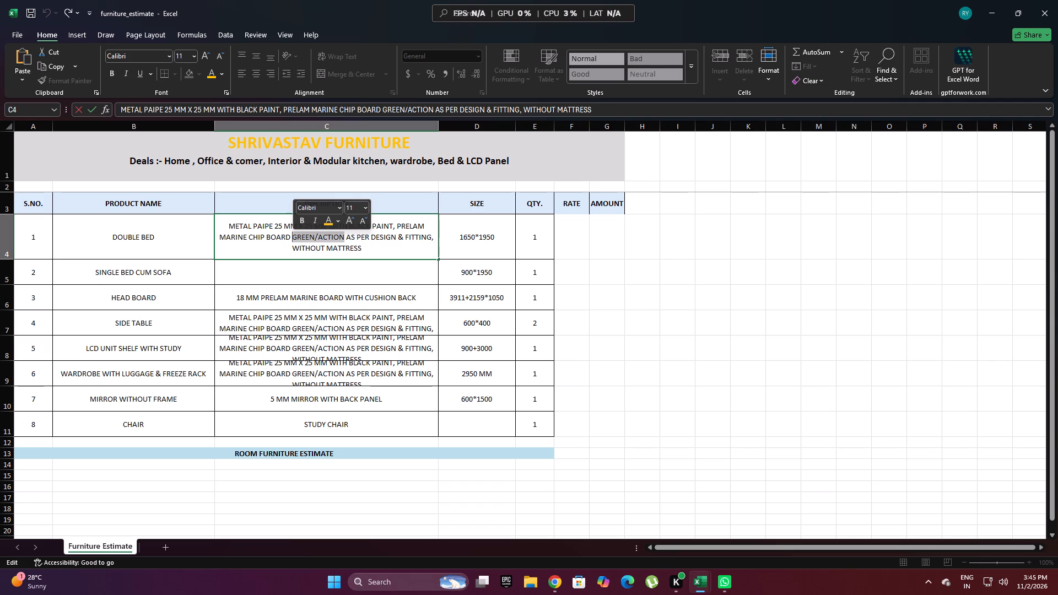
Replace the word ACTION with TREELAB in the DOUBLE BED description so it reads GREEN/TREELAB.
left_click(329, 241)
left_click_drag(314, 239, 317, 239)
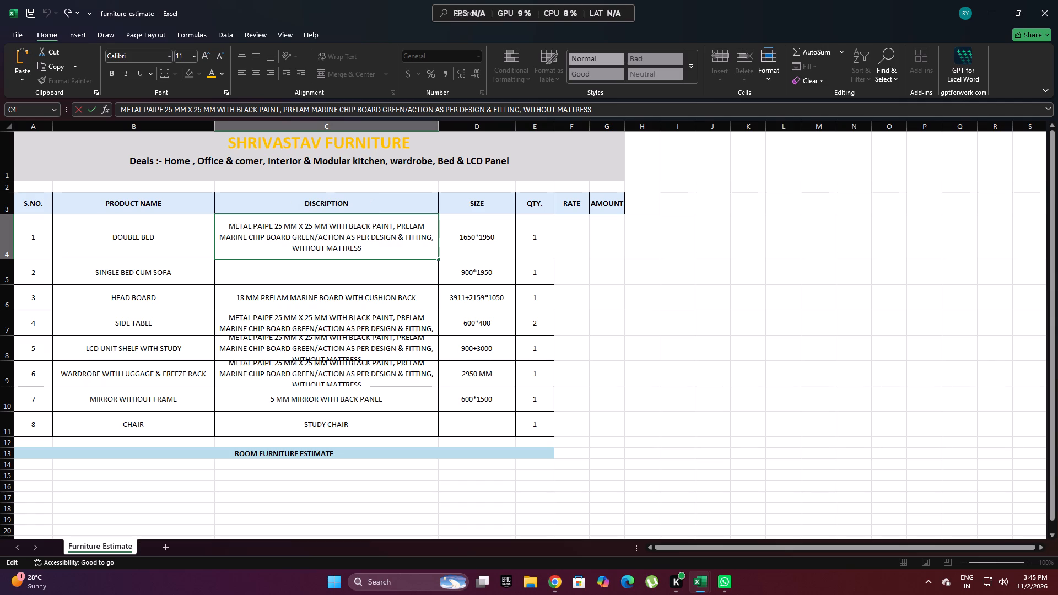
left_click_drag(317, 239, 350, 241)
left_click(347, 241)
left_click_drag(316, 239, 318, 239)
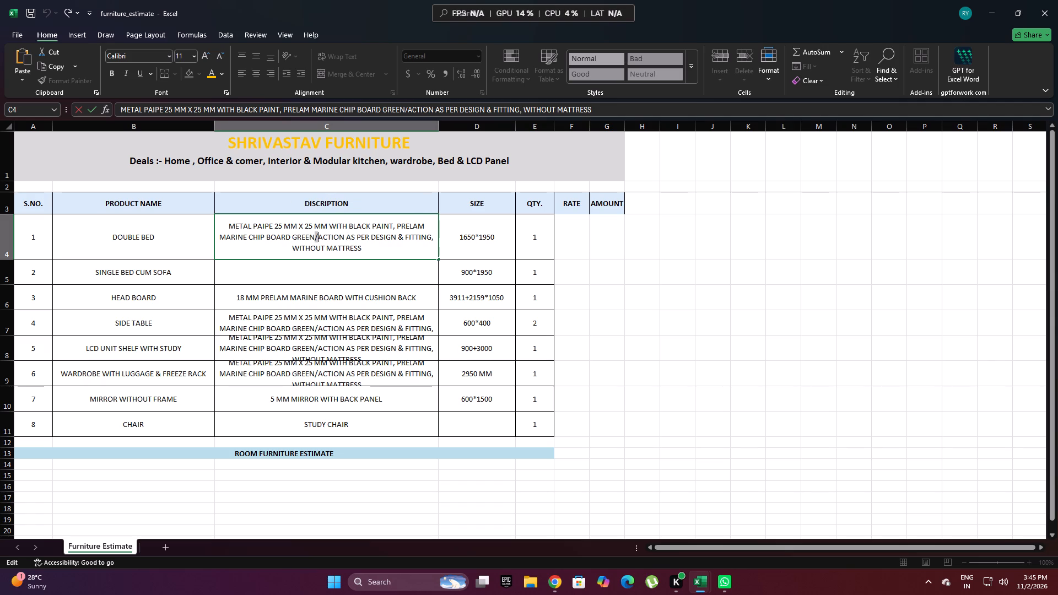
left_click_drag(318, 239, 334, 239)
left_click_drag(345, 236, 317, 236)
type("TRELAB")
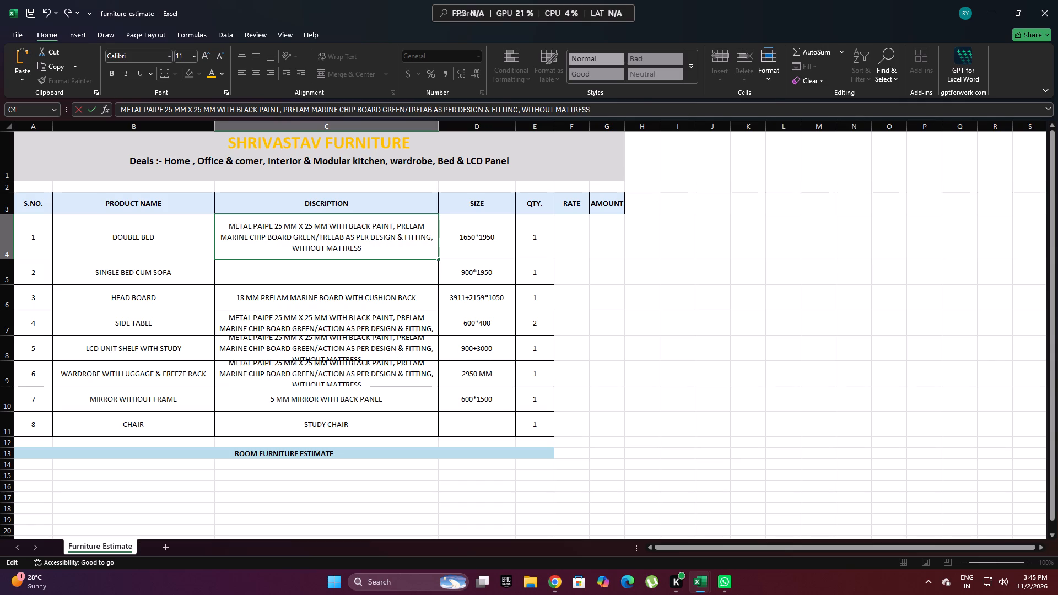
left_click(329, 236)
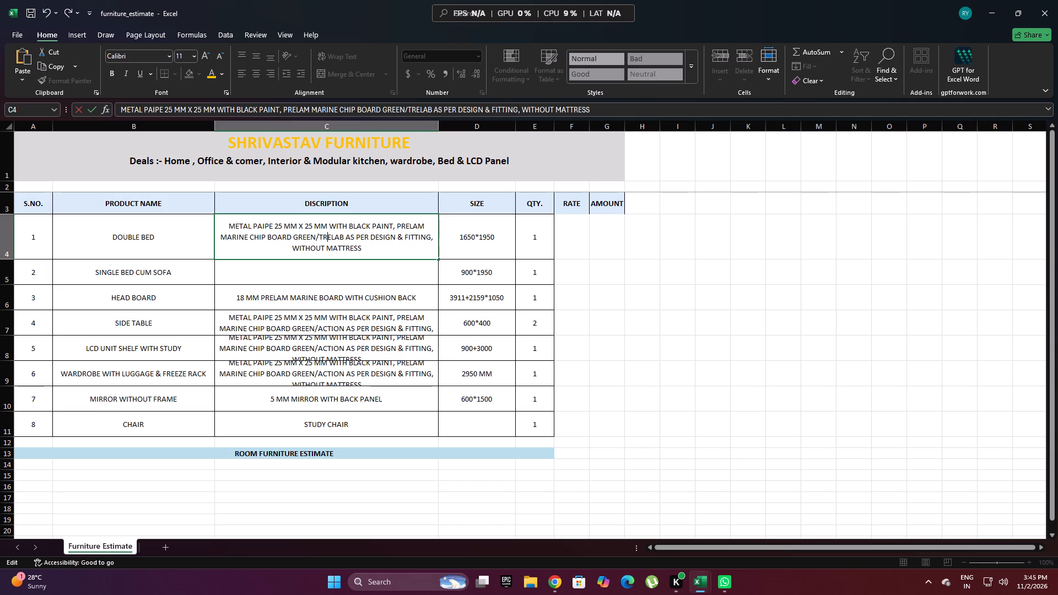
key("e")
left_click(673, 294)
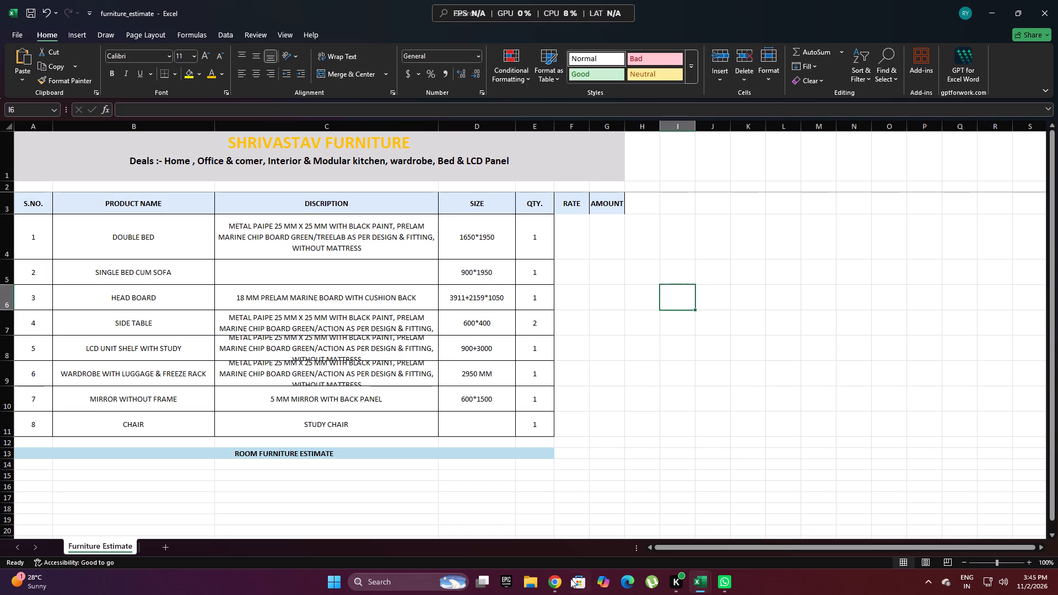
Switch to Chrome and search Google in a new tab for TRELAB CHIPBOARD MARIN.
left_click(563, 589)
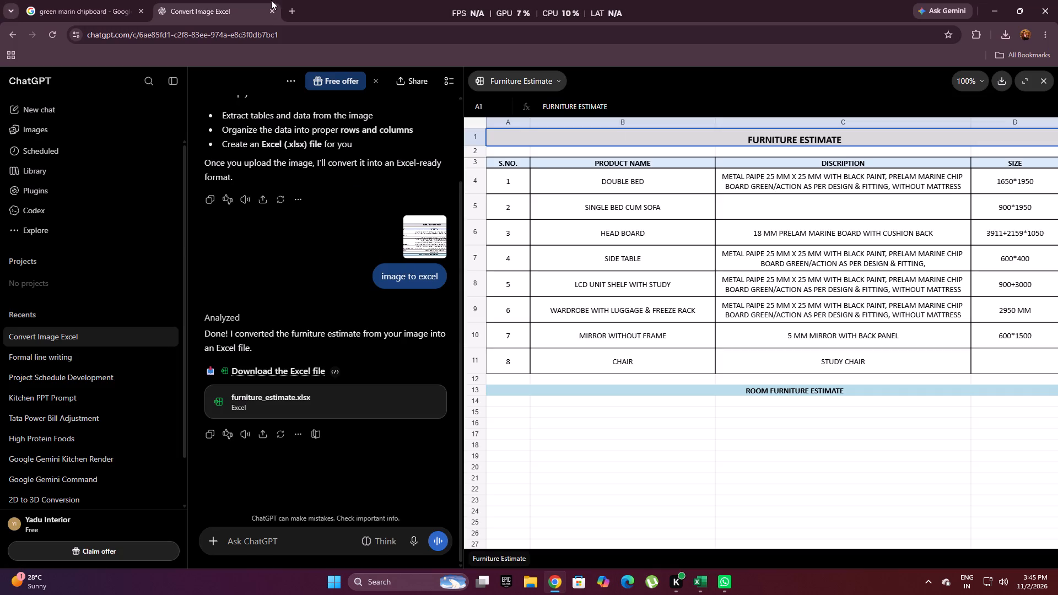
left_click(290, 4)
type("TRELAB")
key("space")
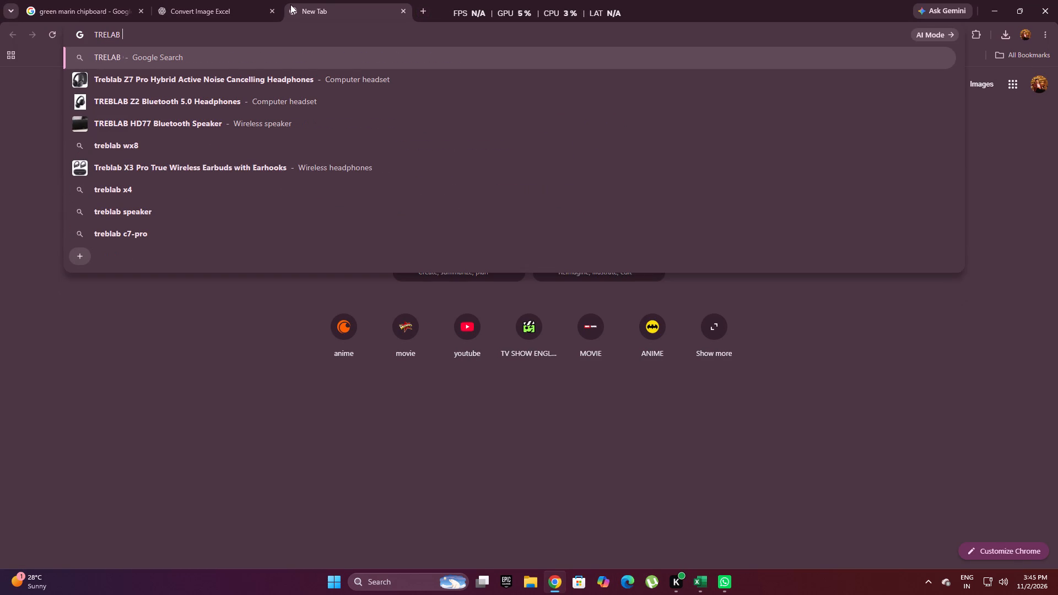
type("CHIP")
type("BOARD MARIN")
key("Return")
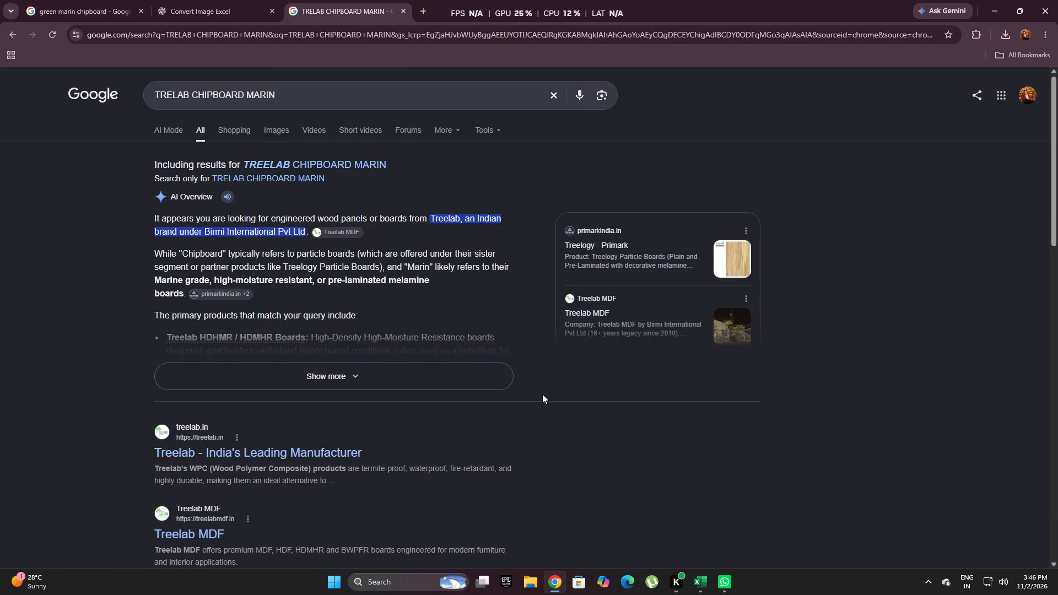
Return to the furniture_estimate workbook in Excel and select the empty RATE cell in the DOUBLE BED row.
left_click(995, 8)
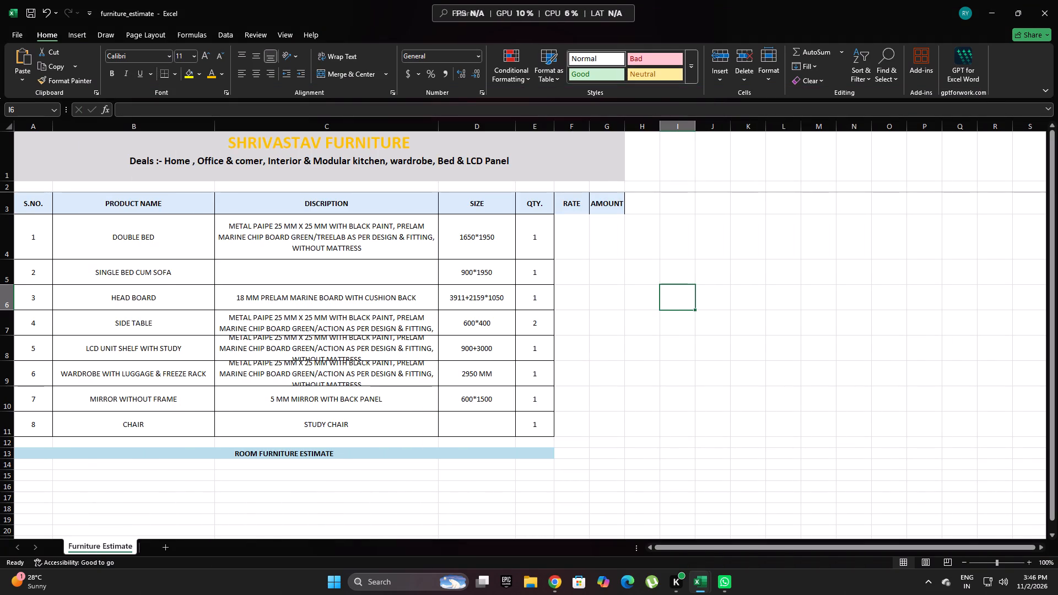
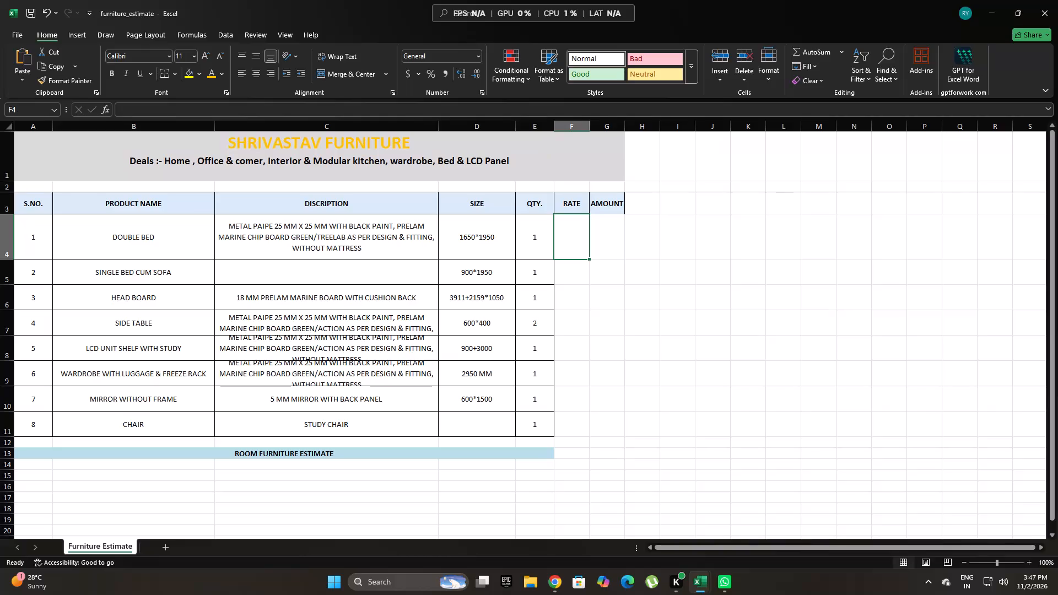
Enter a RATE of 45000 for the DOUBLE BED in cell F4.
left_click(568, 254)
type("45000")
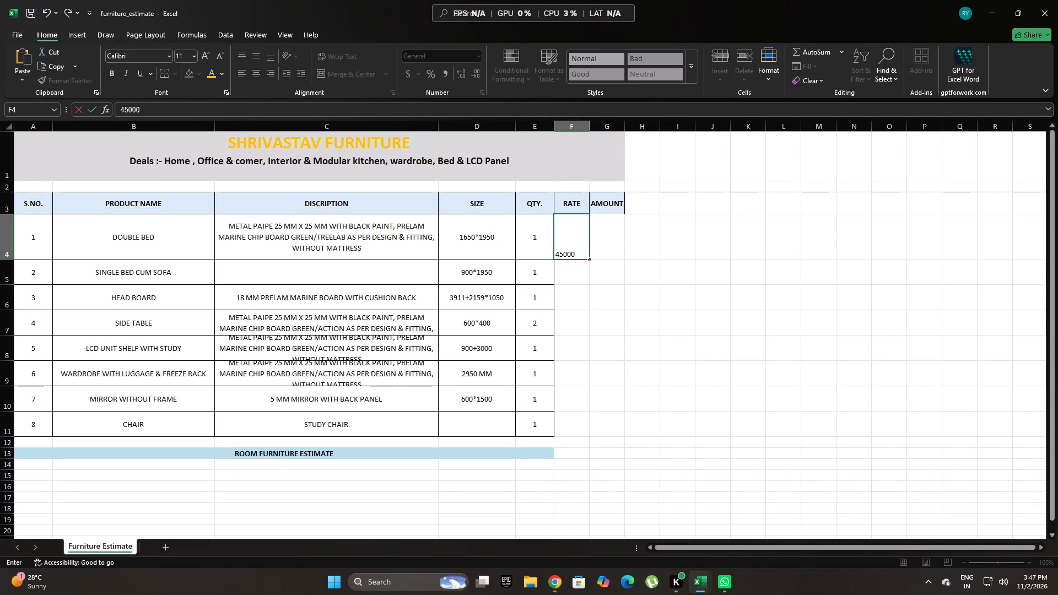
Calculate the DOUBLE BED's AMOUNT in cell G4 as rate times quantity with the formula =F4*E4.
left_click(620, 217)
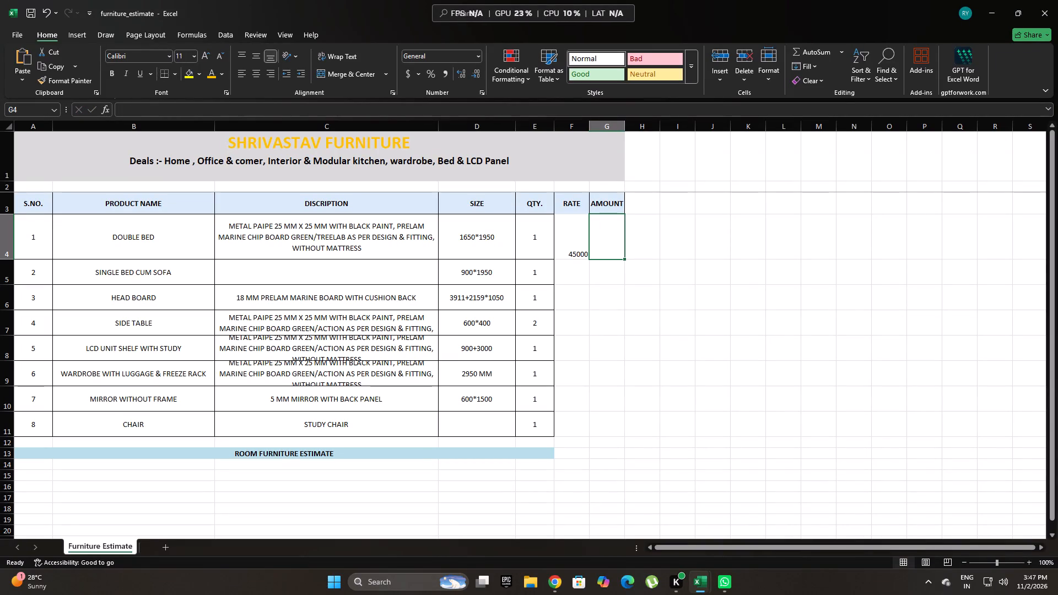
key("equal")
key("Left")
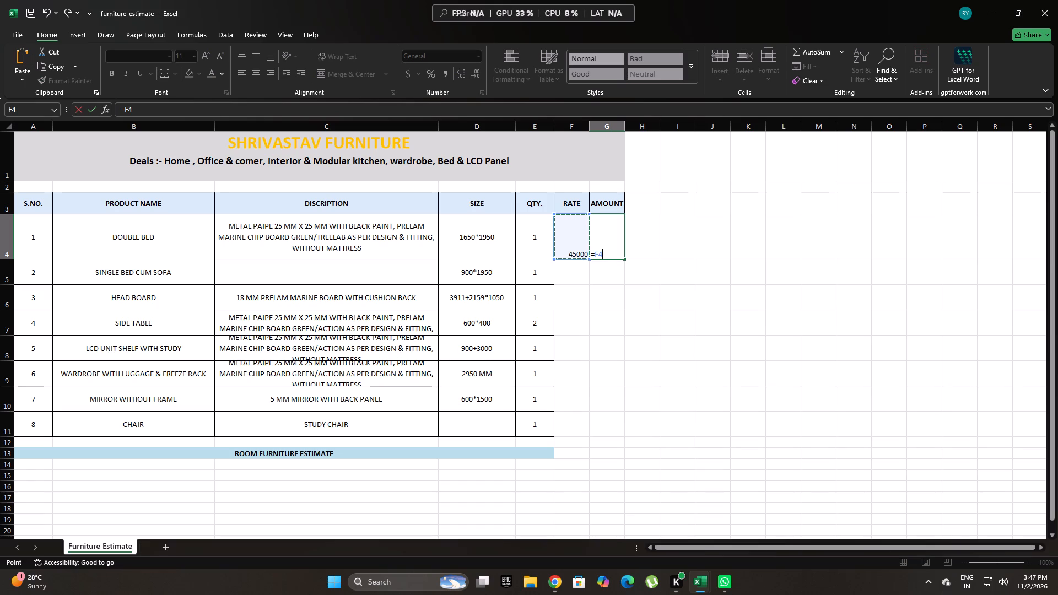
key("shift+asterisk")
key("Left")
key("Left")
key("Return")
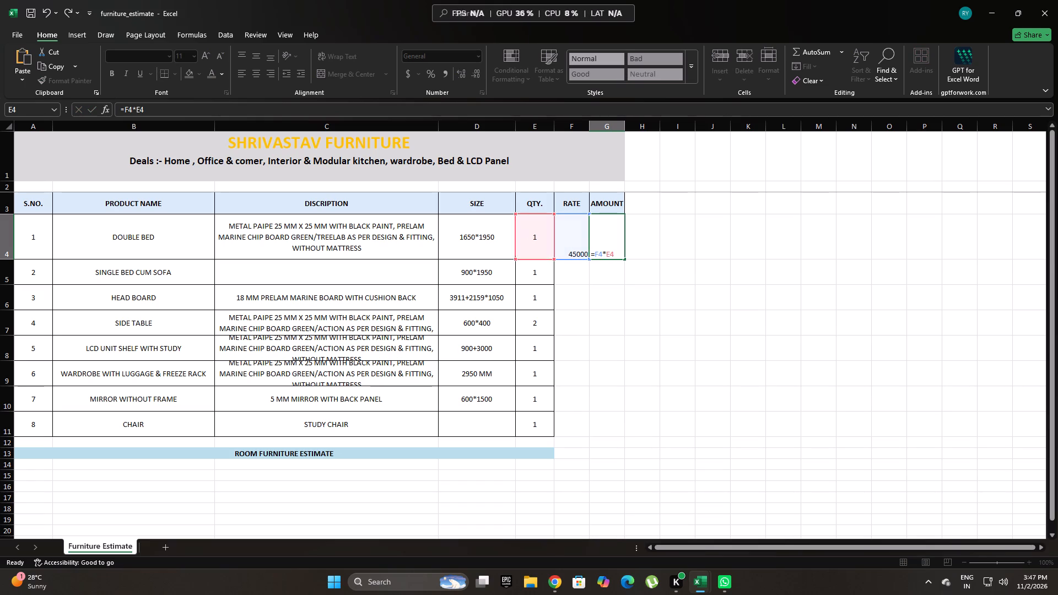
left_click(638, 261)
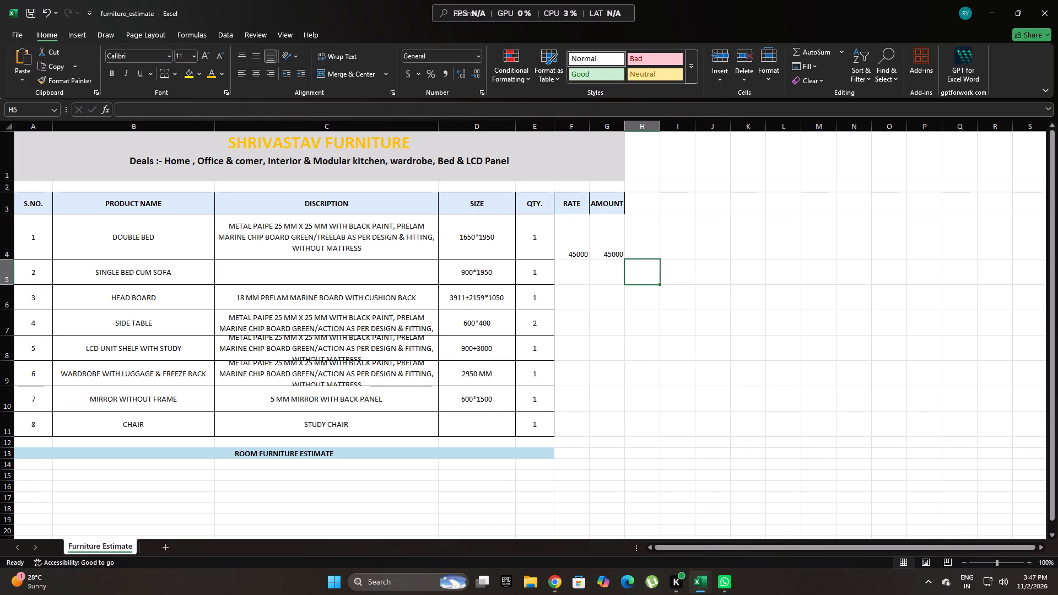
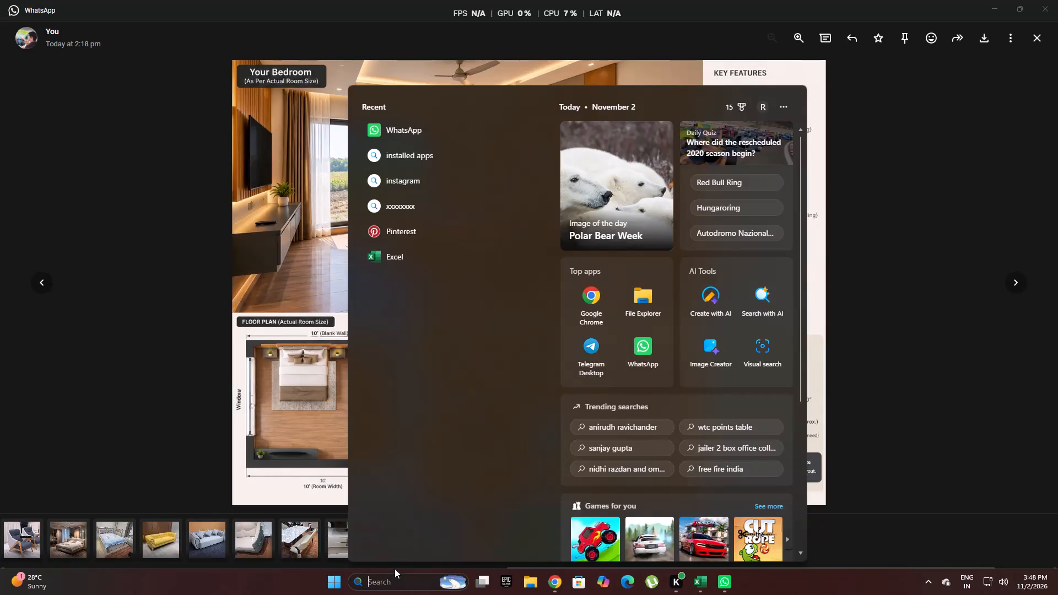
Open Snipping Tool over the WhatsApp bedroom design image and move its window clear of the bed pictures.
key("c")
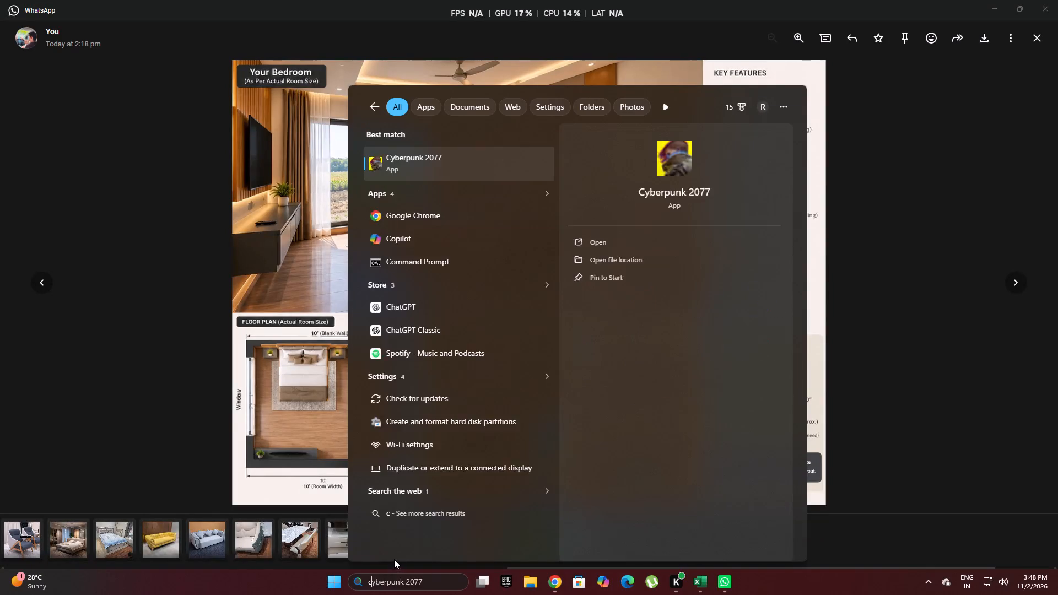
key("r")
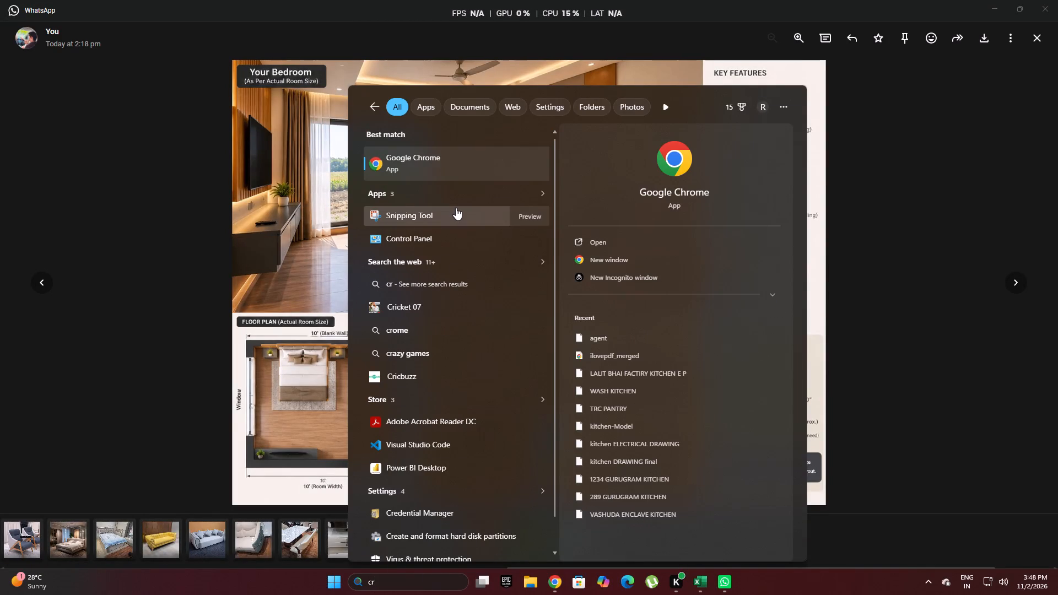
left_click(528, 216)
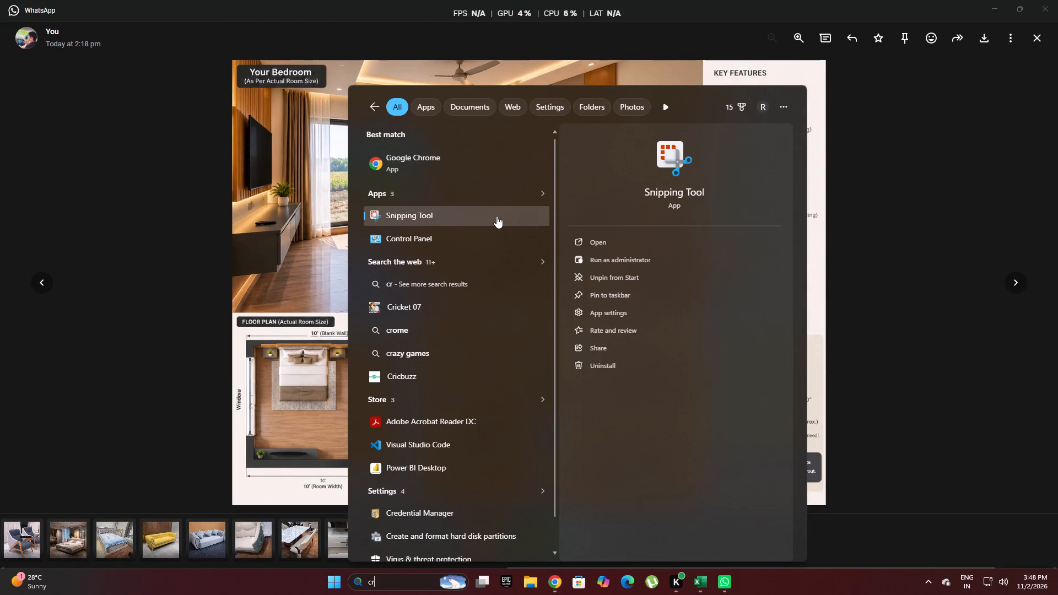
left_click(490, 216)
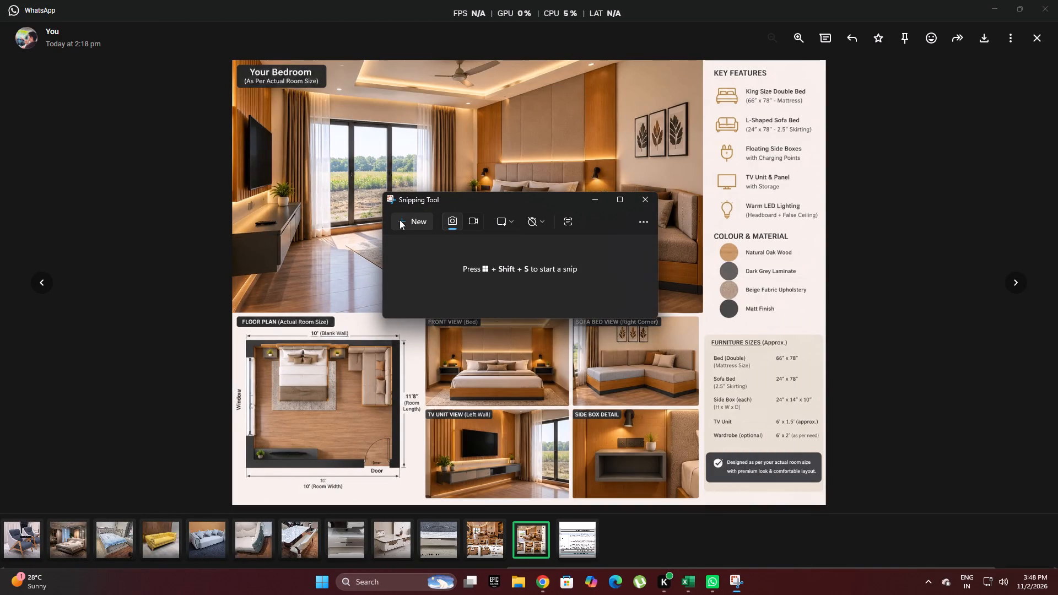
left_click_drag(543, 198, 148, 101)
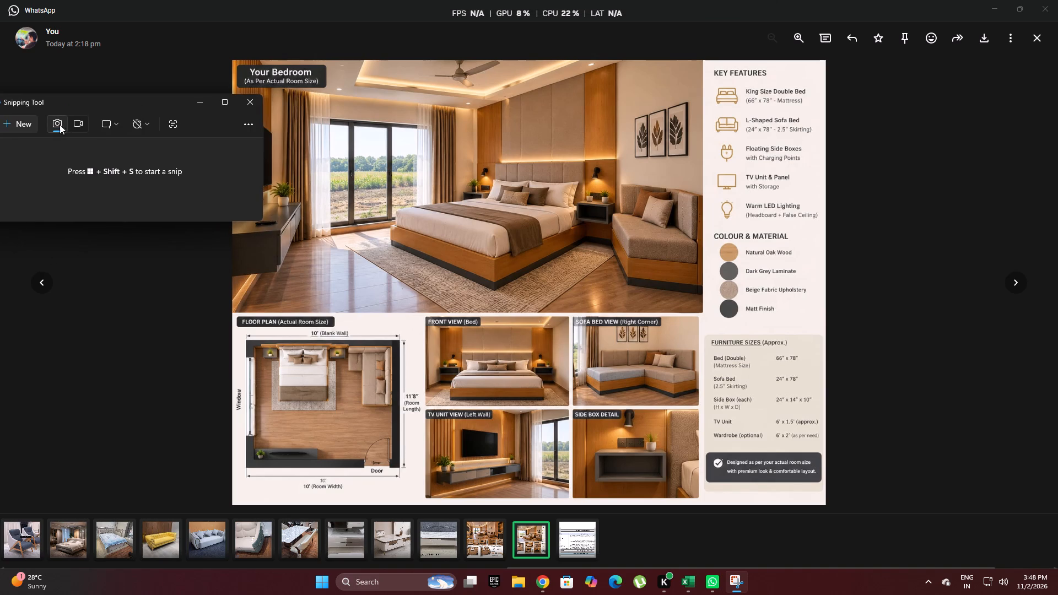
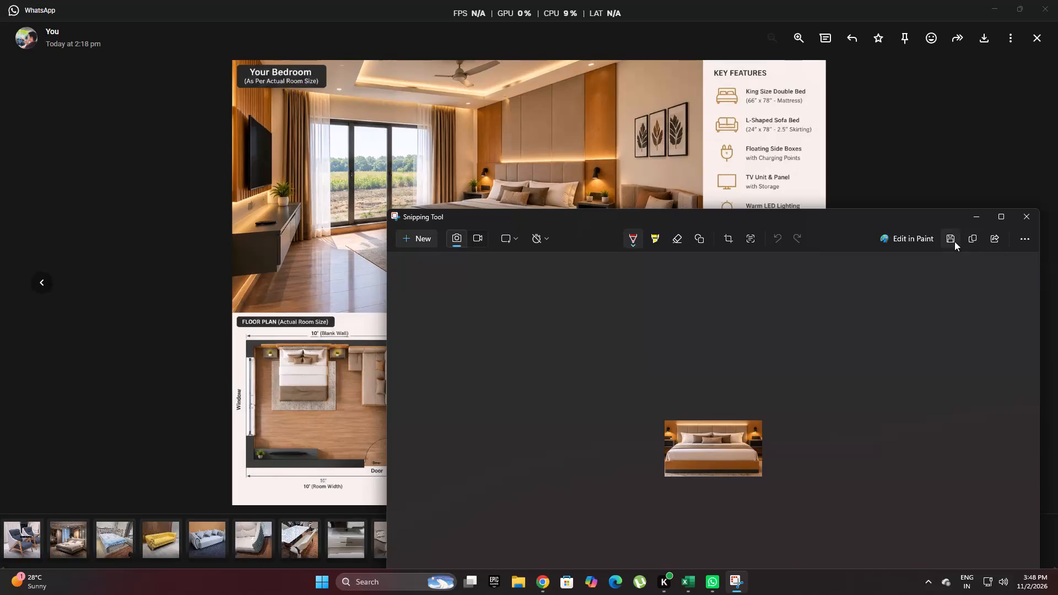
Save the bed snip as a PNG named bed in the Downloads folder.
left_click(954, 241)
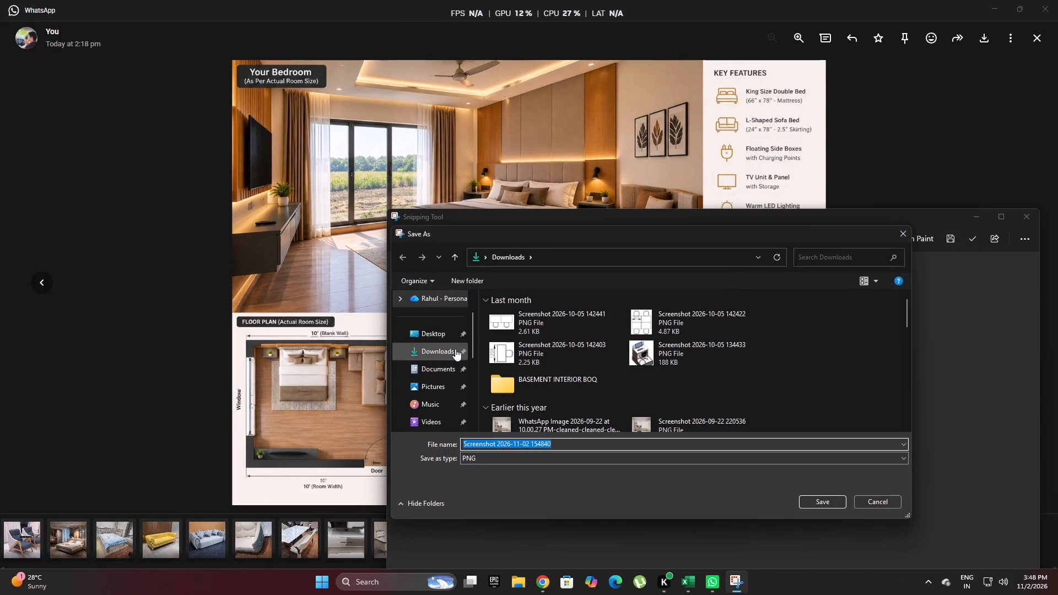
left_click(455, 349)
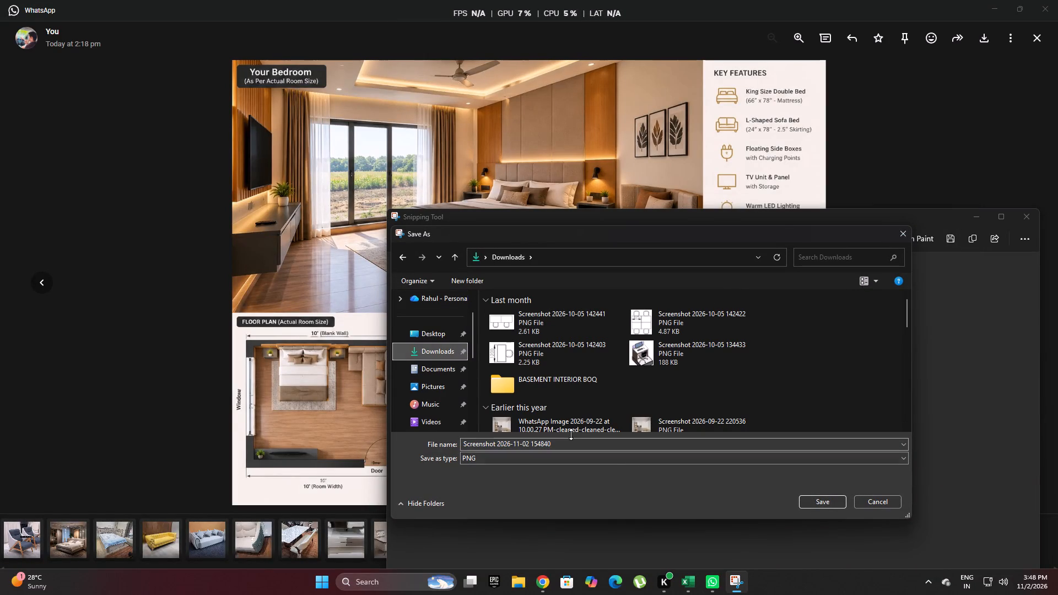
left_click(571, 439)
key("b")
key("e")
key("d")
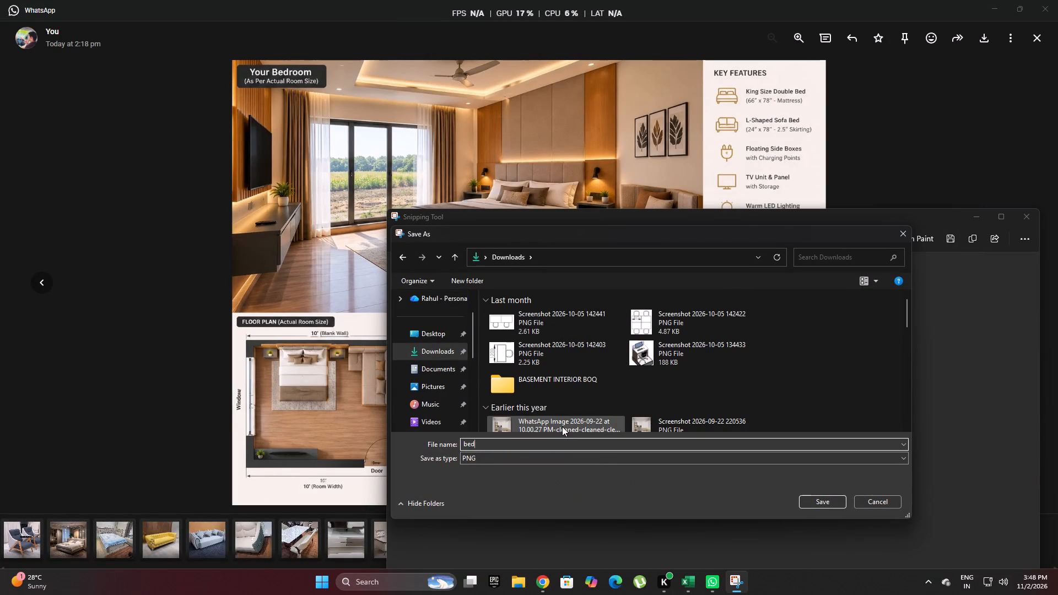
key("Return")
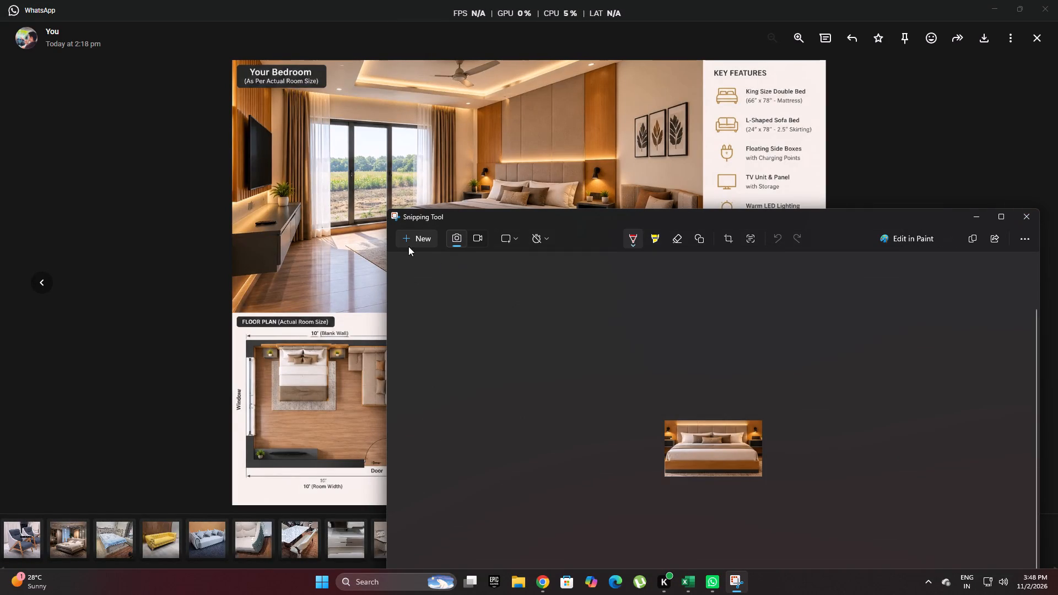
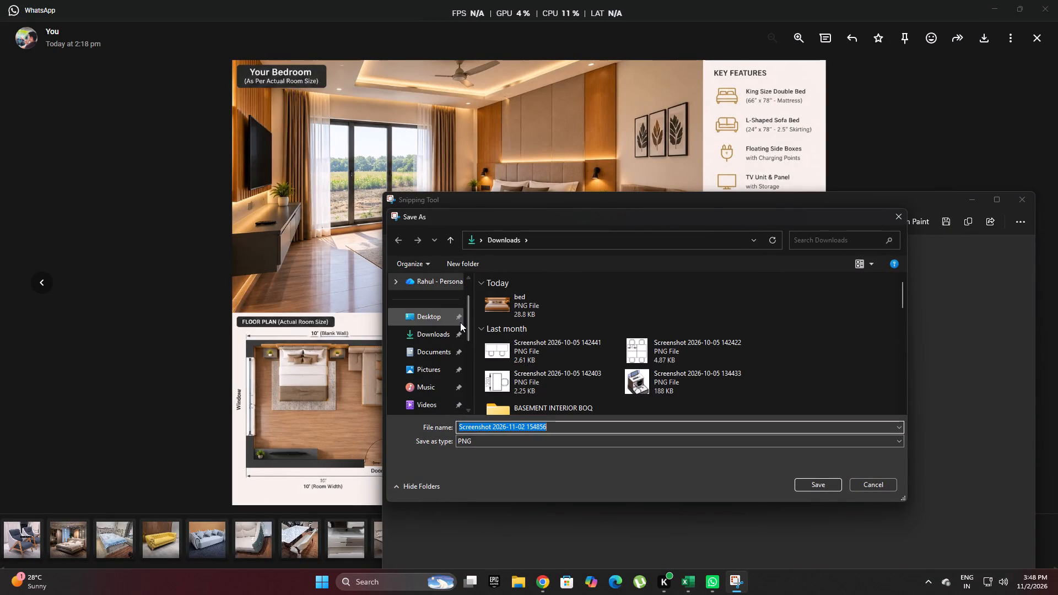
Save the L-shaped sofa snip as a PNG named sofa in the Downloads folder.
left_click(457, 332)
left_click(560, 425)
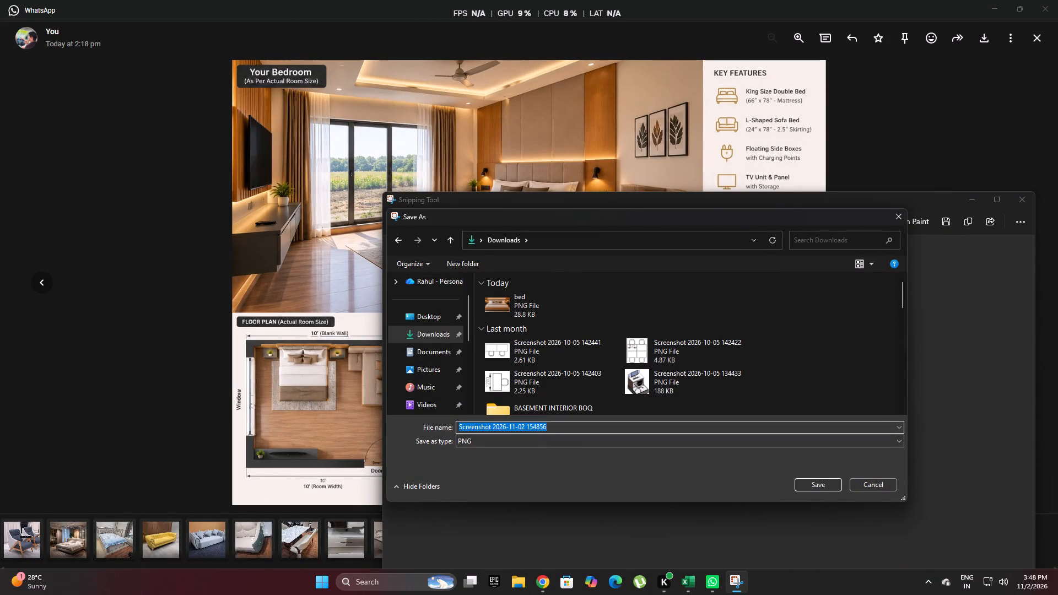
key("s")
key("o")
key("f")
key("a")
key("Return")
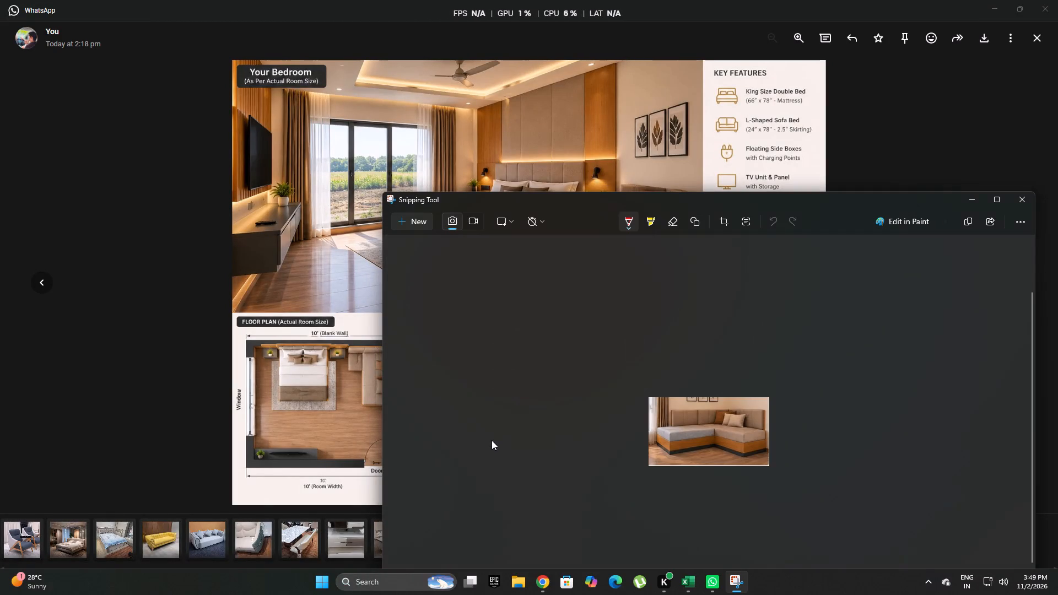
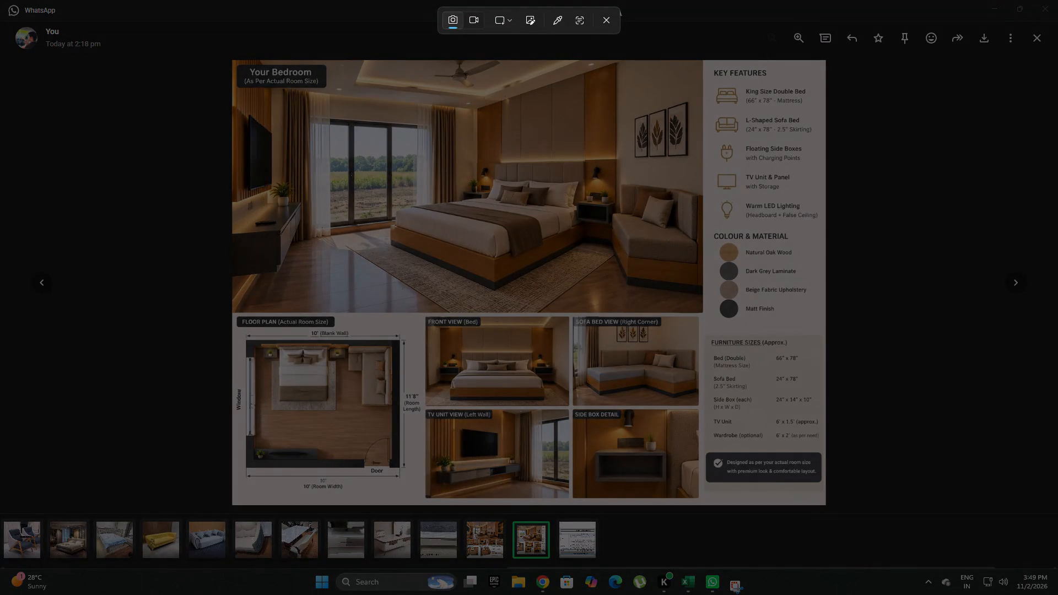
Snip the floating side box from the SIDE BOX DETAIL view and save it as a PNG named side table in Downloads.
left_click_drag(590, 435, 668, 494)
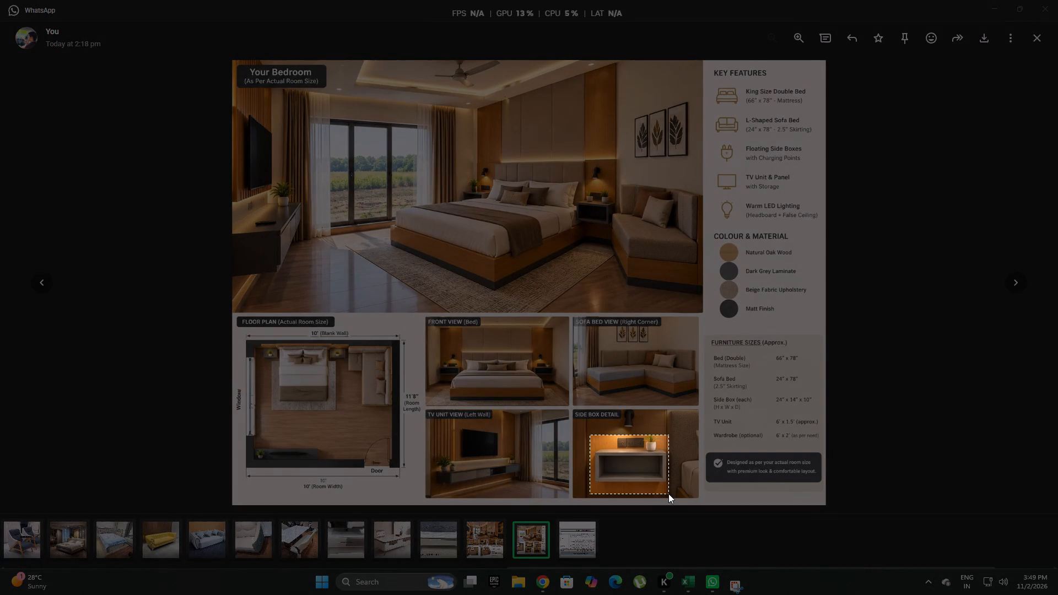
left_click_drag(668, 494, 671, 494)
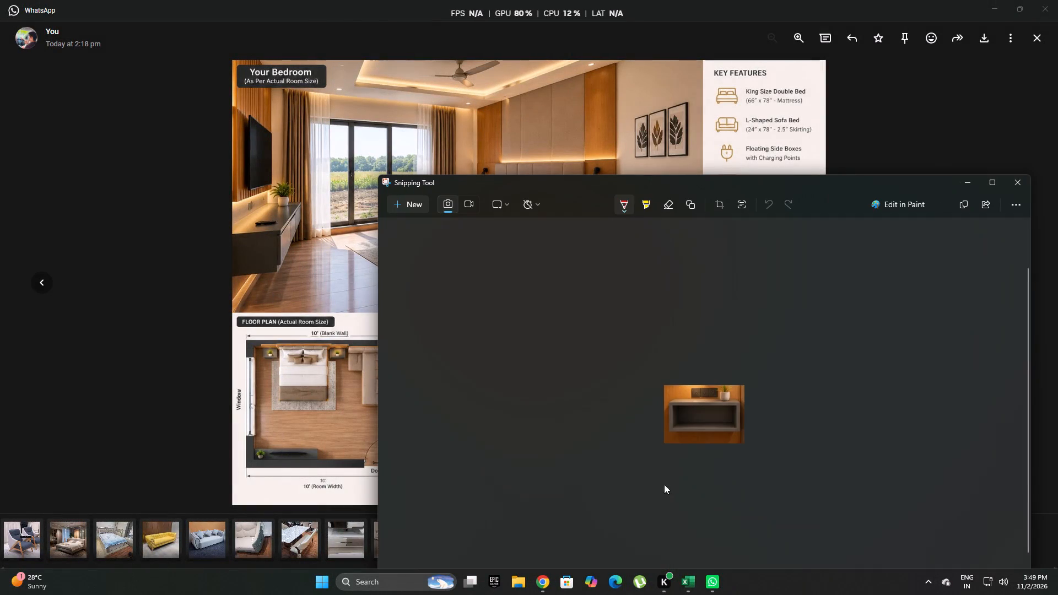
left_click(941, 201)
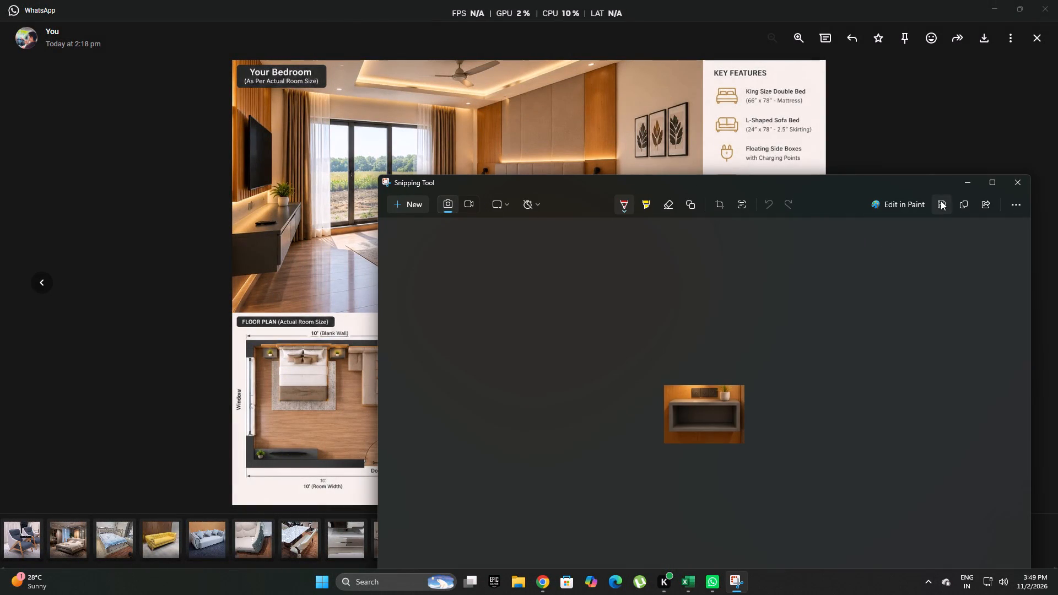
key("w")
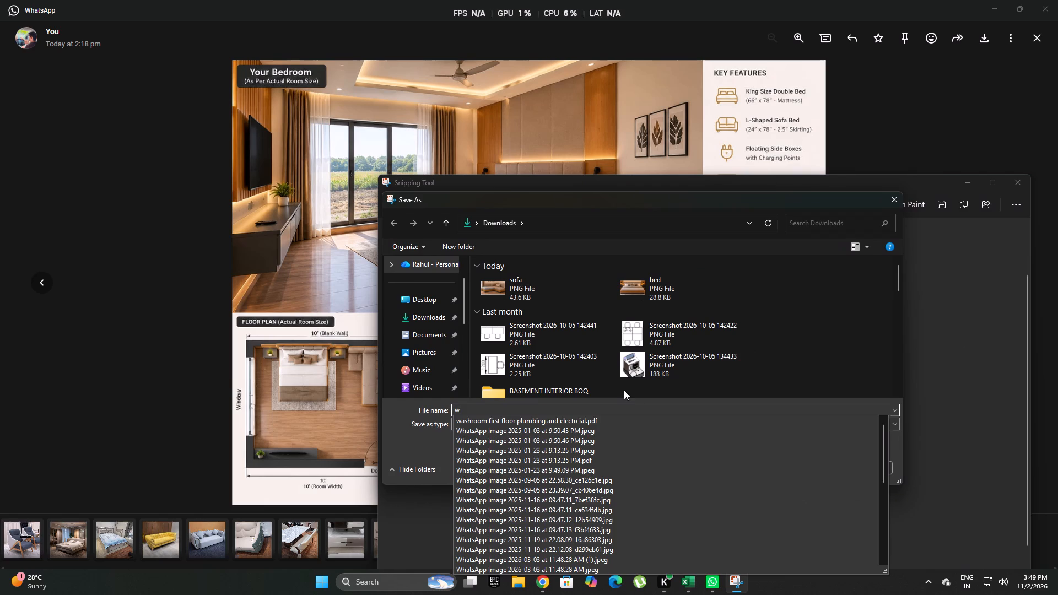
key("BackSpace")
type("side table")
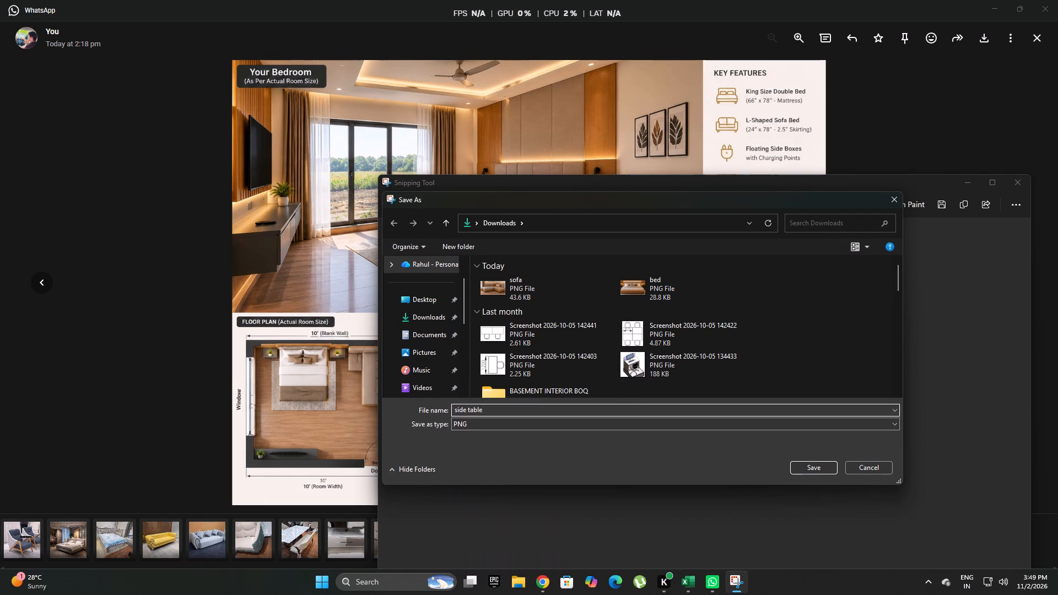
left_click(431, 314)
left_click(811, 463)
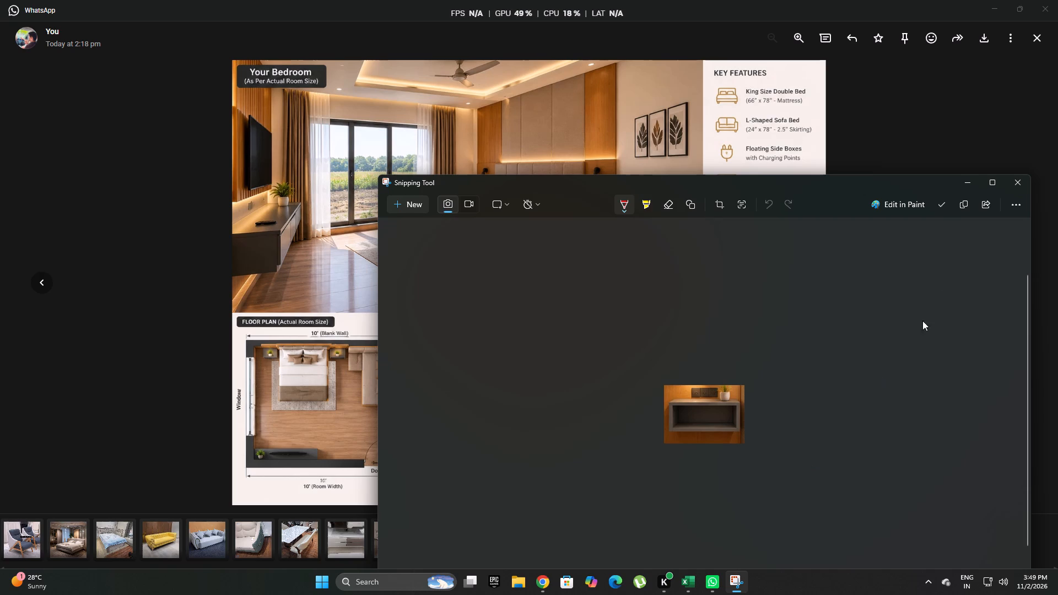
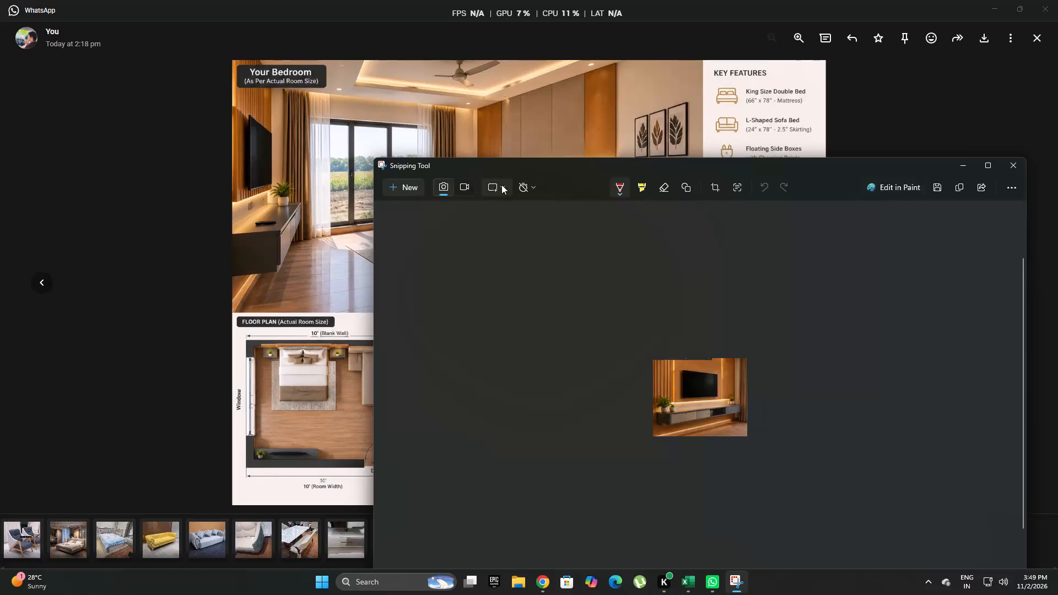
Save the snip of the wall-mounted TV unit as a PNG named tv unit in Downloads.
left_click(942, 196)
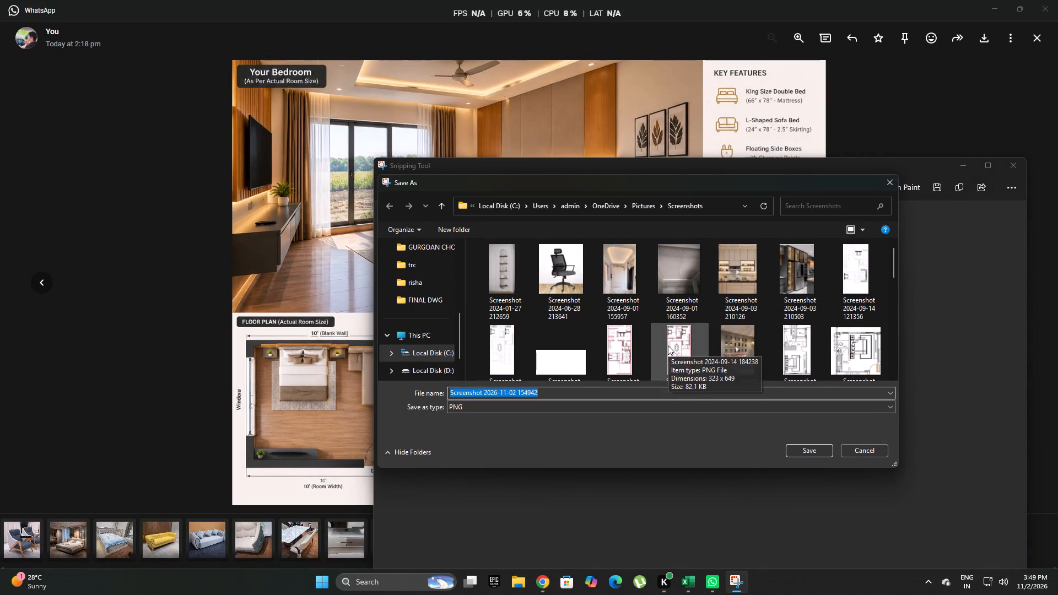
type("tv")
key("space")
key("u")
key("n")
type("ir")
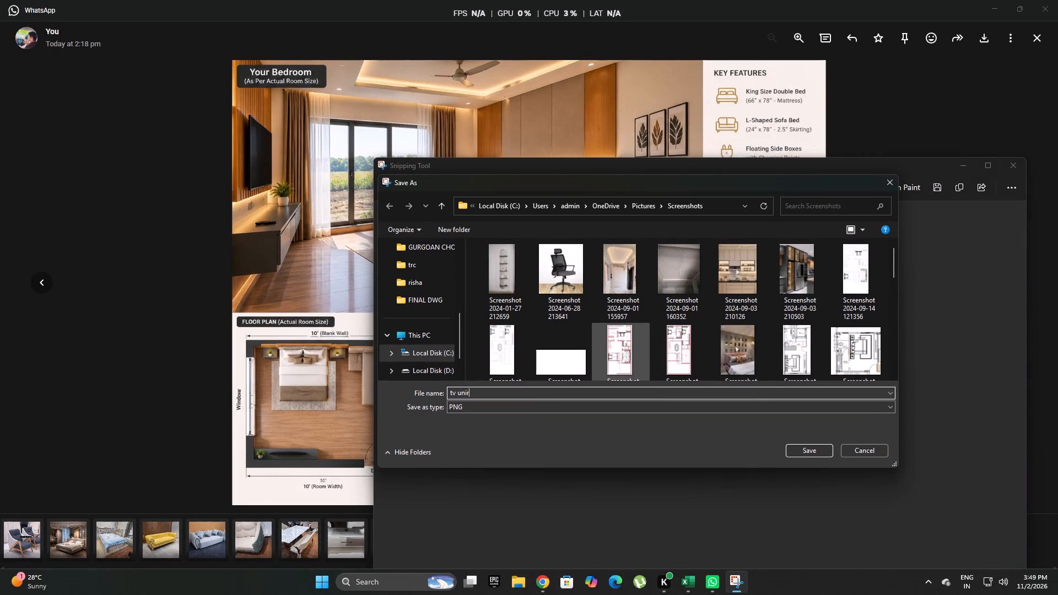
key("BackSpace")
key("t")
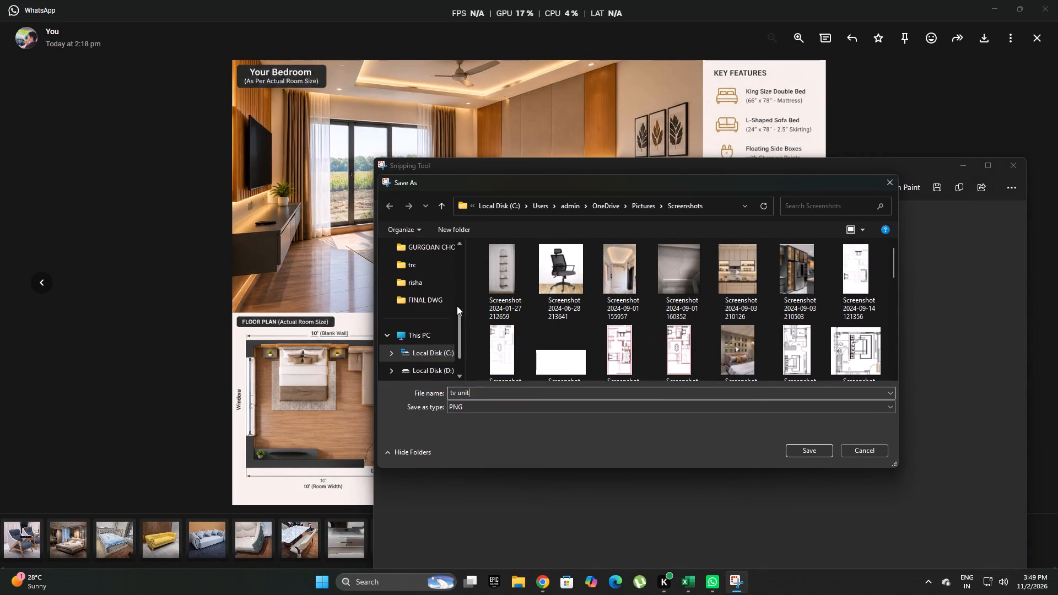
scroll(442, 280, "up", 2)
left_click(429, 330)
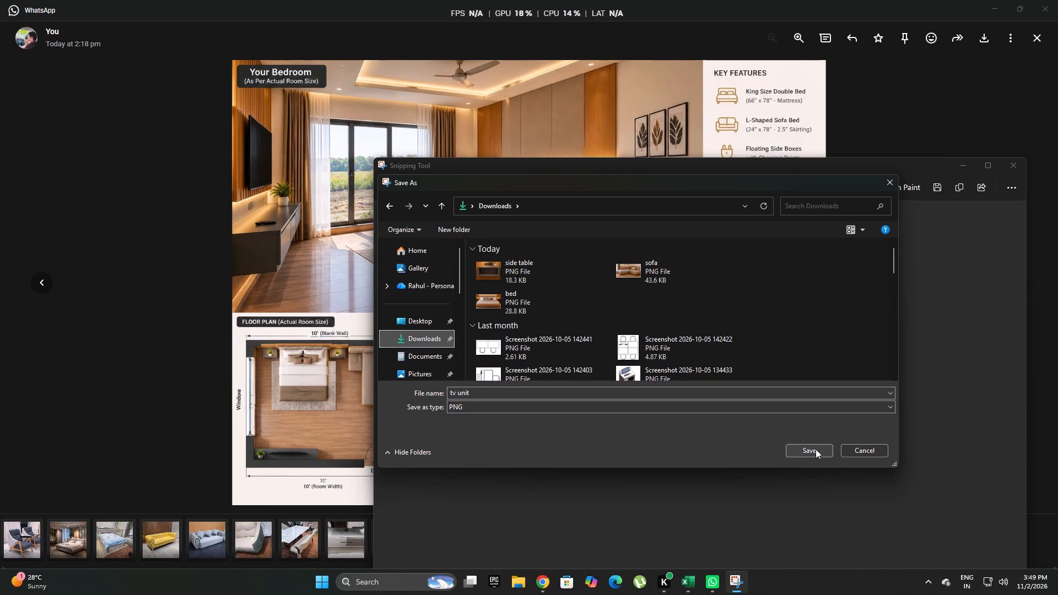
left_click(816, 449)
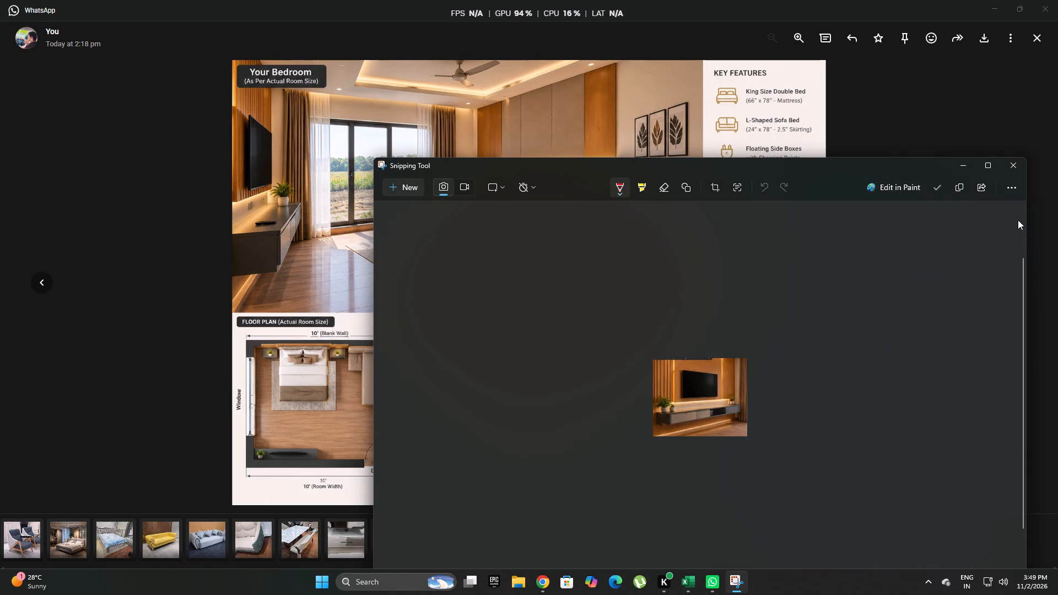
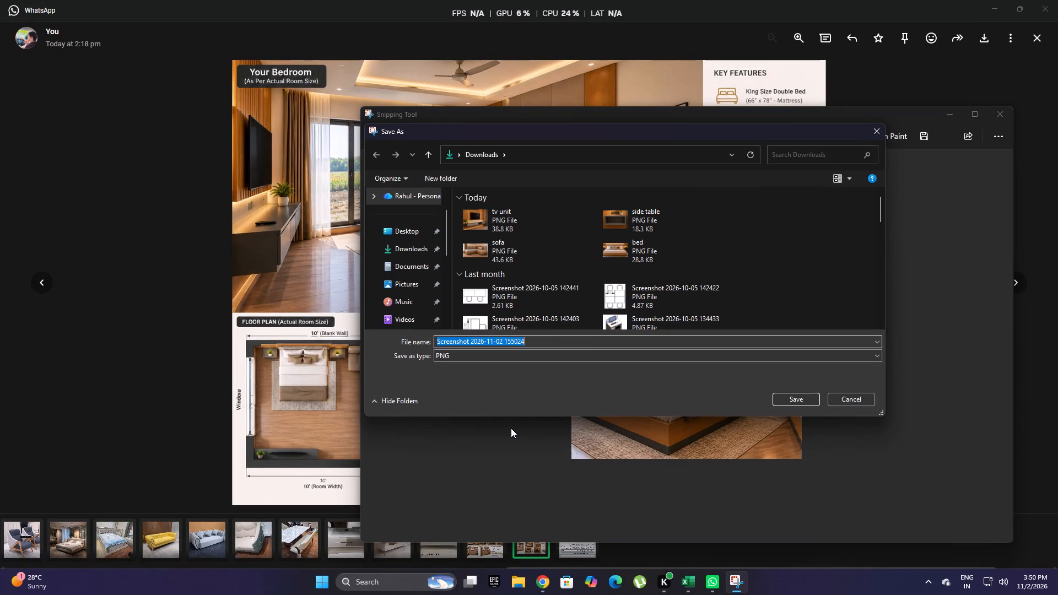
Save the new bed snip as a PNG named bed back in Downloads.
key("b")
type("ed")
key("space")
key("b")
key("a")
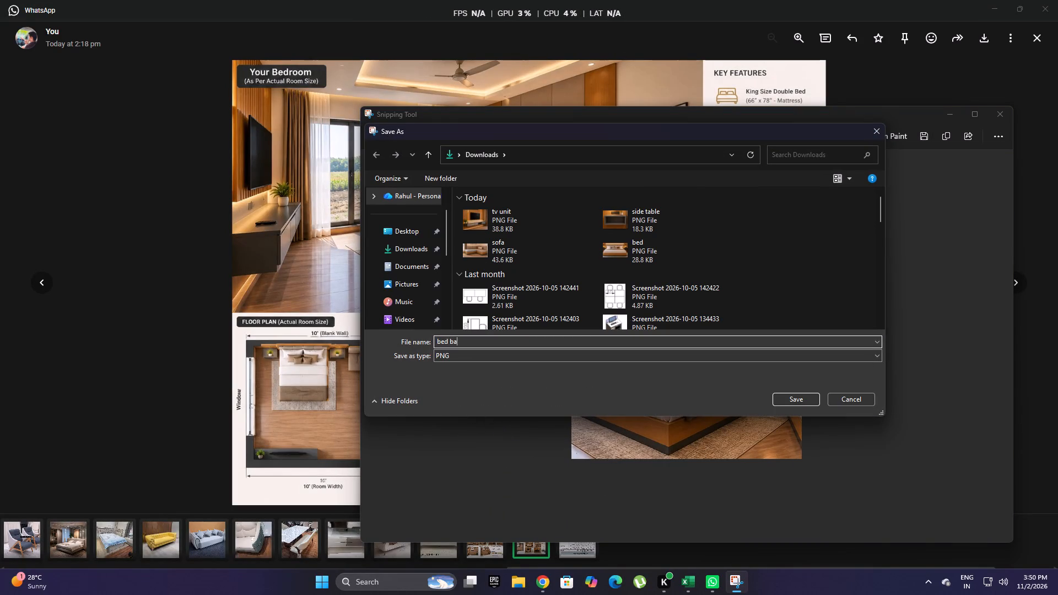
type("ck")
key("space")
left_click(806, 396)
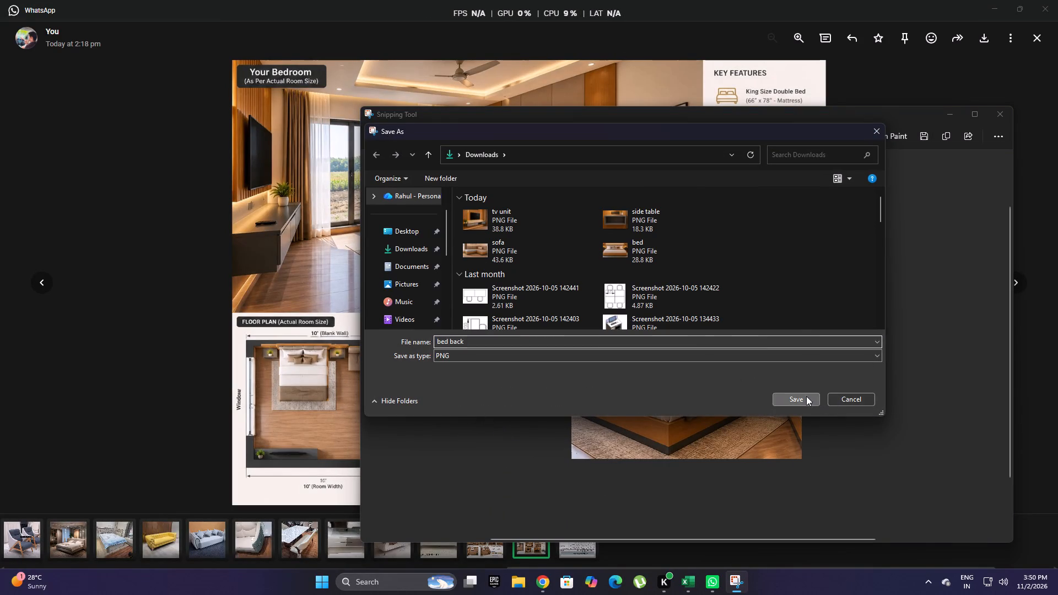
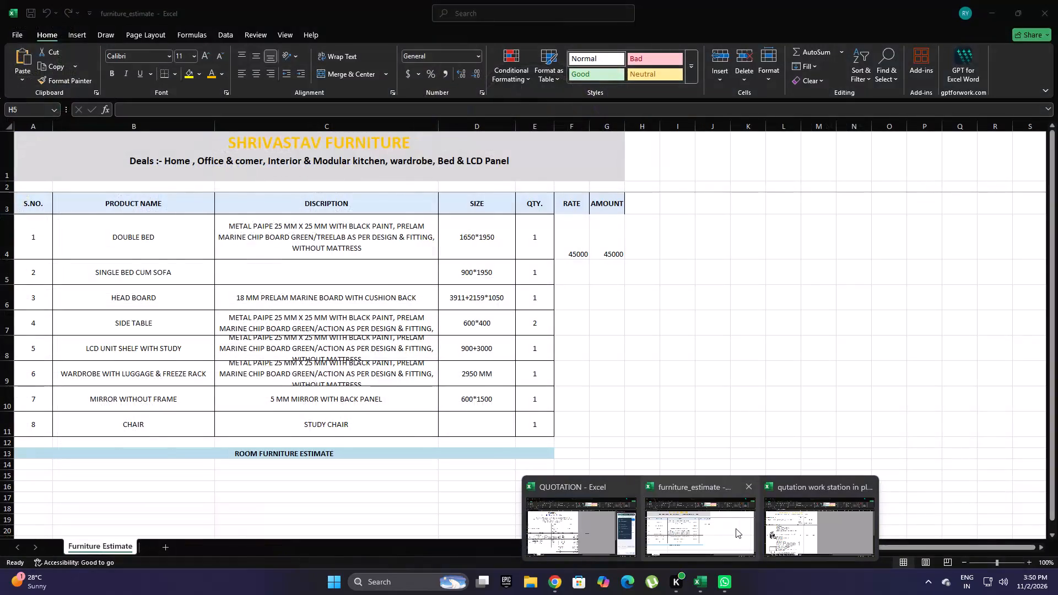
Switch to the furniture_estimate workbook.
left_click(736, 528)
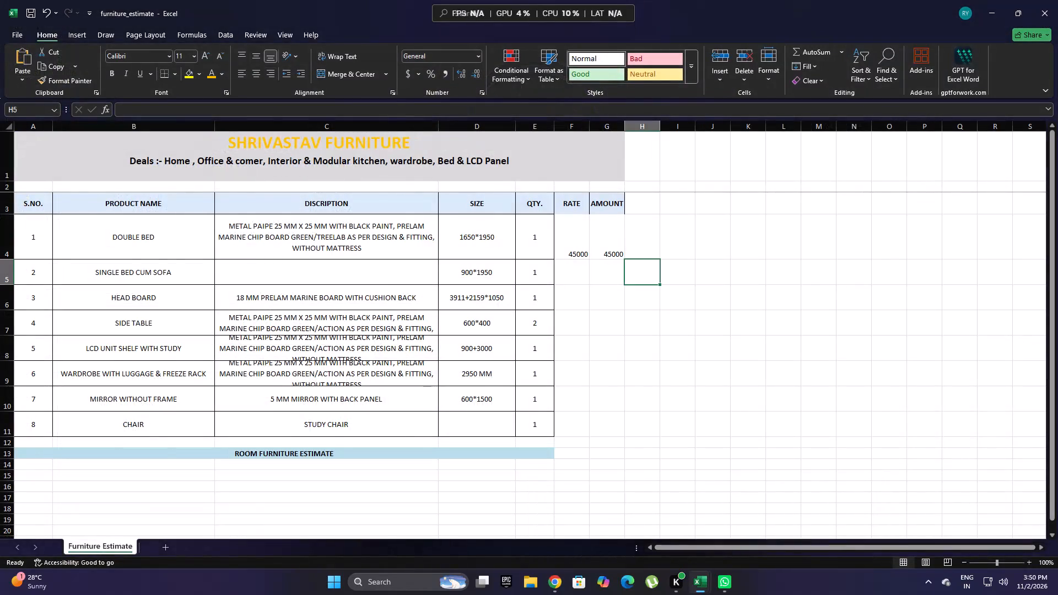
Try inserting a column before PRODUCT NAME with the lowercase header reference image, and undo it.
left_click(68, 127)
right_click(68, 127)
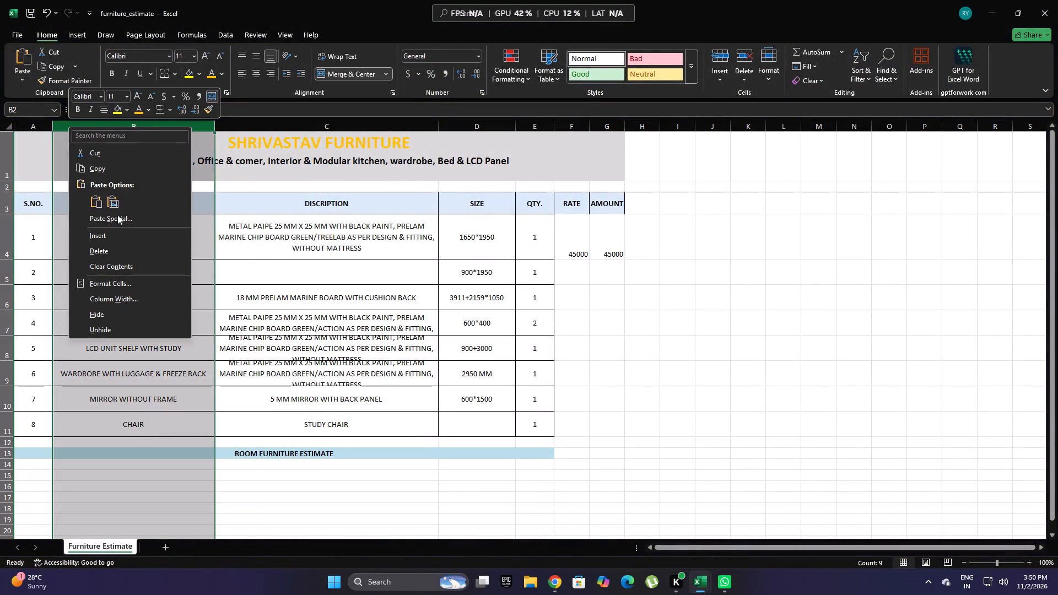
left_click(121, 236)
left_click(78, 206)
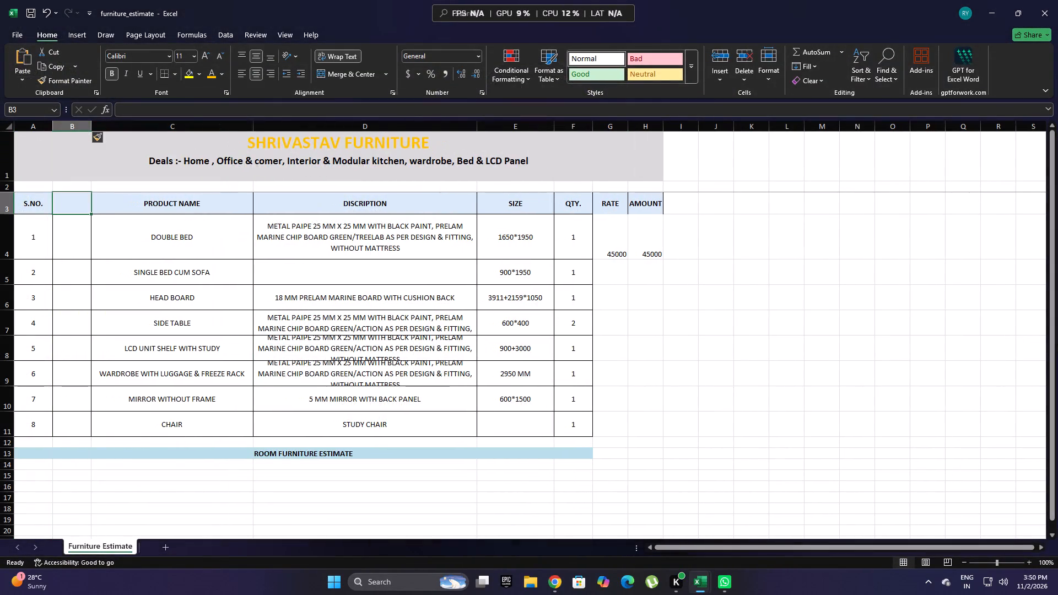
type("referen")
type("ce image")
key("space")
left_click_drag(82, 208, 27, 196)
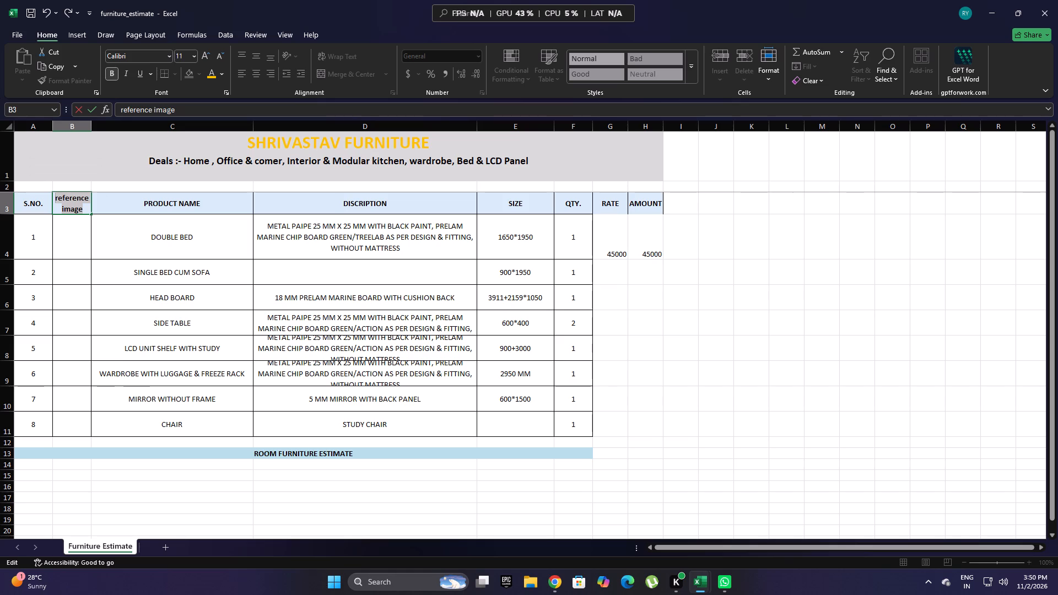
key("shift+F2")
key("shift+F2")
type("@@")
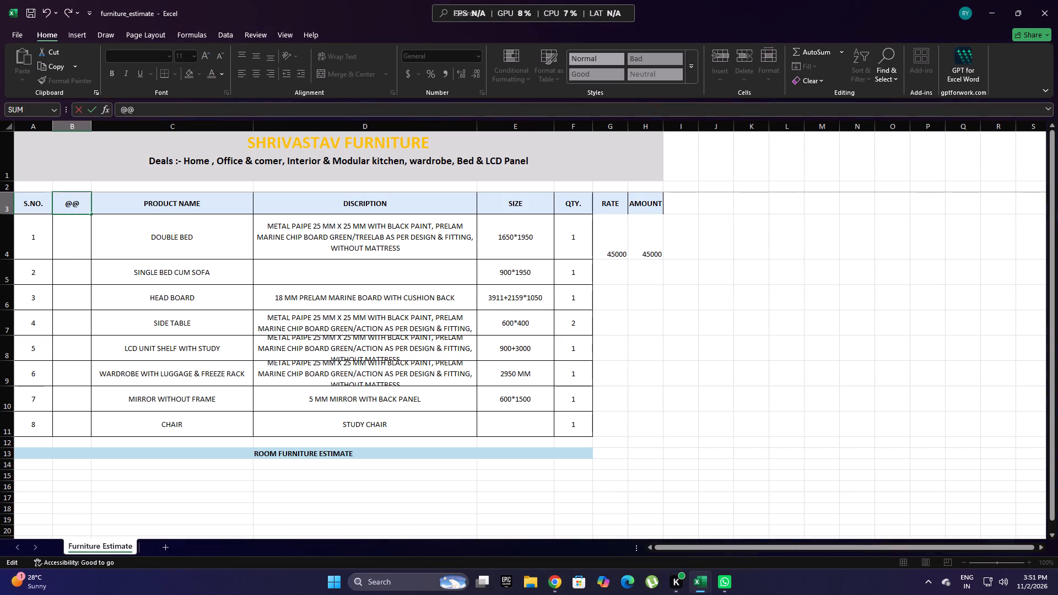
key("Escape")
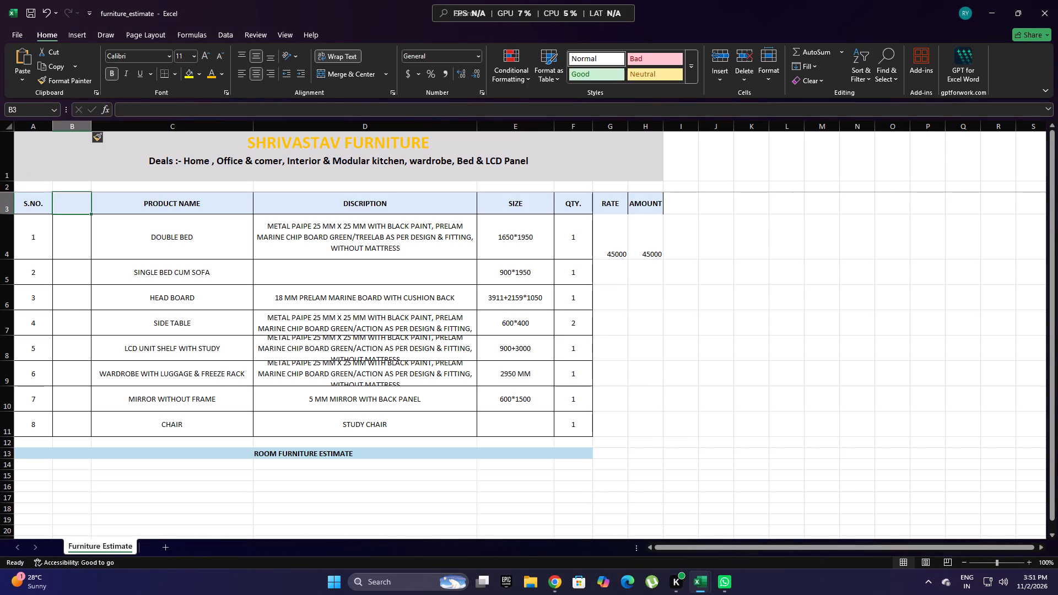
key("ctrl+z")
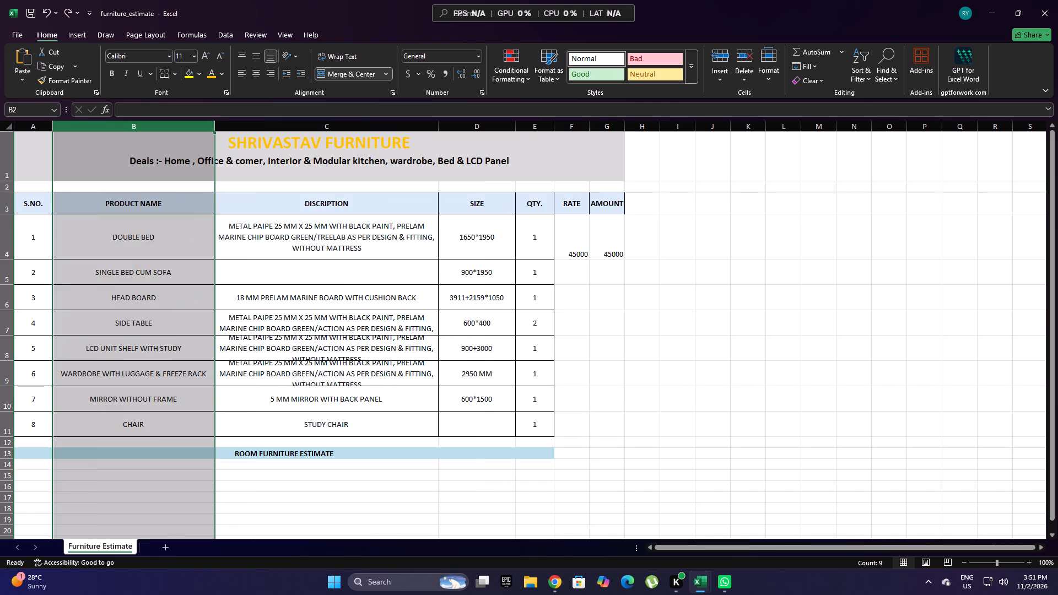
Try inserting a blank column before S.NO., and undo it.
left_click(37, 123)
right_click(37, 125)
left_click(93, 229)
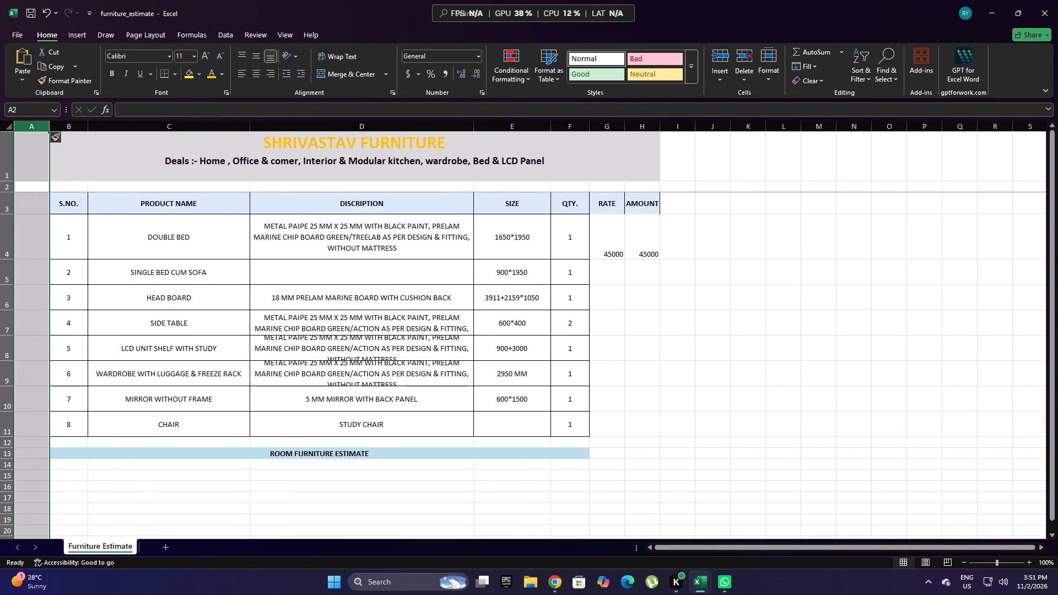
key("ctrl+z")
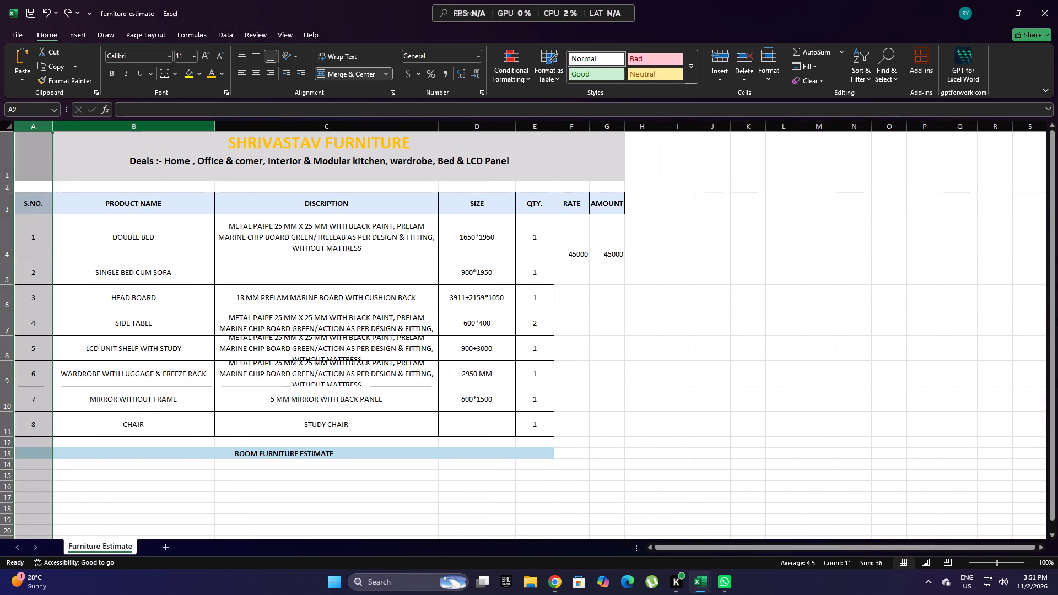
Insert a column before PRODUCT NAME, head it REFERENCE IMAGE, and widen it so each header word fits on one line.
left_click(70, 130)
right_click(70, 130)
left_click(115, 234)
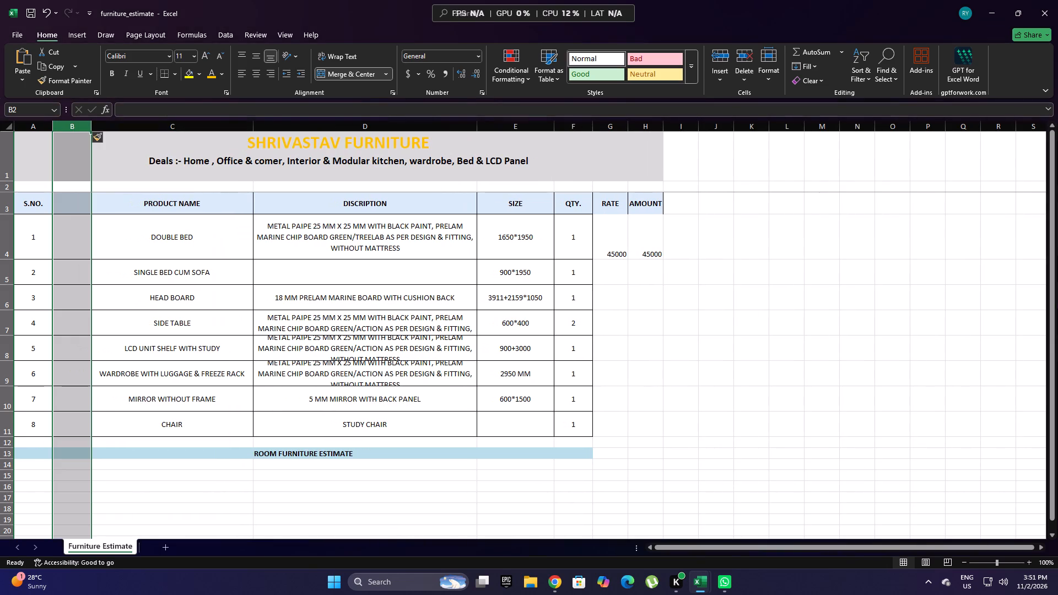
left_click(78, 199)
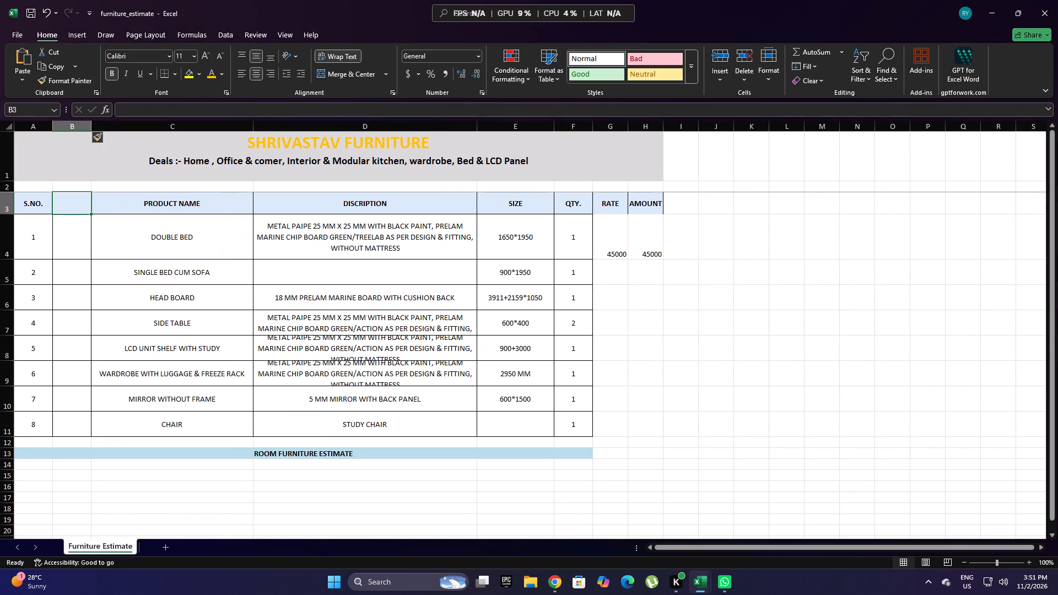
type("RE")
type("FERENCE IMAGE")
key("space")
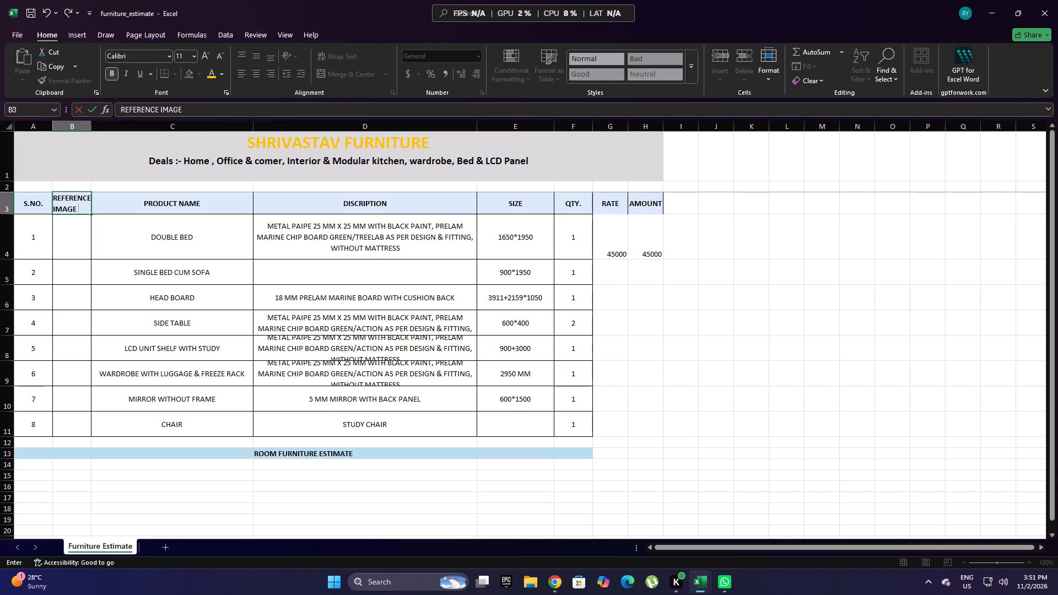
left_click(95, 149)
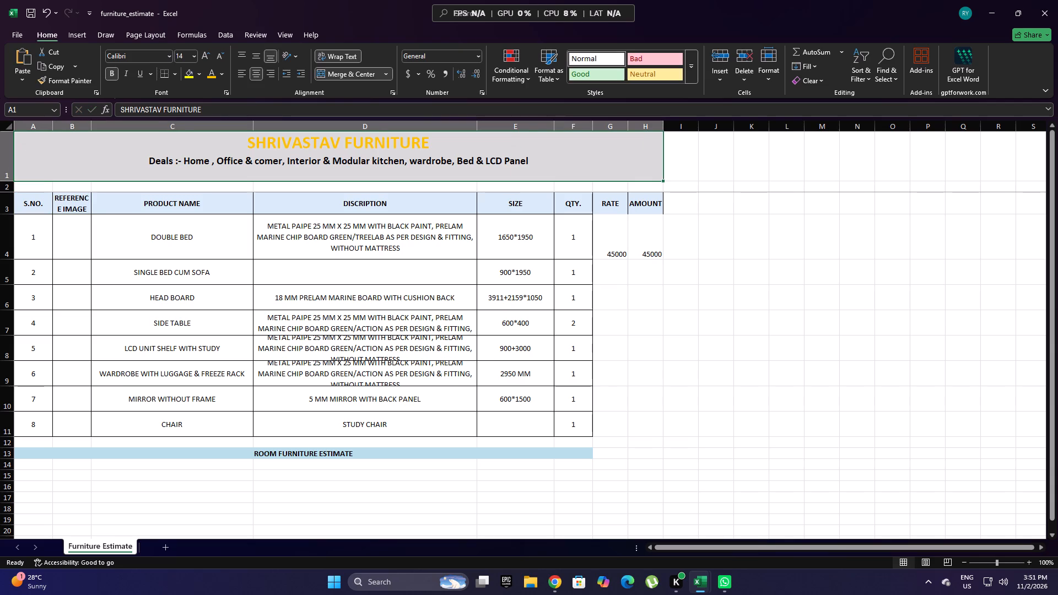
left_click_drag(89, 128, 102, 128)
Insert the bed picture from Downloads into the DOUBLE BED row's REFERENCE IMAGE cell, placed in the cell.
left_click(75, 251)
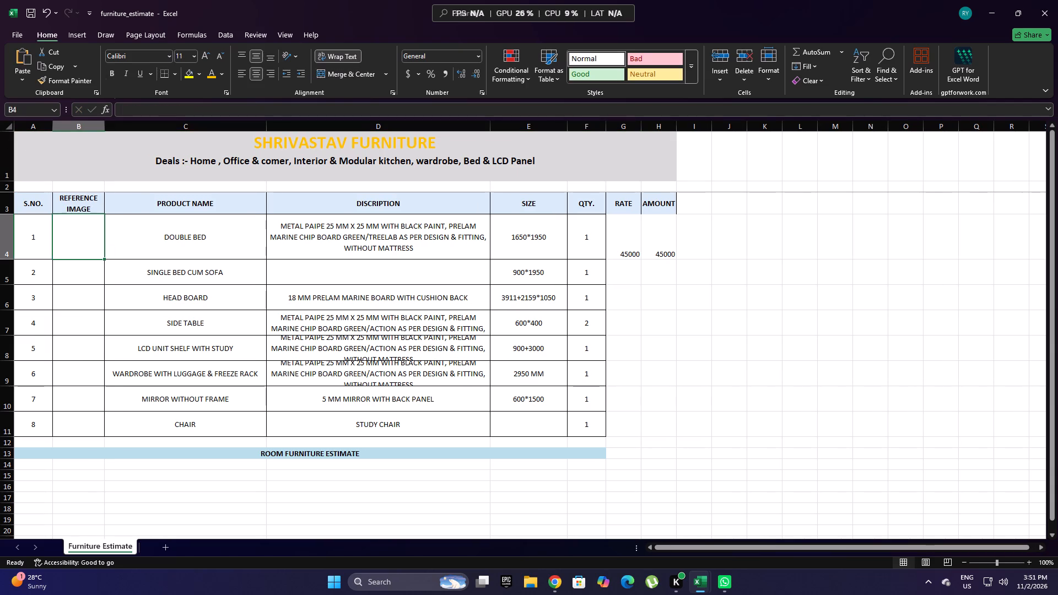
left_click(79, 37)
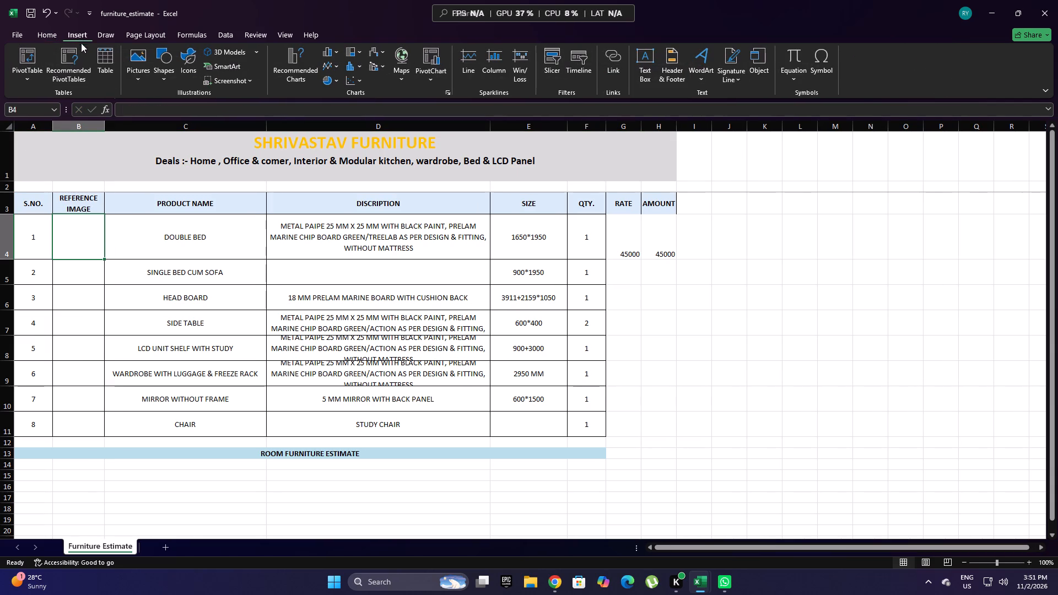
left_click(143, 59)
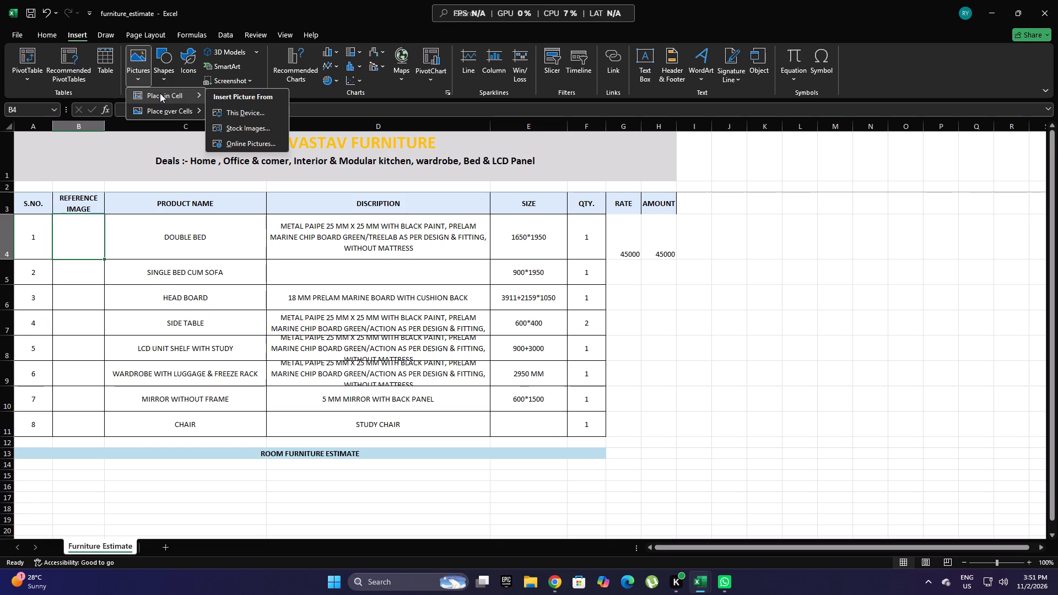
left_click(160, 93)
left_click(251, 105)
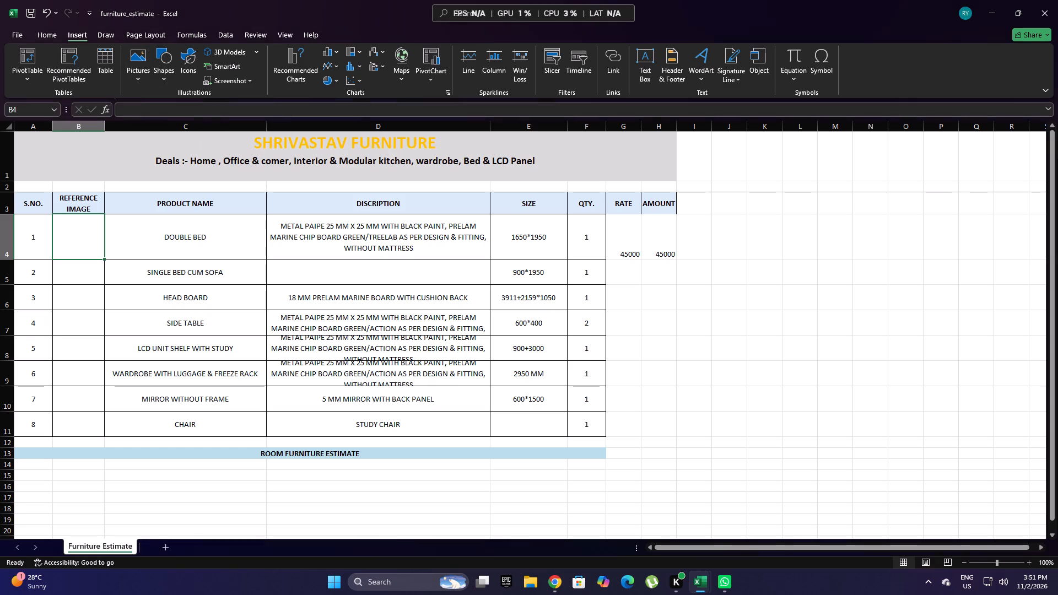
left_click(44, 128)
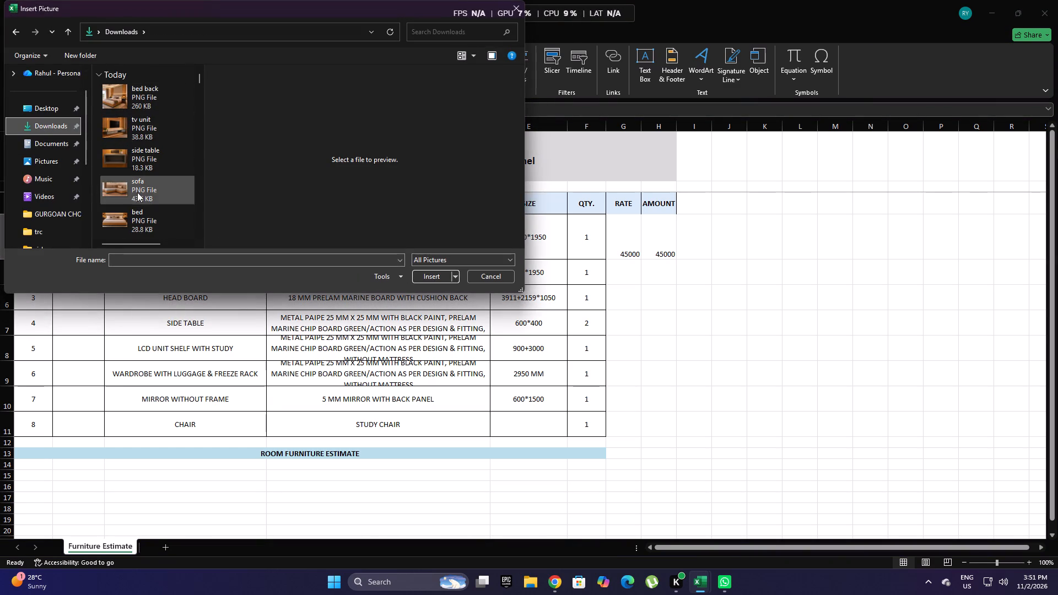
left_click(142, 214)
left_click(445, 274)
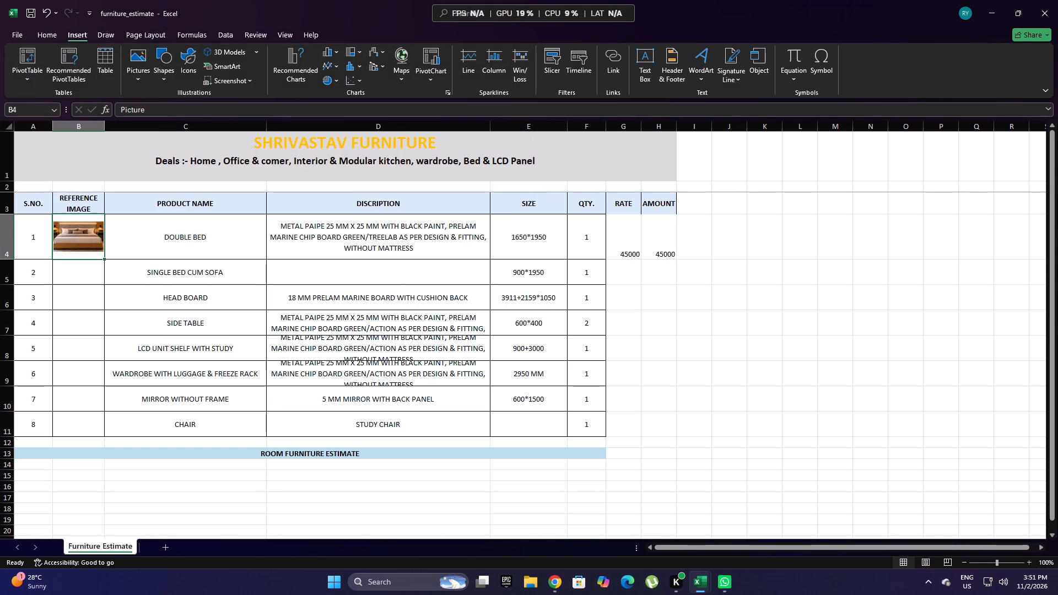
Insert the sofa picture from Downloads into the SINGLE BED CUM SOFA row's REFERENCE IMAGE cell, placed in the cell.
left_click(150, 238)
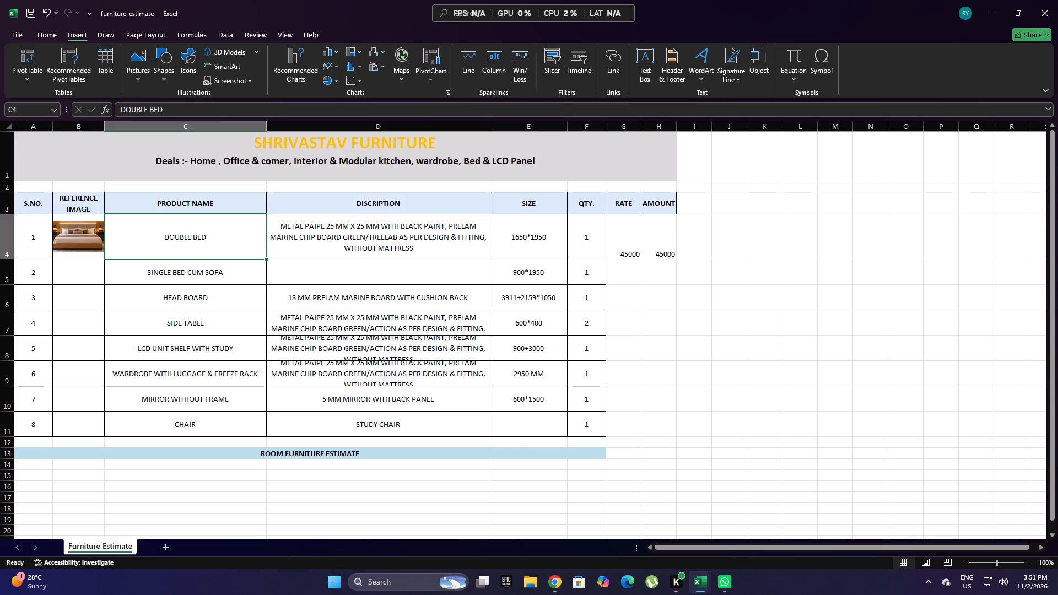
left_click(80, 267)
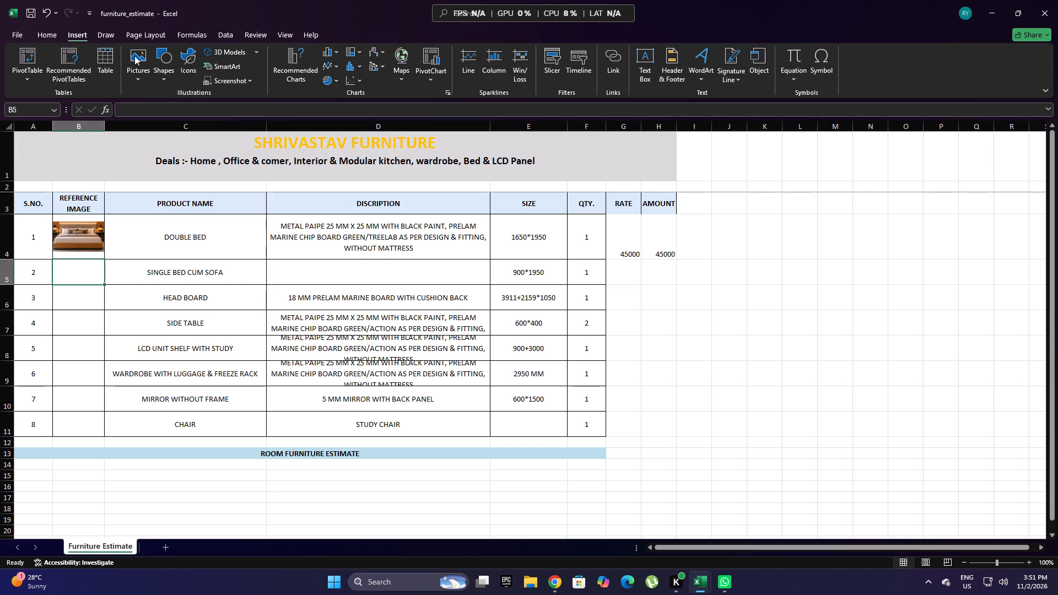
left_click(134, 56)
left_click(163, 90)
left_click(230, 116)
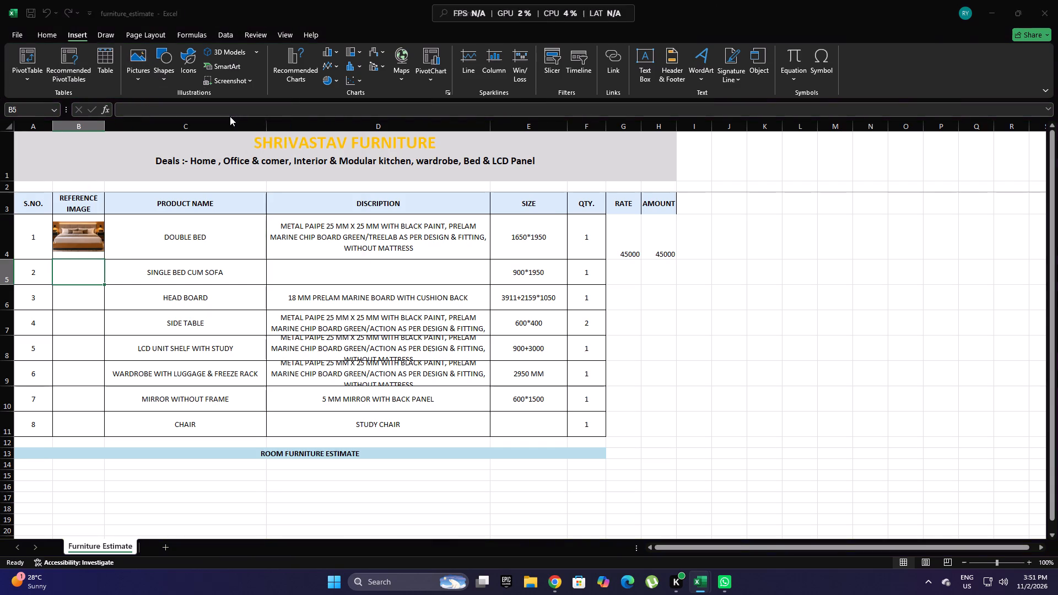
left_click(266, 126)
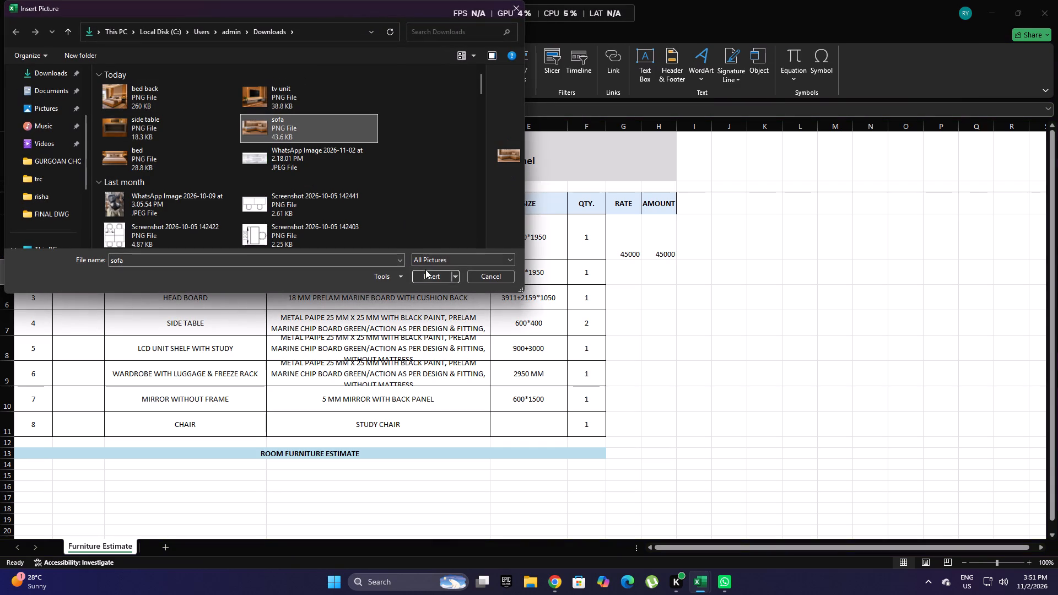
left_click(428, 278)
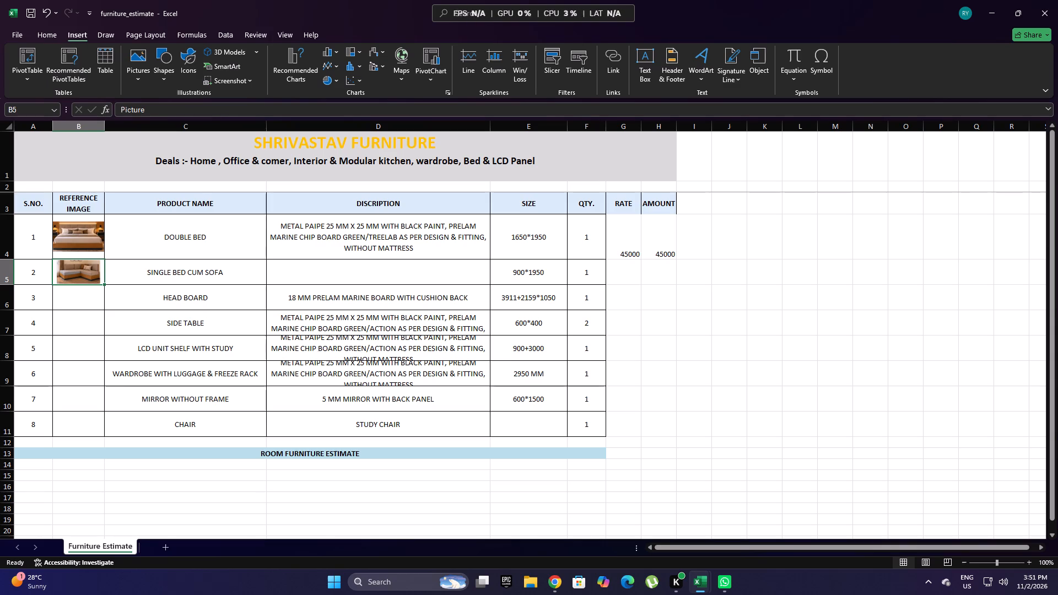
Insert the bed back picture from Downloads into the HEAD BOARD row's REFERENCE IMAGE cell, placed in the cell.
left_click(88, 299)
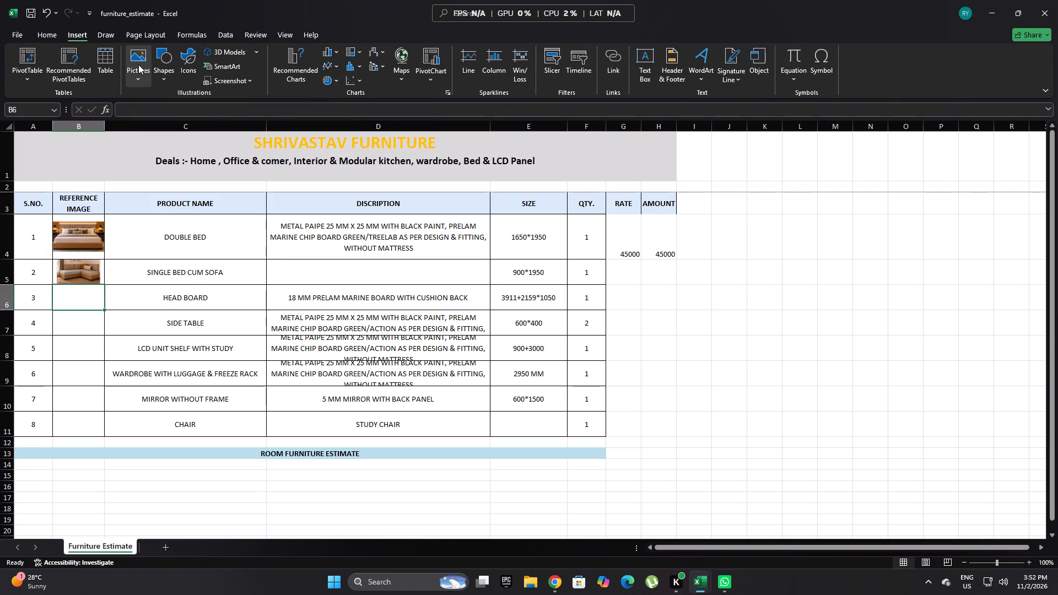
left_click(138, 64)
left_click(153, 94)
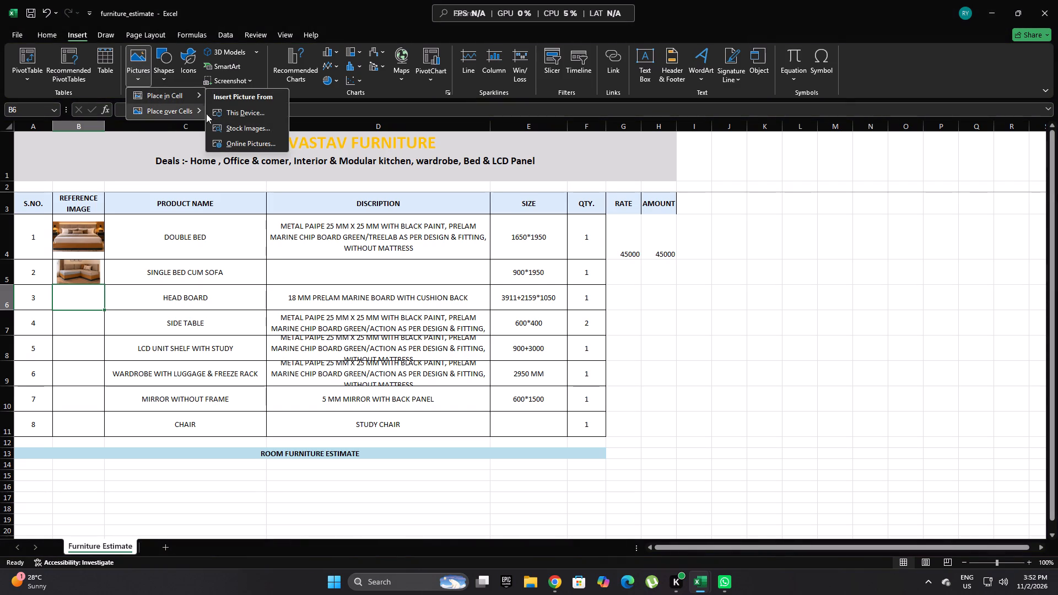
left_click(225, 107)
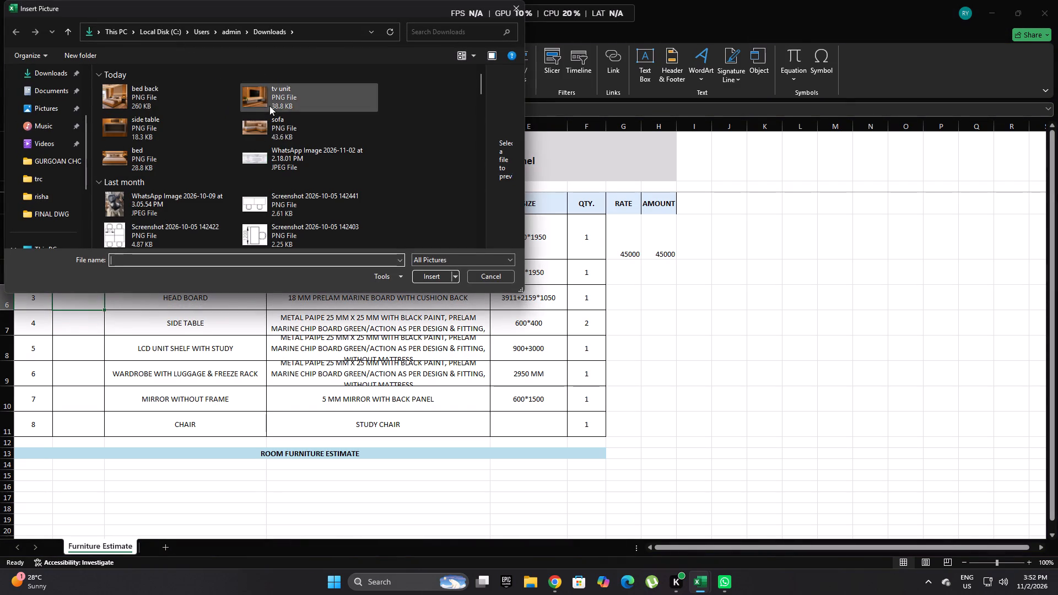
left_click(140, 103)
left_click(434, 273)
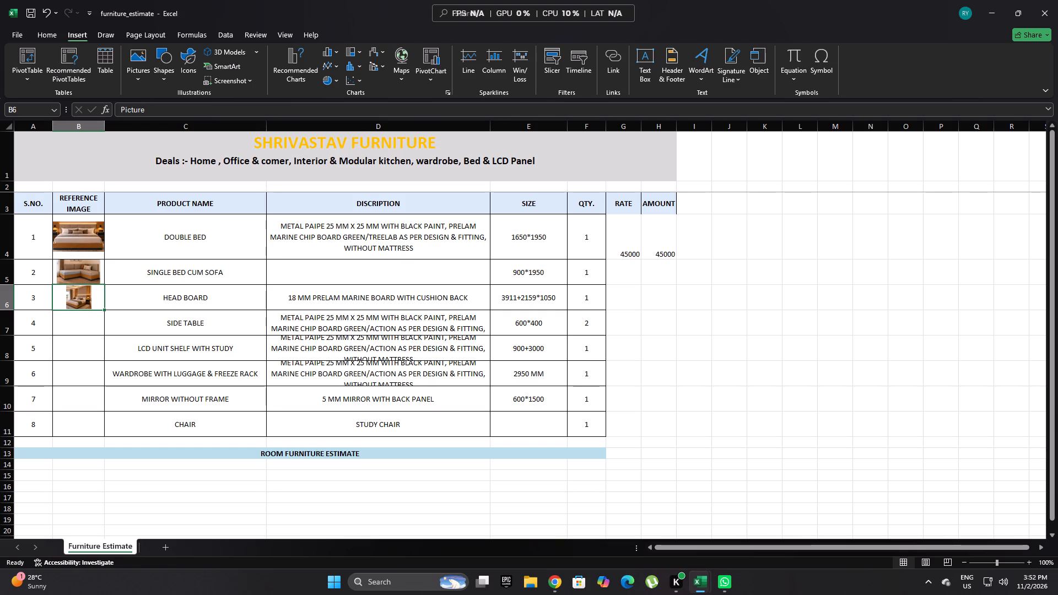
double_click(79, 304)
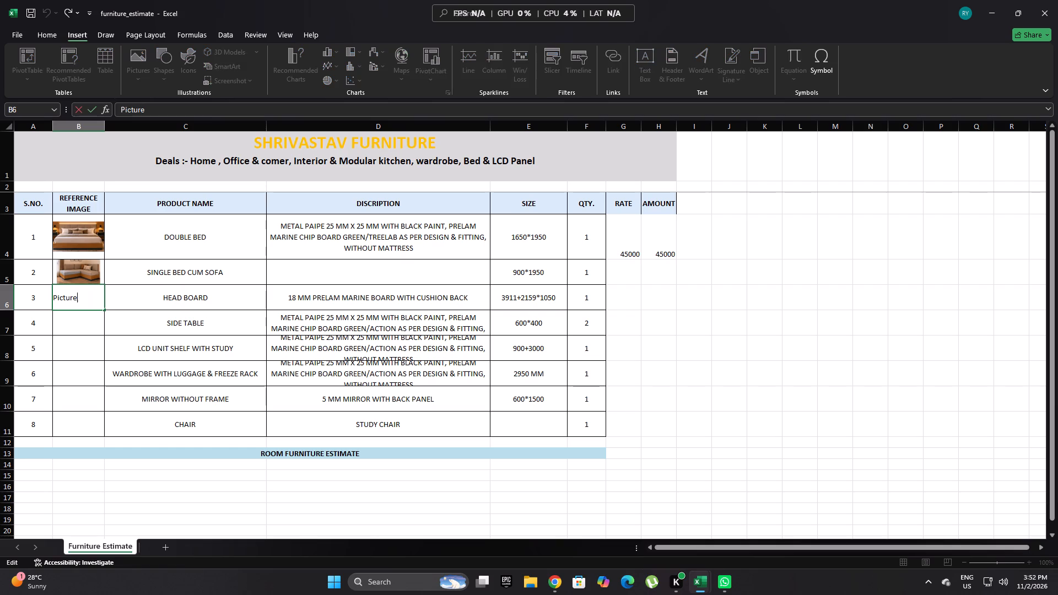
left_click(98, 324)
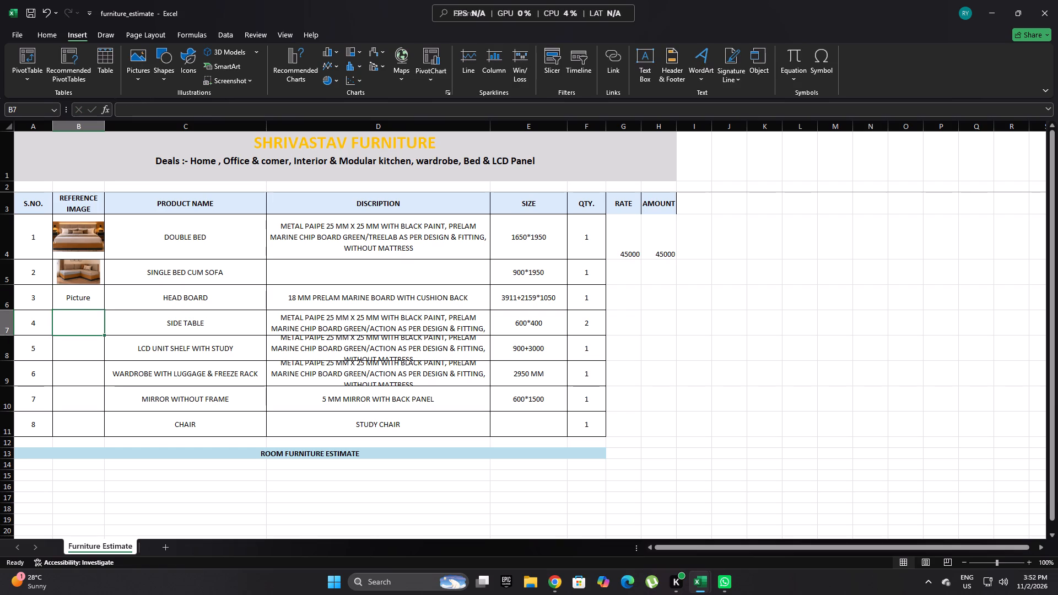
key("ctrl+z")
Place the HEAD BOARD picture over the cells and shrink it to about 0.43" high by 0.67" wide within its REFERENCE IMAGE cell.
left_click(114, 279)
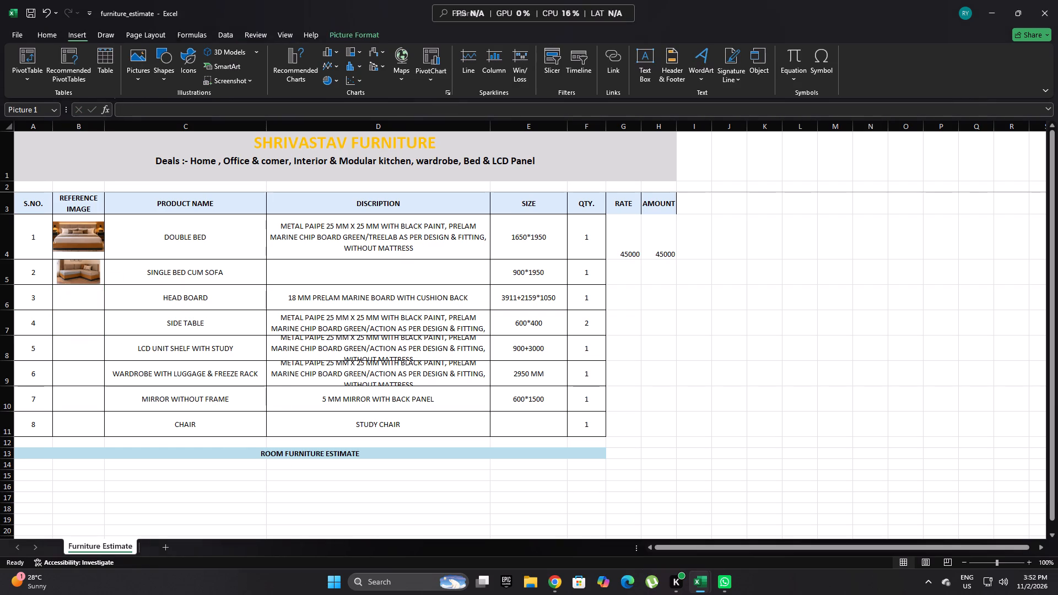
left_click_drag(282, 513, 220, 468)
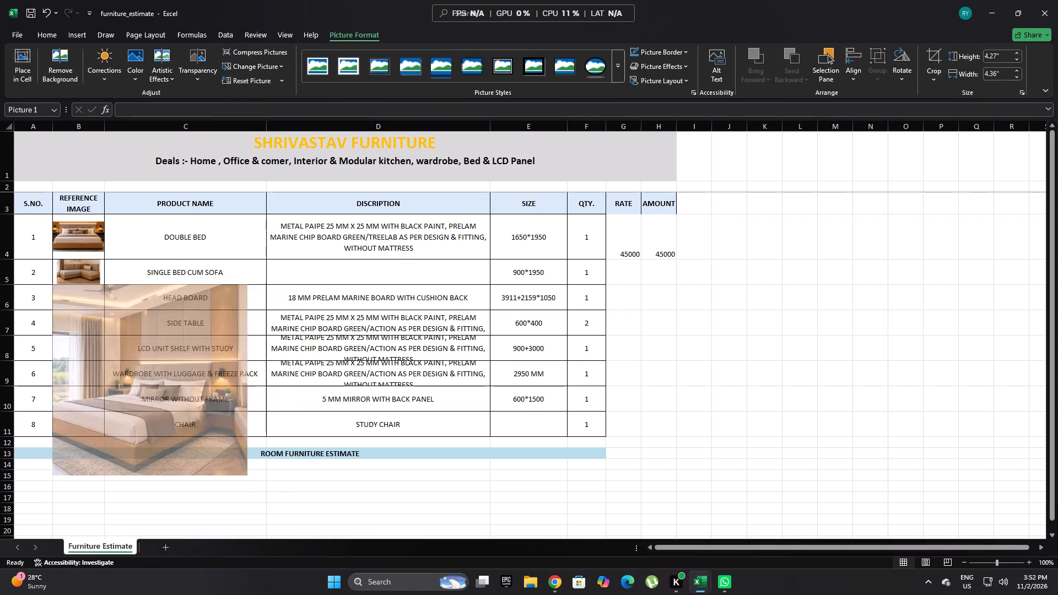
left_click_drag(220, 468, 74, 315)
left_click_drag(86, 301, 100, 301)
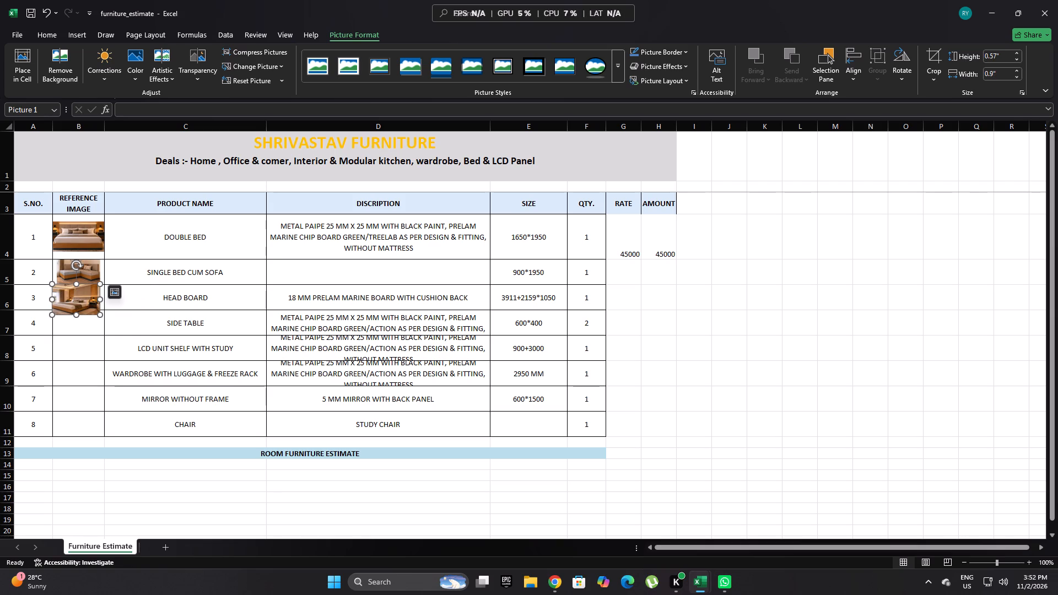
left_click_drag(100, 315, 87, 307)
left_click_drag(62, 296, 64, 297)
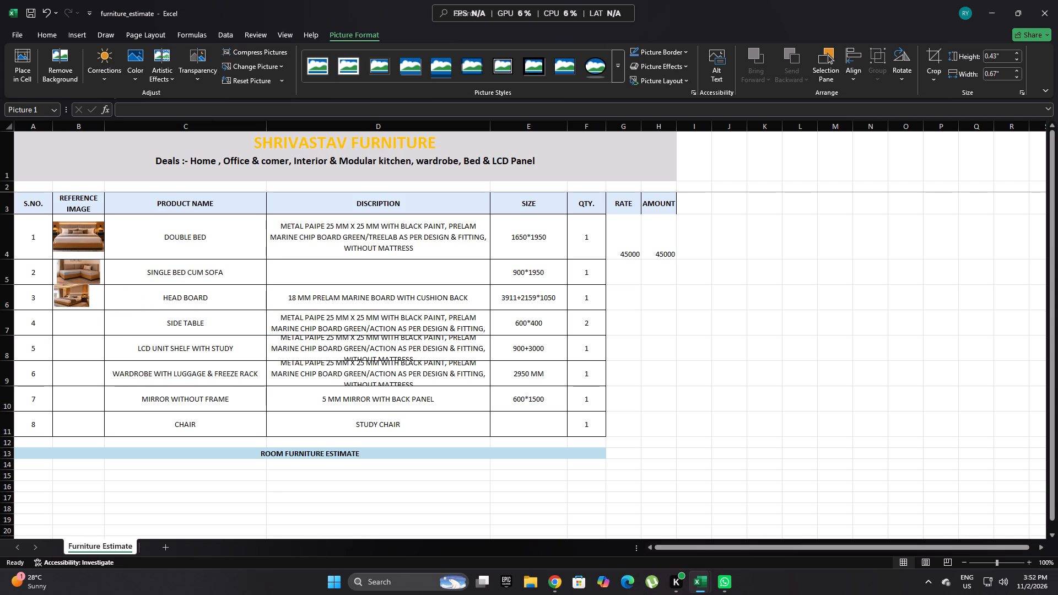
Widen the HEAD BOARD picture on both sides so it nearly fills the width of its REFERENCE IMAGE cell.
left_click_drag(64, 297, 69, 299)
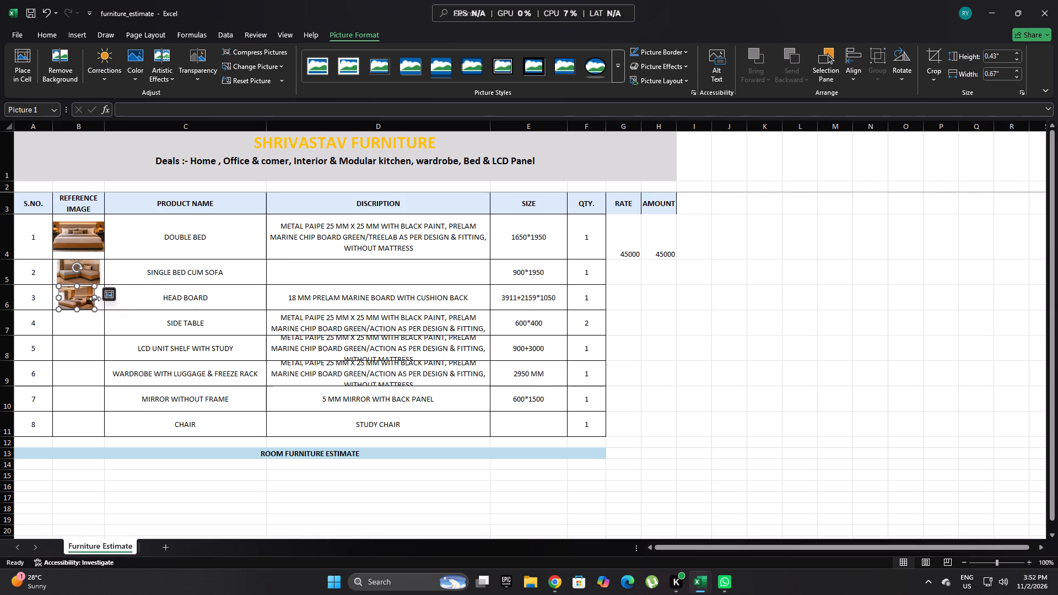
left_click(95, 299)
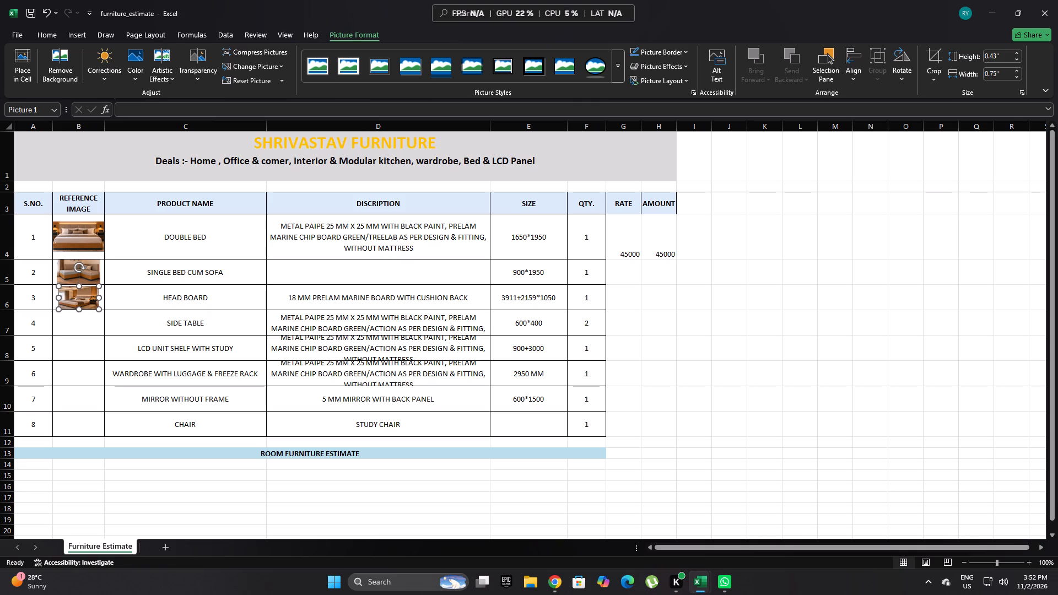
left_click_drag(59, 301, 53, 301)
Insert the side table picture from Downloads into the SIDE TABLE row's REFERENCE IMAGE cell, placed in the cell.
left_click(97, 325)
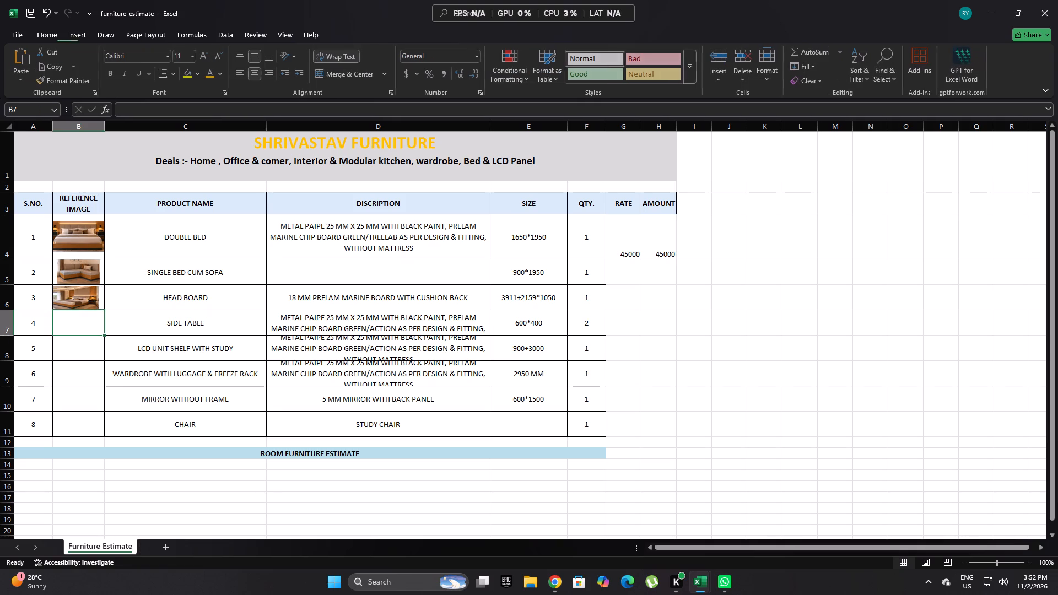
left_click(95, 324)
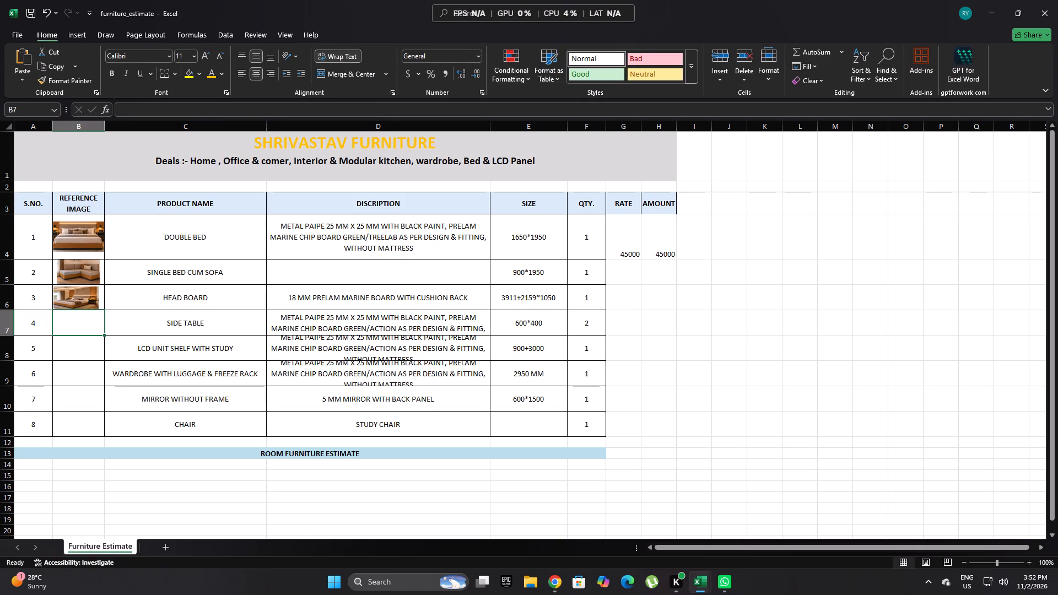
left_click(69, 34)
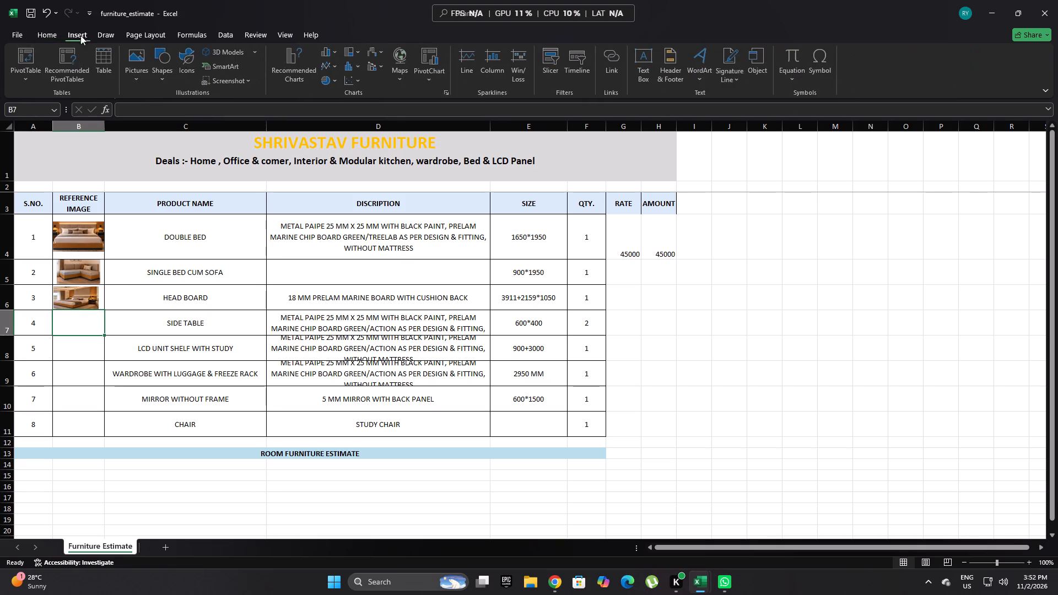
left_click(138, 69)
left_click(175, 89)
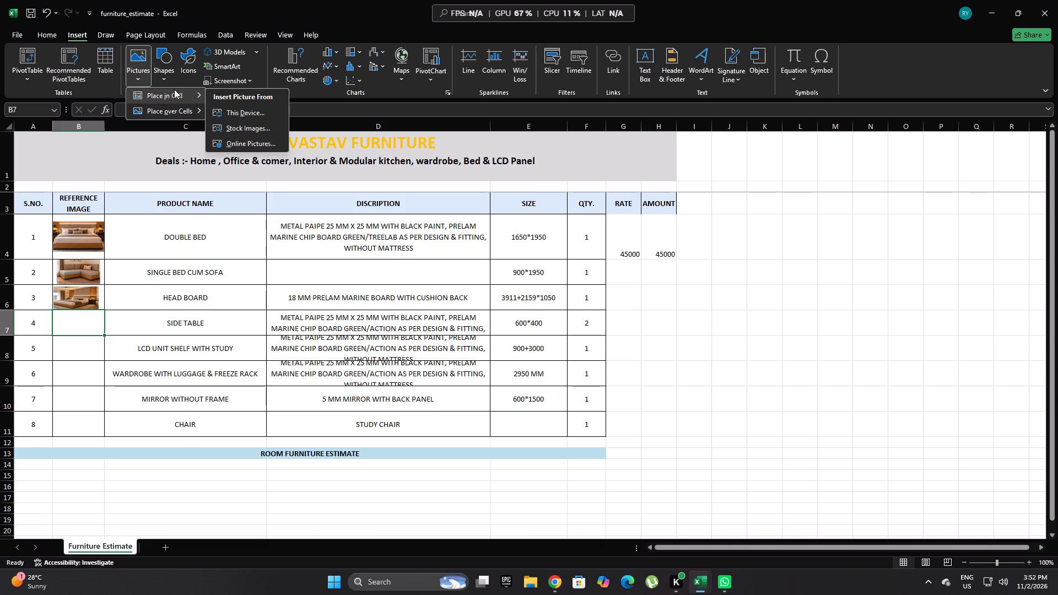
left_click(233, 105)
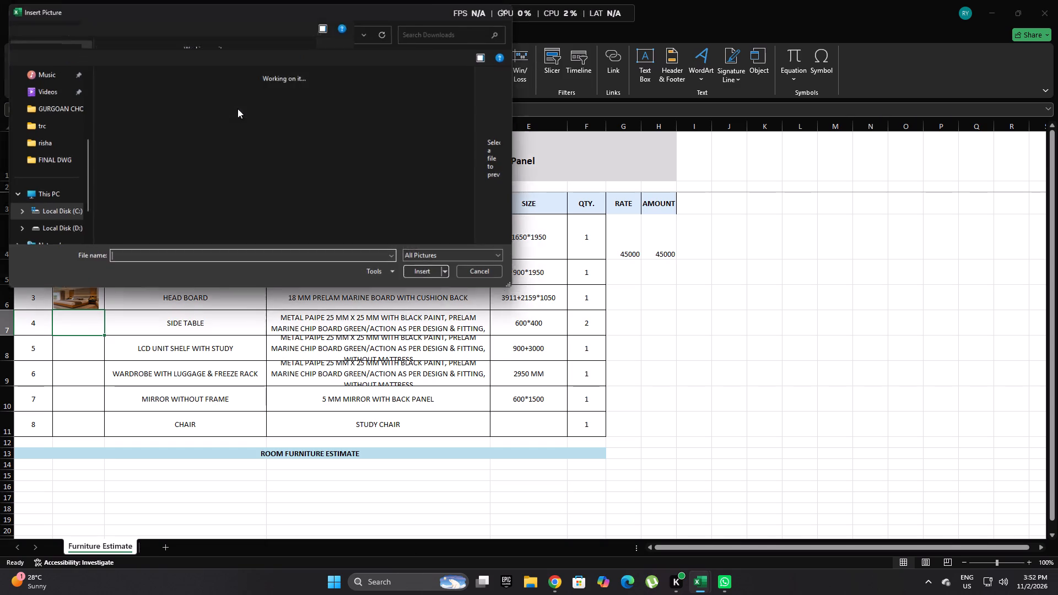
left_click(170, 123)
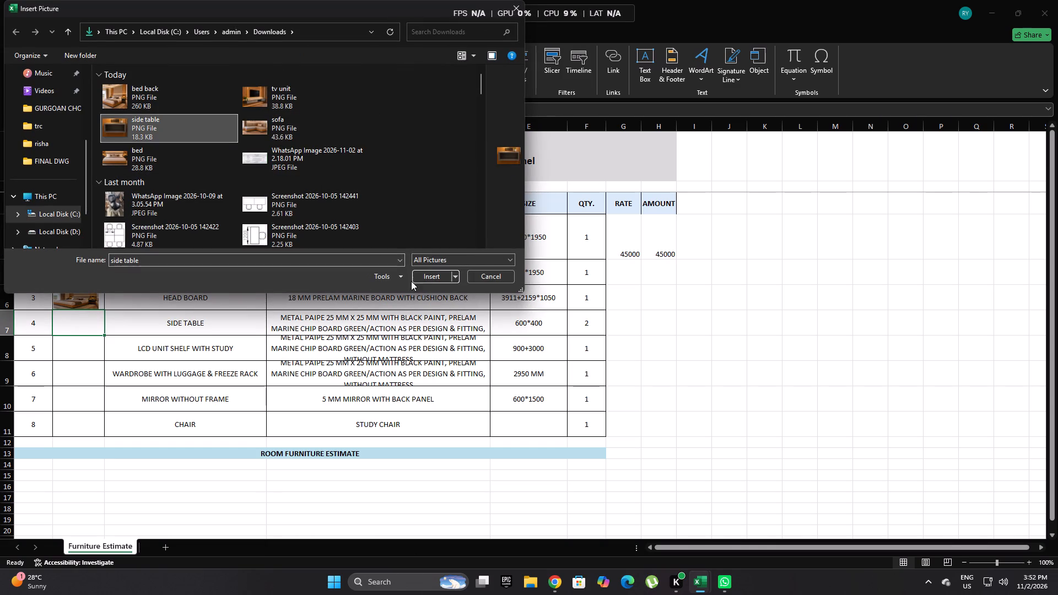
left_click(418, 272)
left_click(117, 331)
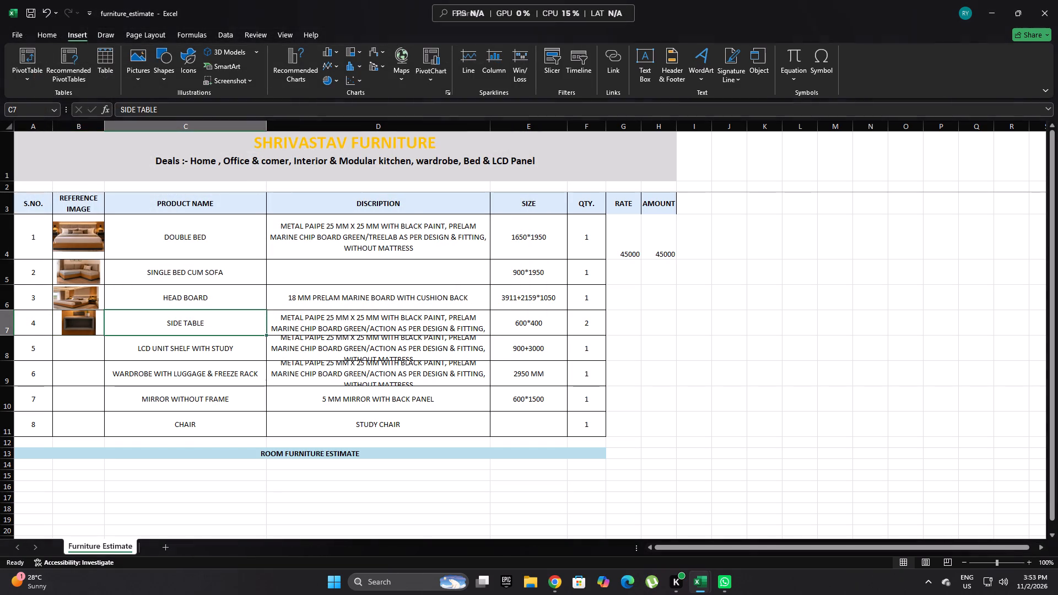
Insert the tv unit picture from Downloads into the LCD UNIT SHELF WITH STUDY row's REFERENCE IMAGE cell, placed in the cell.
left_click(71, 351)
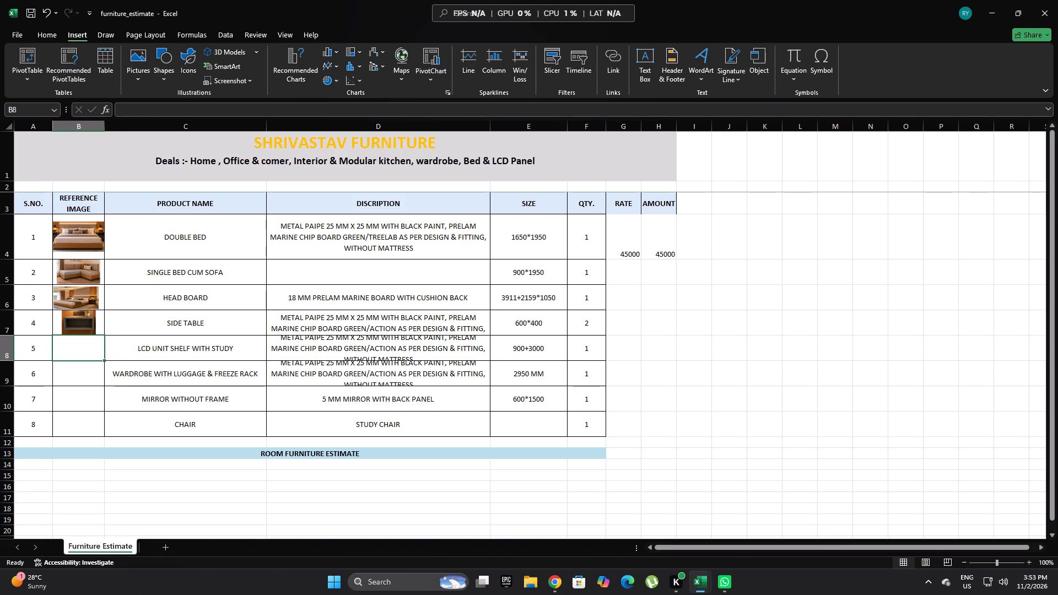
left_click(131, 68)
left_click(154, 94)
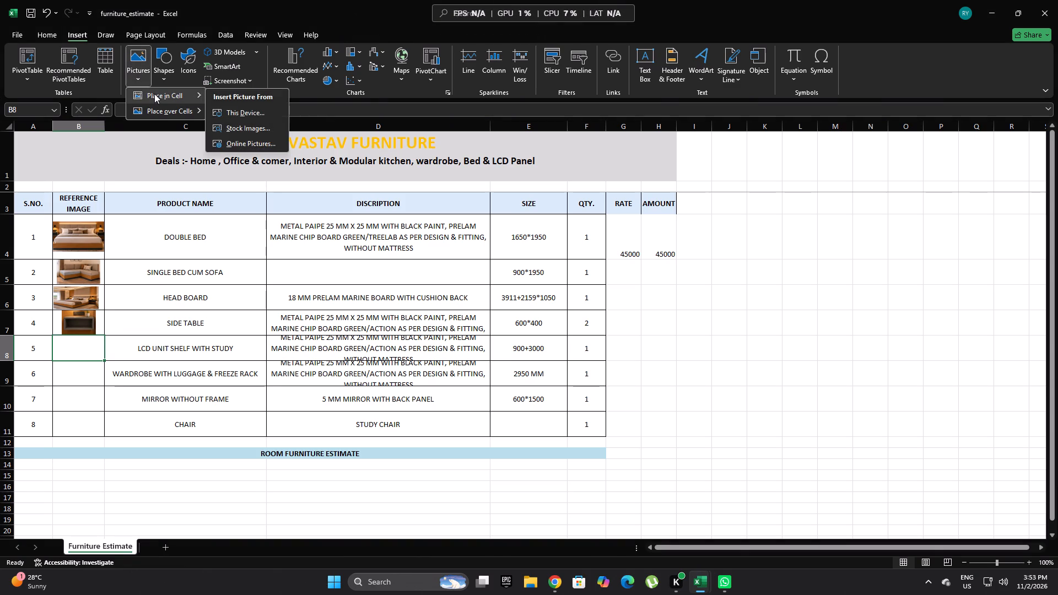
left_click(252, 110)
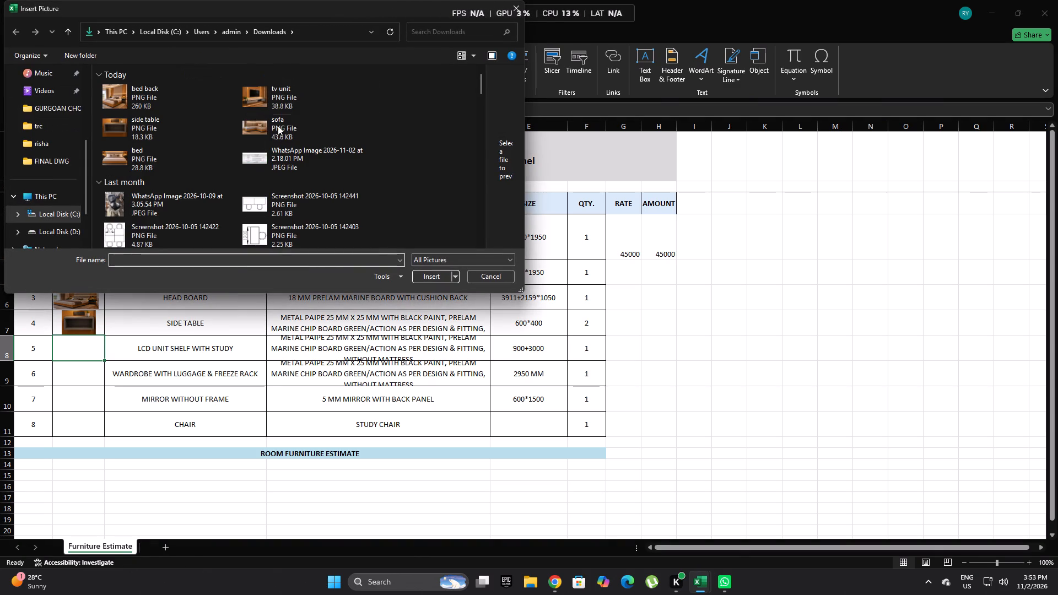
left_click(245, 106)
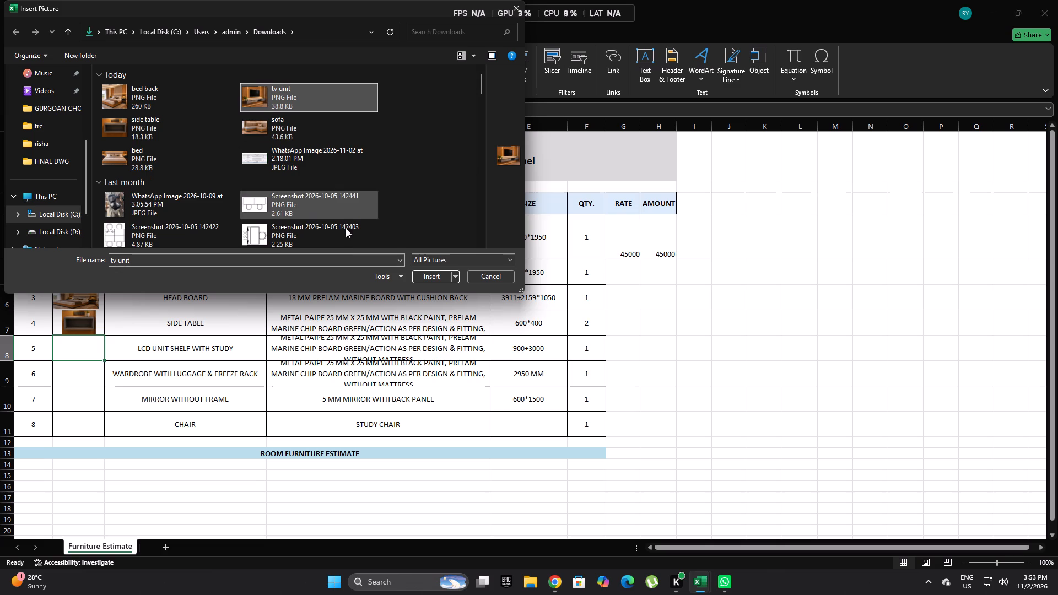
left_click(429, 269)
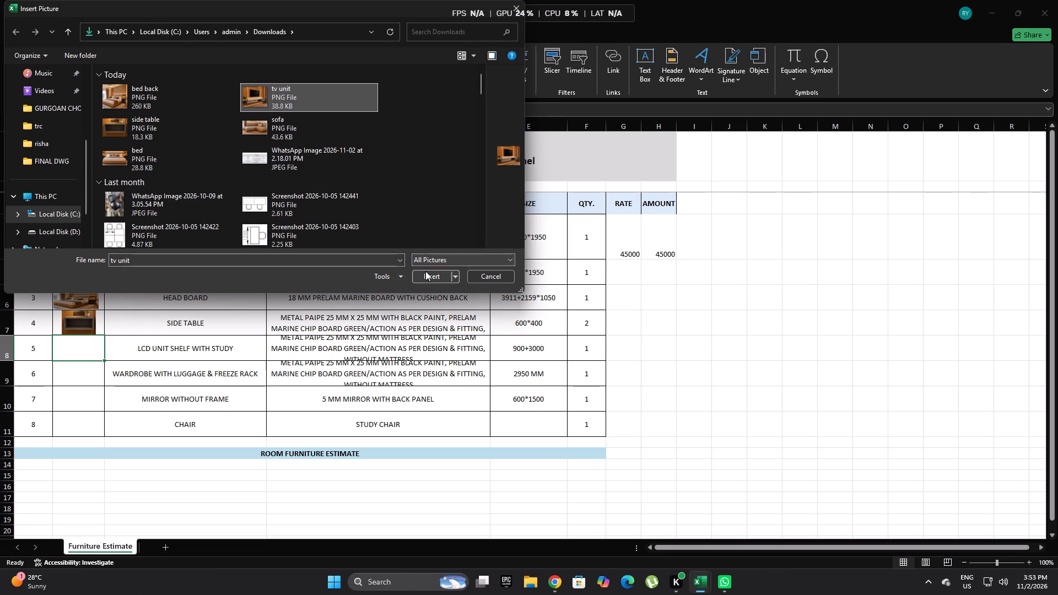
left_click(425, 271)
left_click(209, 363)
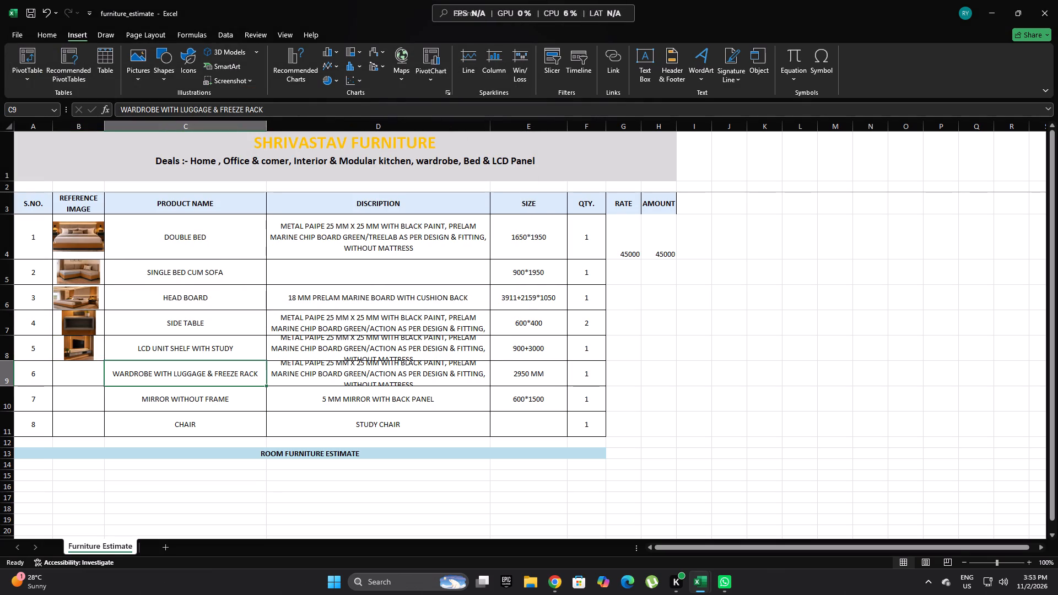
Start an in-cell picture insertion for the WARDROBE WITH LUGGAGE & FREEZE RACK row and look through Downloads for a wardrobe picture.
left_click(78, 375)
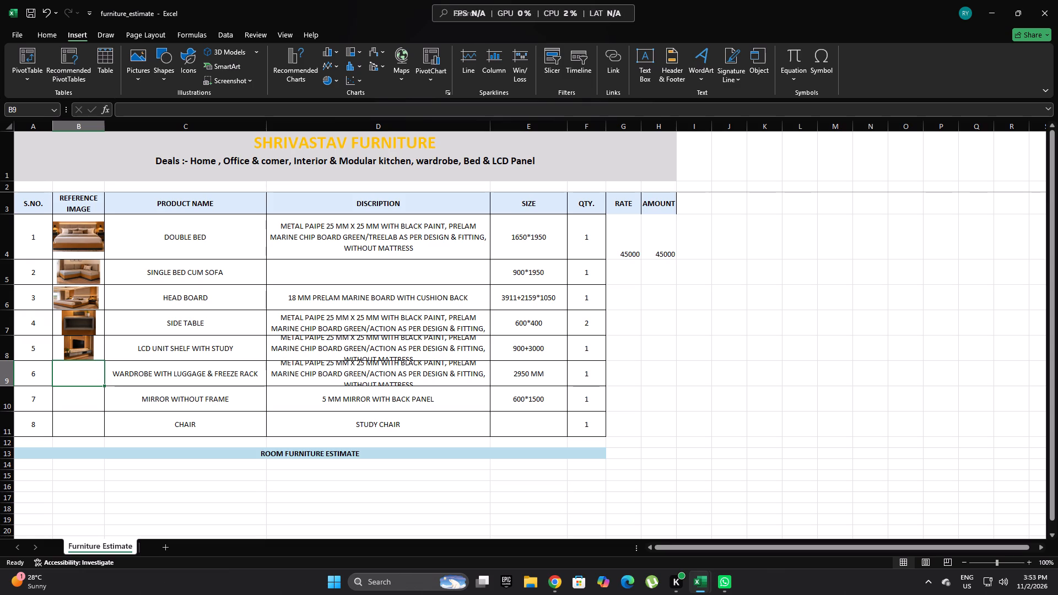
left_click(131, 61)
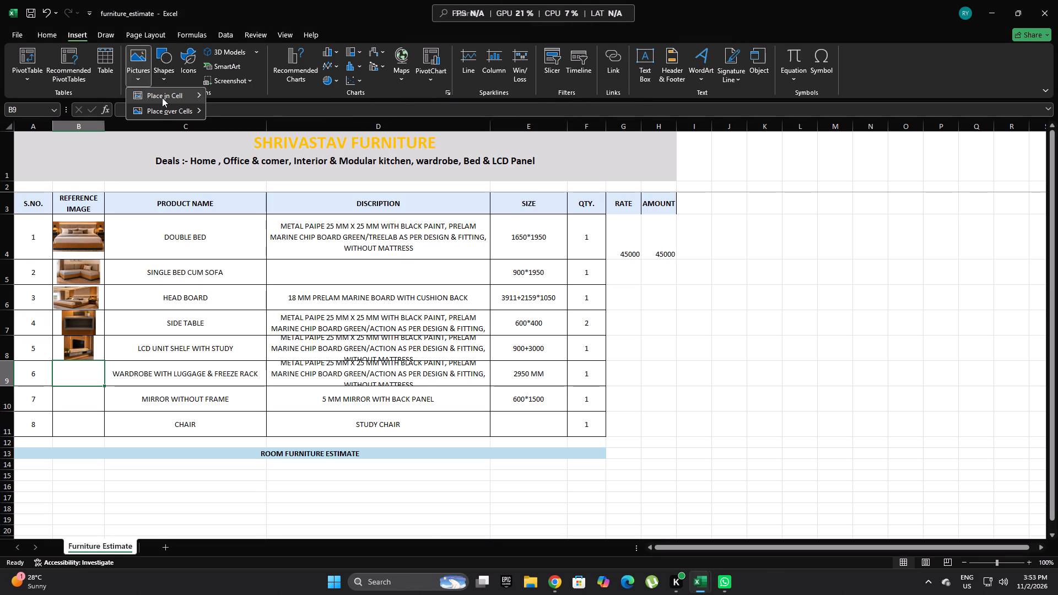
left_click(162, 98)
left_click(231, 109)
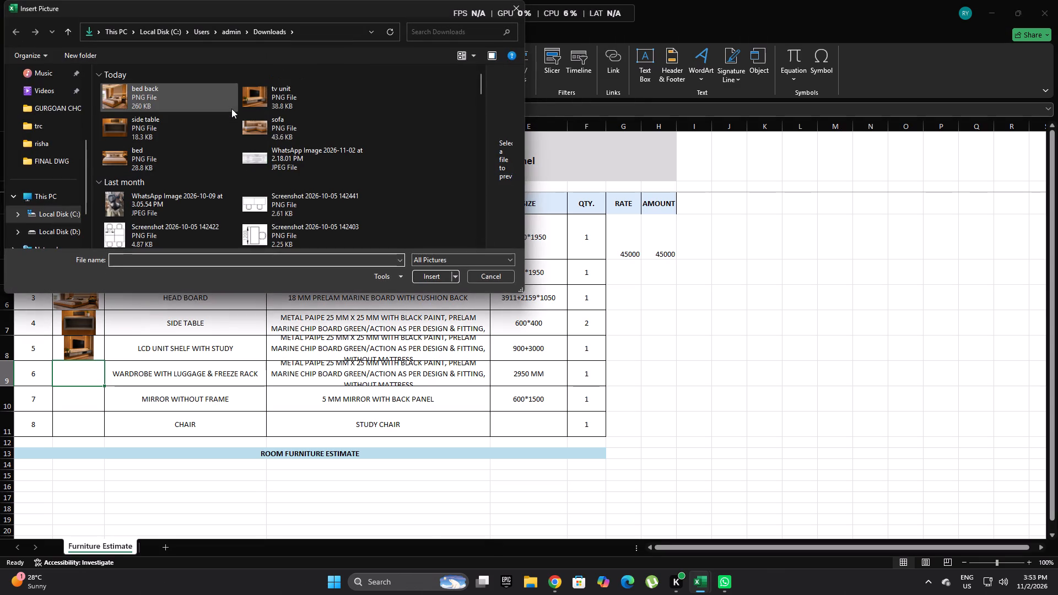
left_click_drag(482, 86, 487, 99)
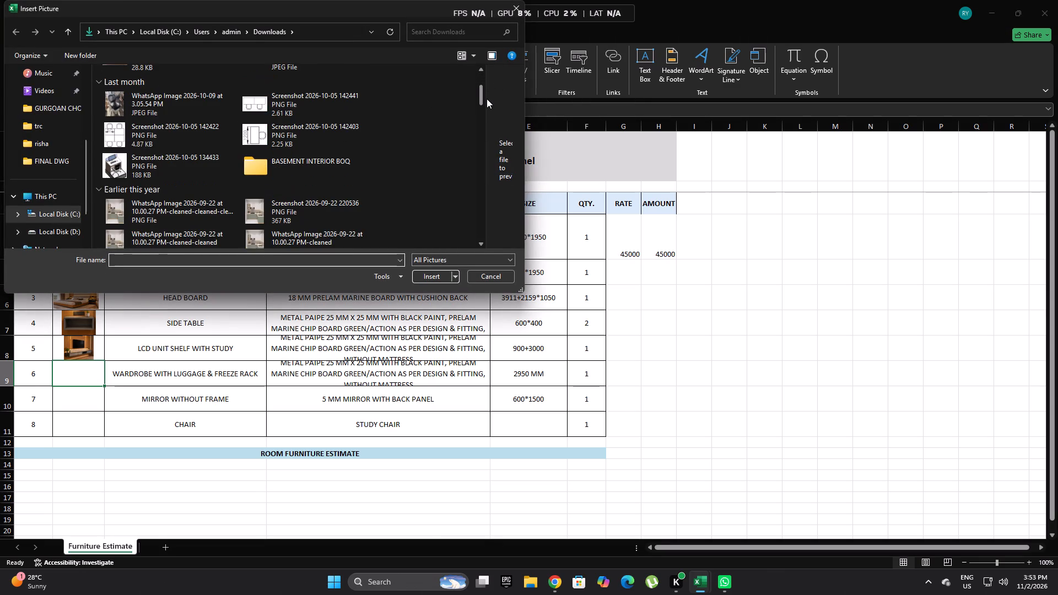
left_click_drag(487, 99, 490, 122)
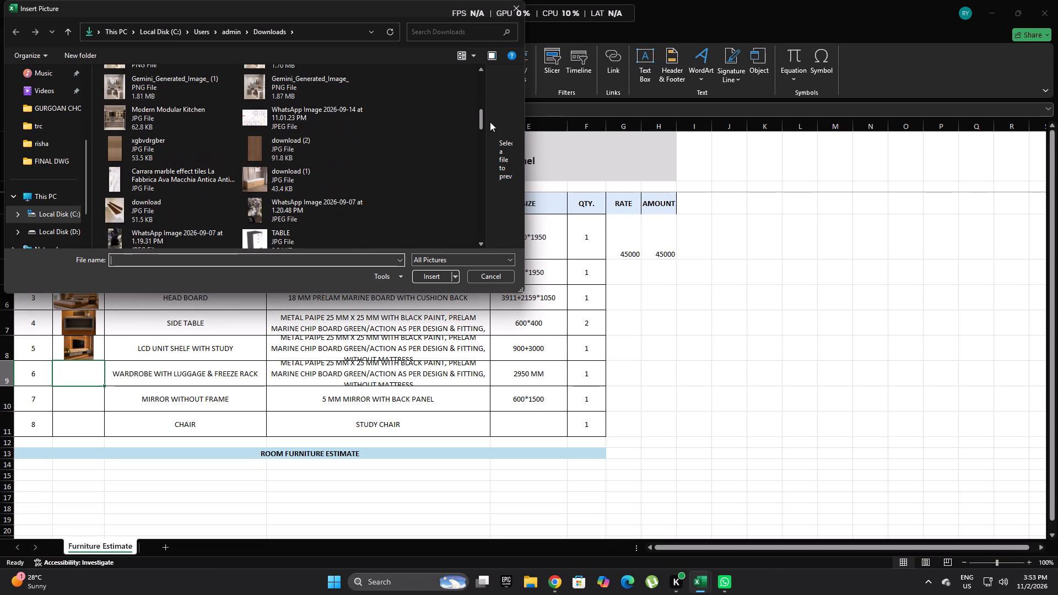
left_click_drag(490, 122, 496, 144)
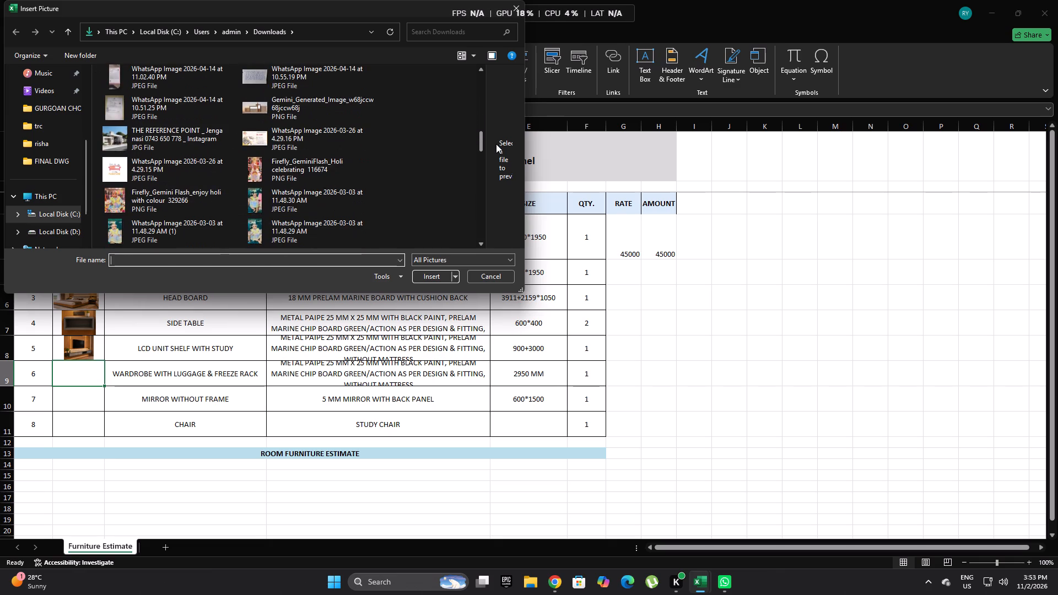
left_click_drag(496, 144, 506, 183)
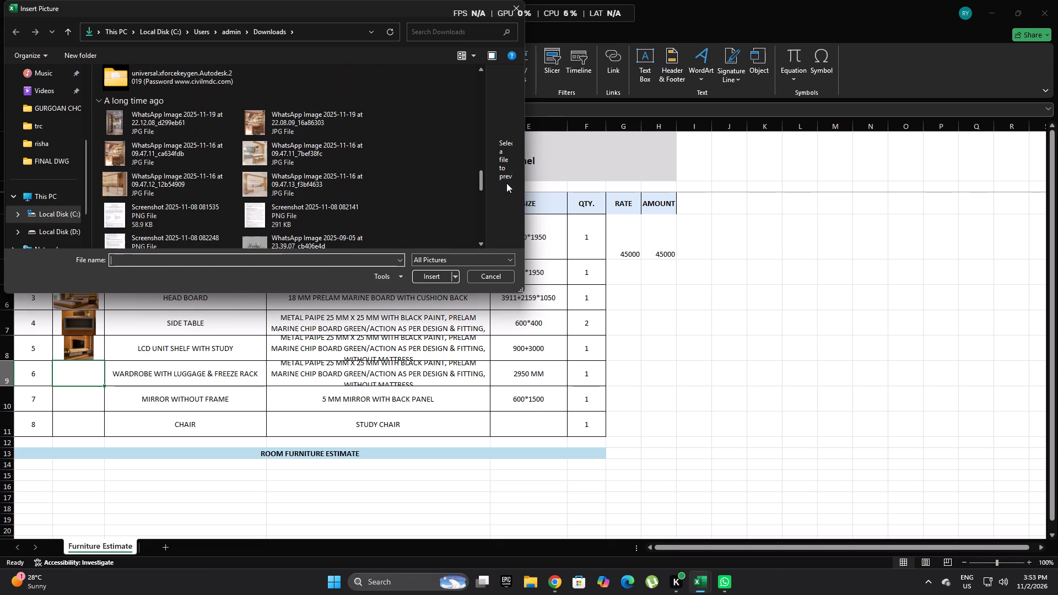
left_click_drag(506, 183, 519, 225)
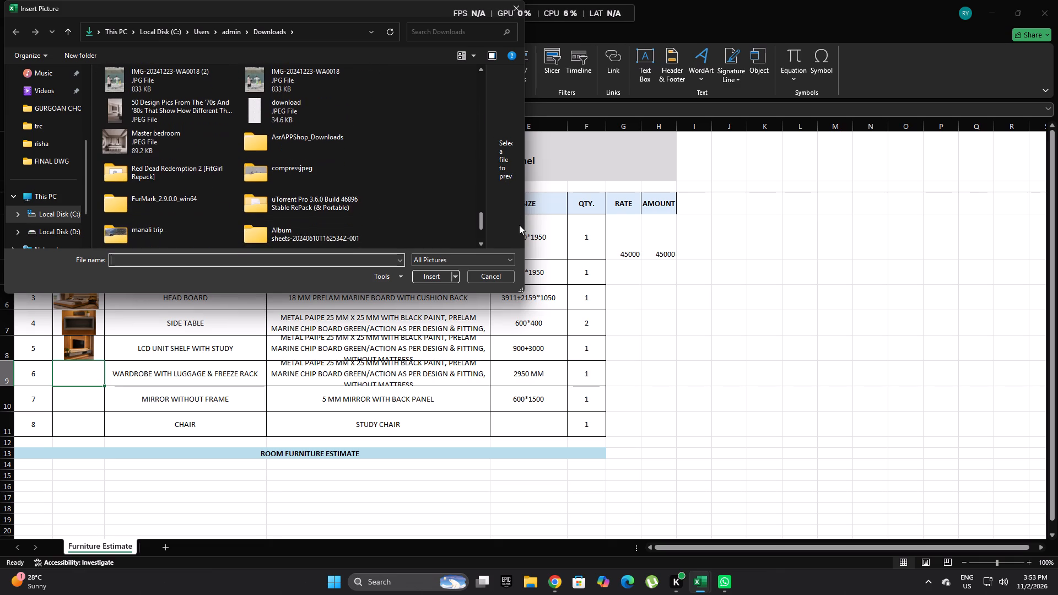
left_click_drag(519, 225, 527, 251)
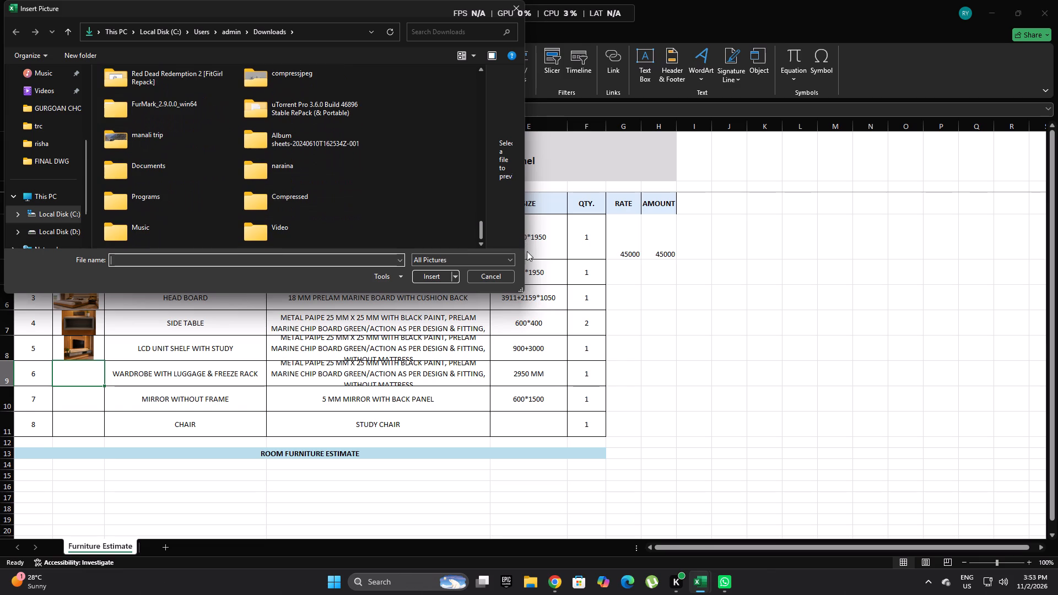
left_click_drag(527, 251, 527, 253)
scroll(413, 192, "down", 1)
scroll(412, 194, "up", 1)
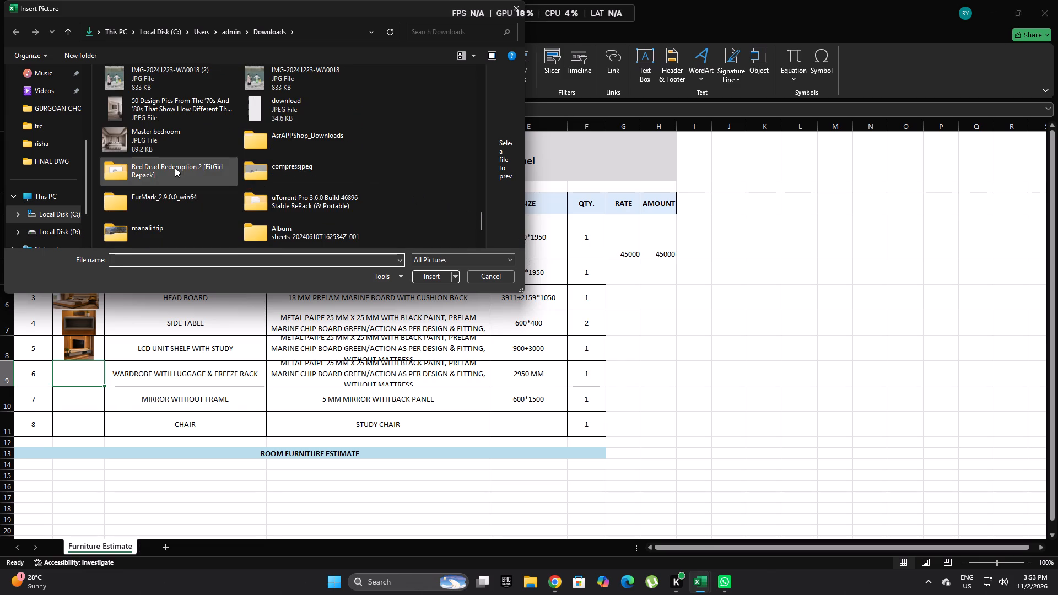
scroll(175, 167, "down", 2)
scroll(27, 172, "down", 1)
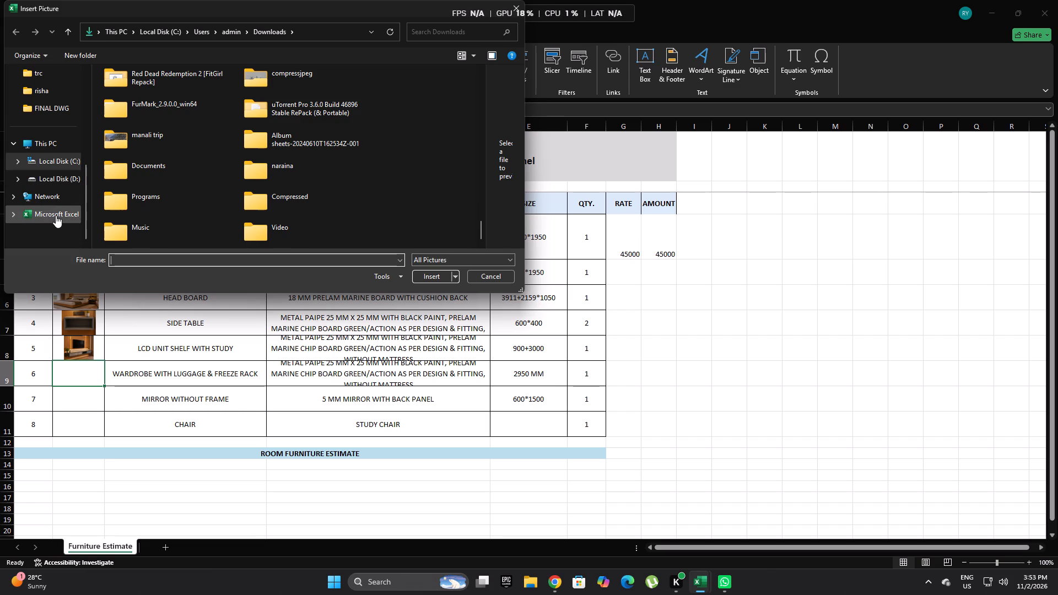
Browse to the wardrobe folder inside RAHUL on Local Disk (D:) for the picture insertion.
left_click(52, 184)
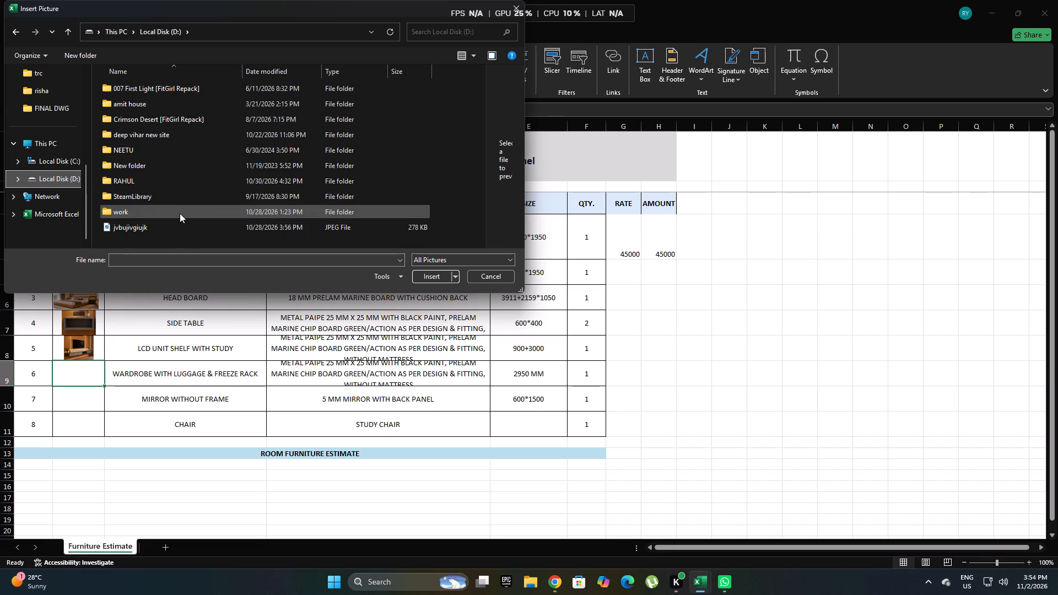
double_click(184, 181)
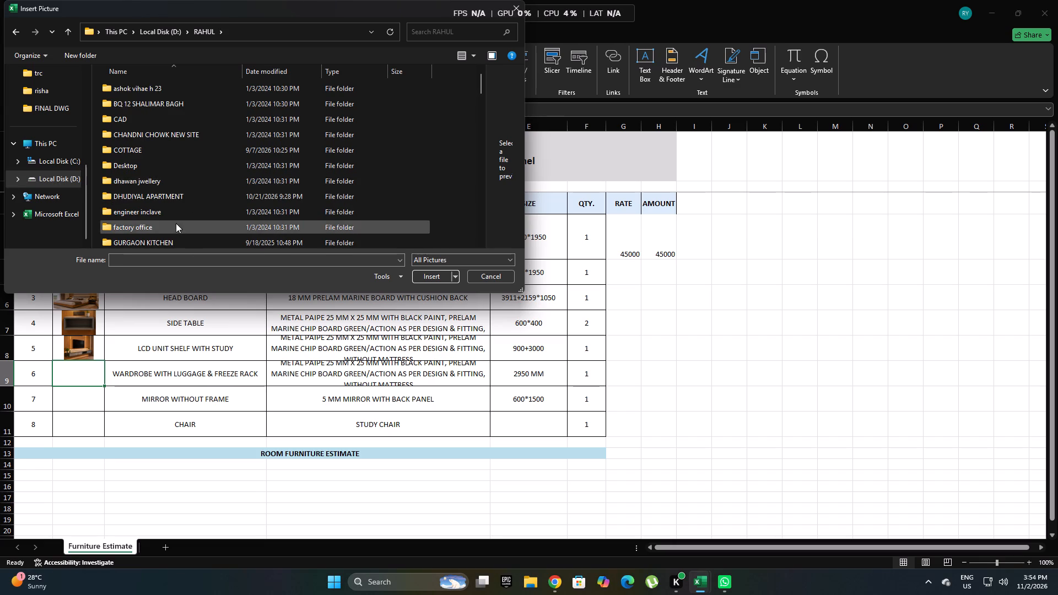
scroll(182, 158, "down", 6)
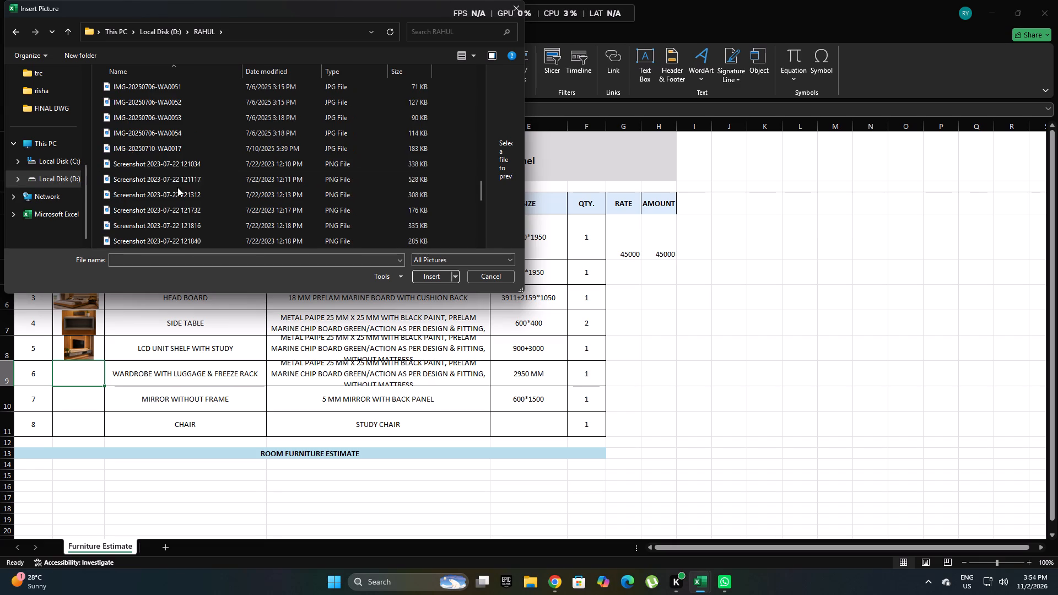
scroll(177, 187, "up", 1)
scroll(170, 234, "up", 2)
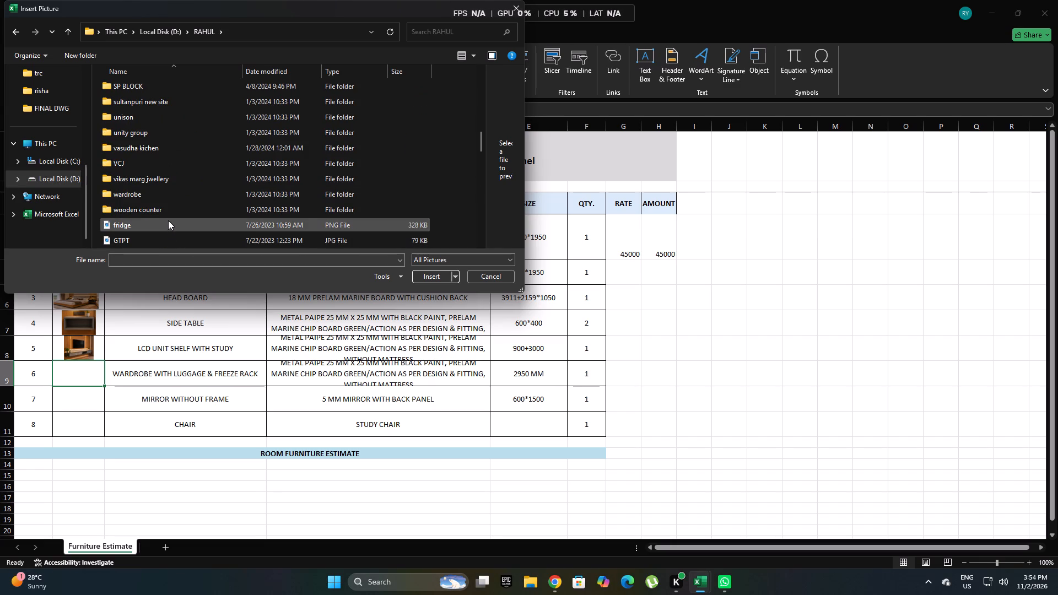
double_click(172, 194)
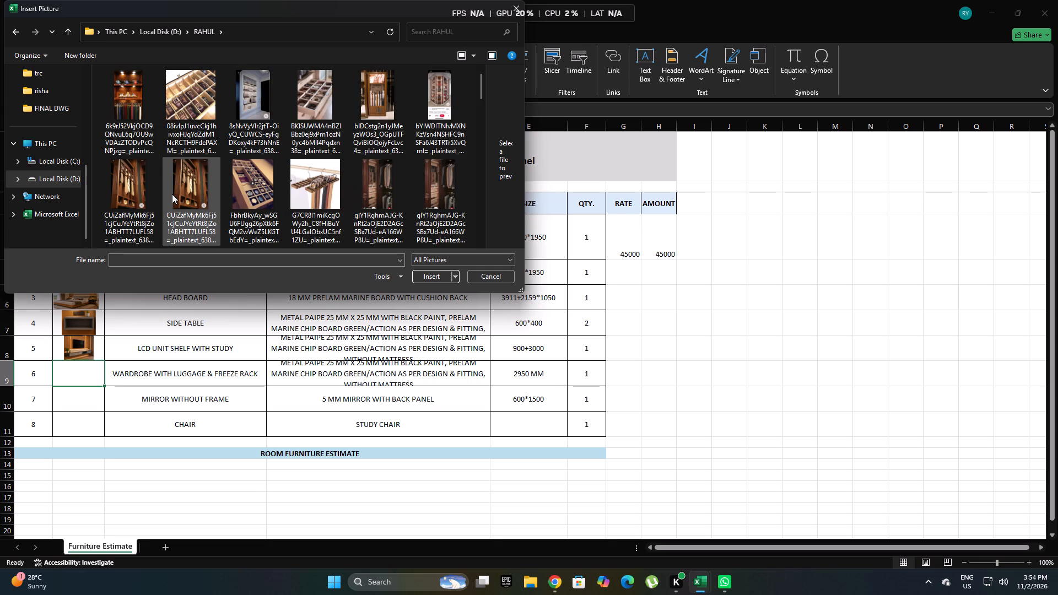
scroll(179, 197, "down", 1)
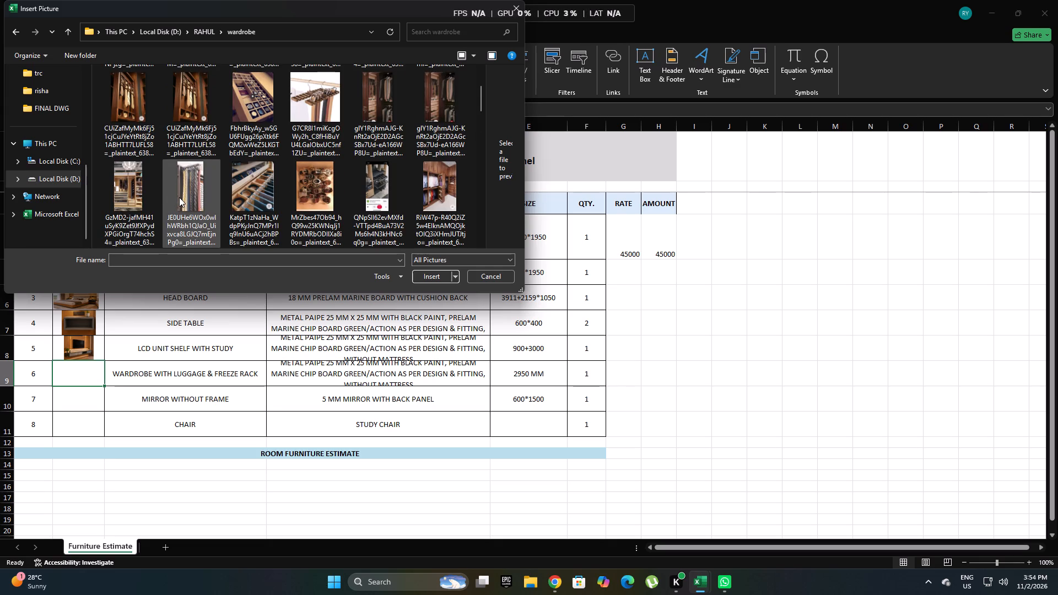
scroll(179, 197, "down", 1)
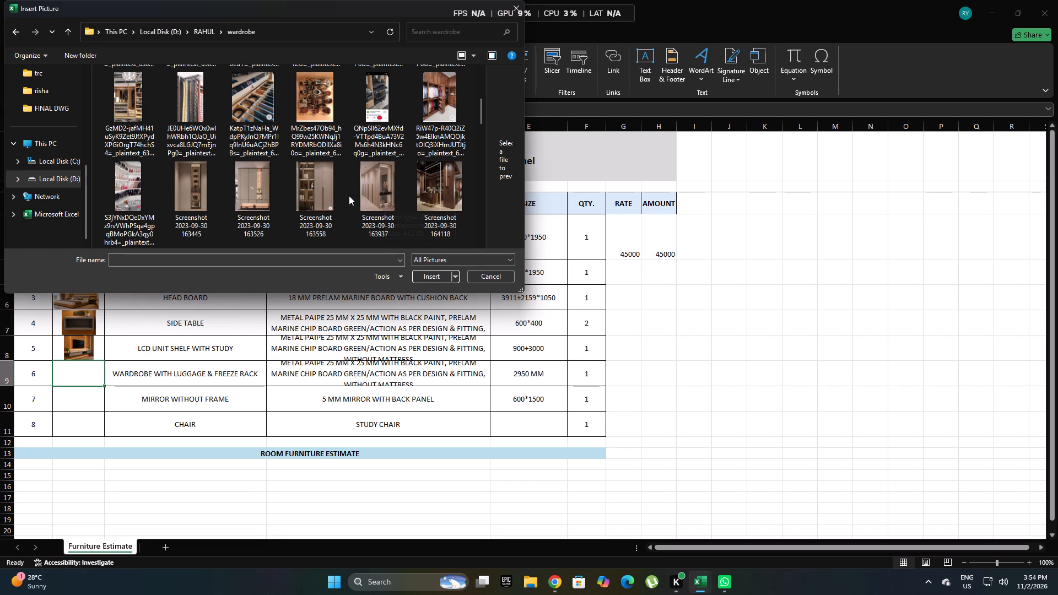
scroll(349, 196, "down", 2)
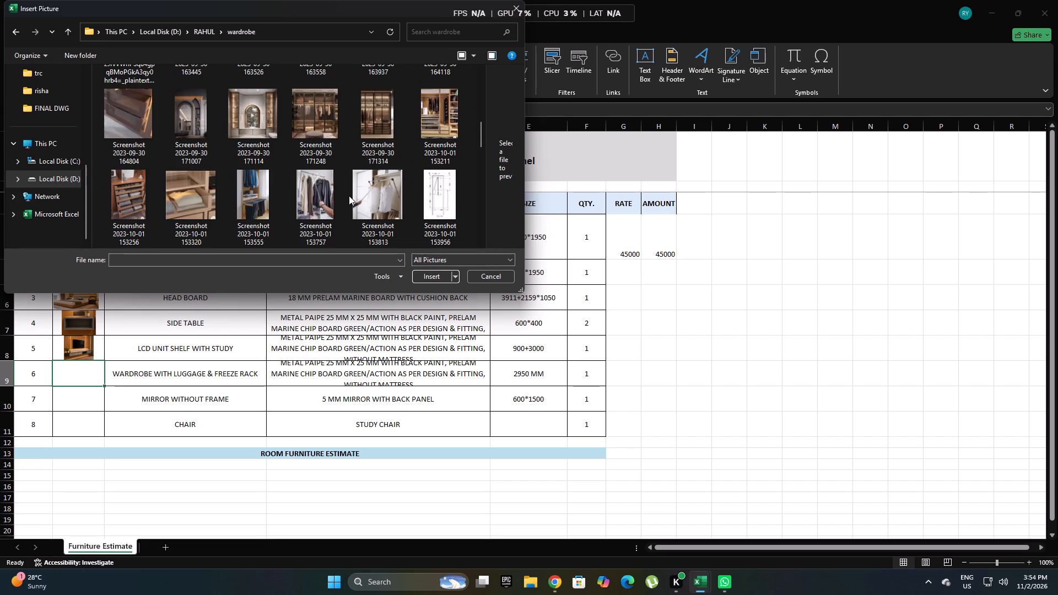
scroll(349, 196, "down", 1)
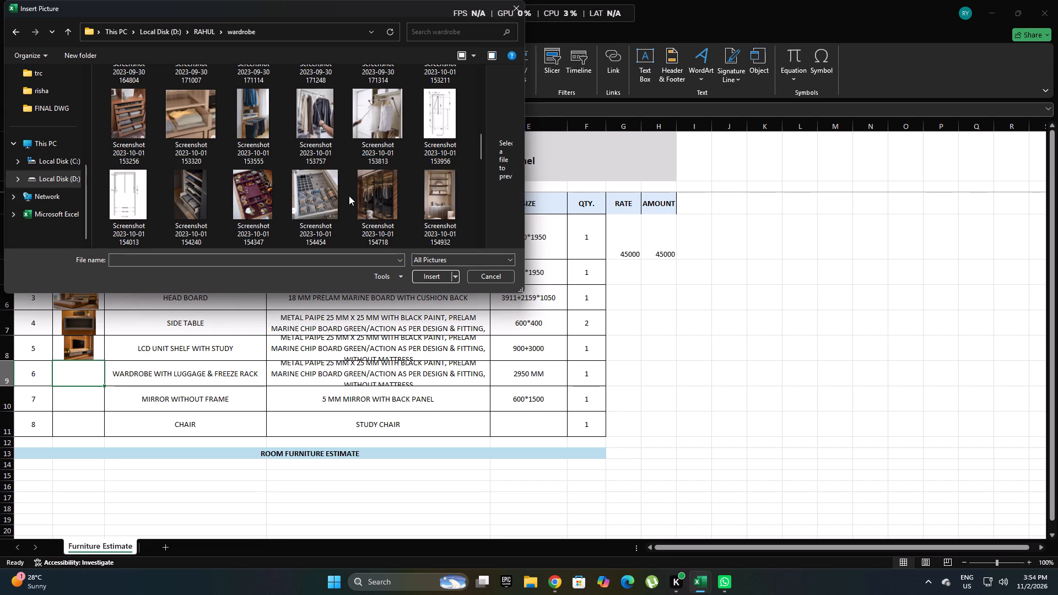
scroll(349, 196, "down", 1)
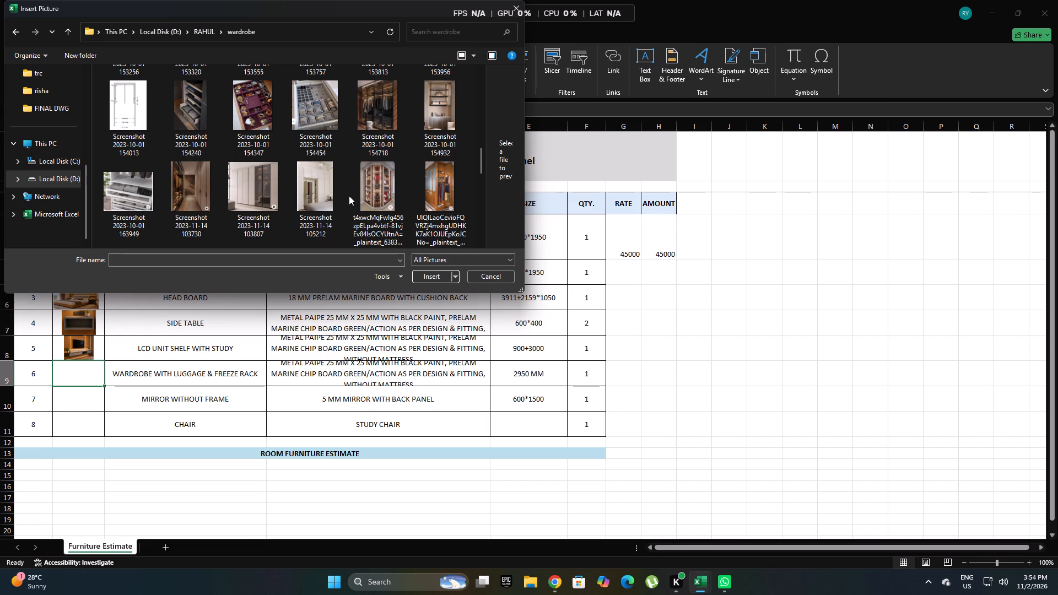
scroll(349, 196, "down", 1)
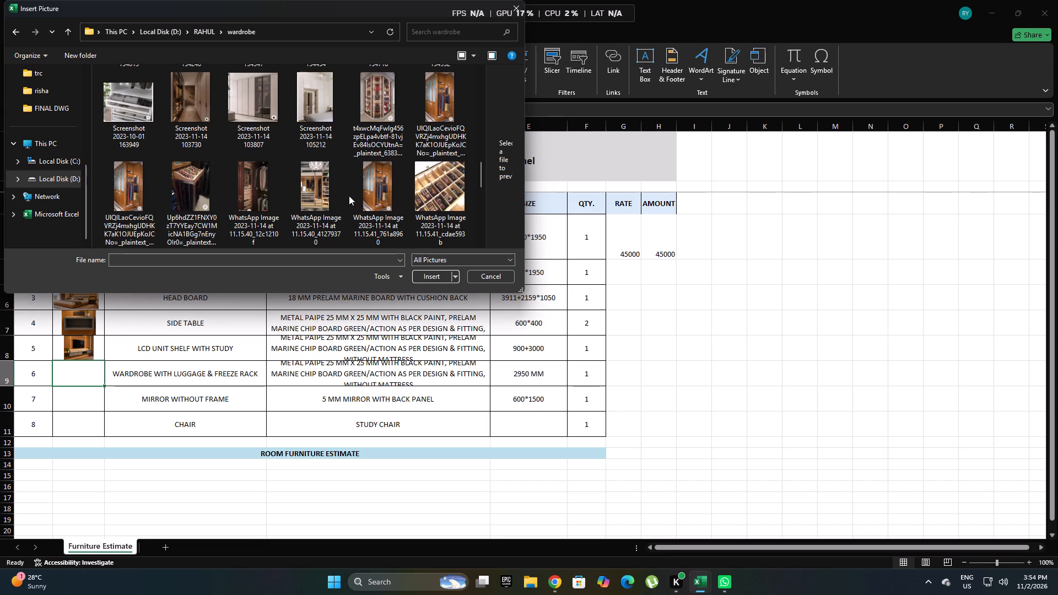
scroll(349, 196, "down", 4)
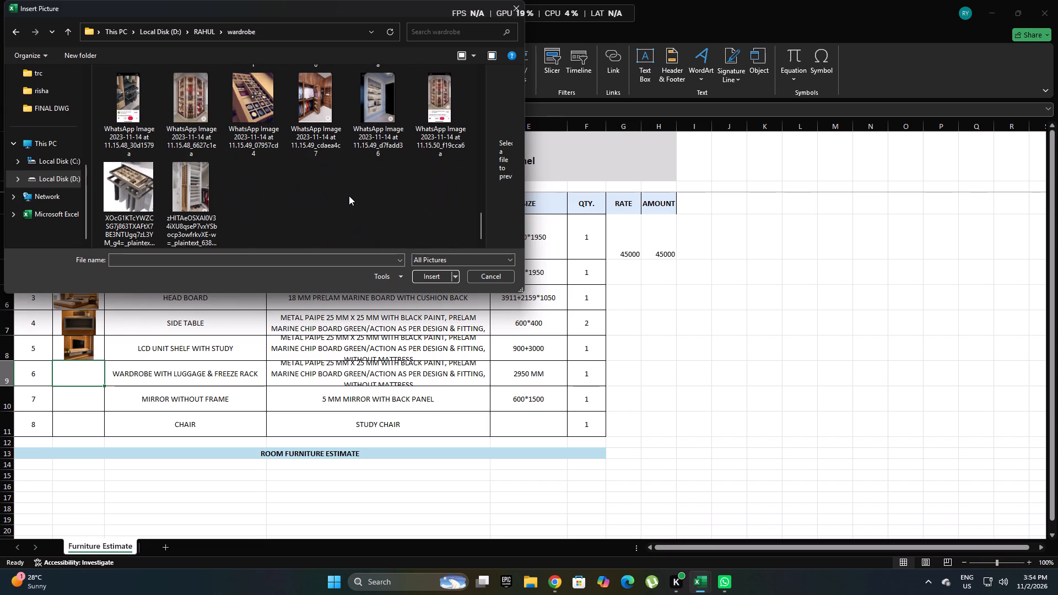
scroll(349, 196, "down", 1)
scroll(349, 196, "up", 4)
left_click(242, 77)
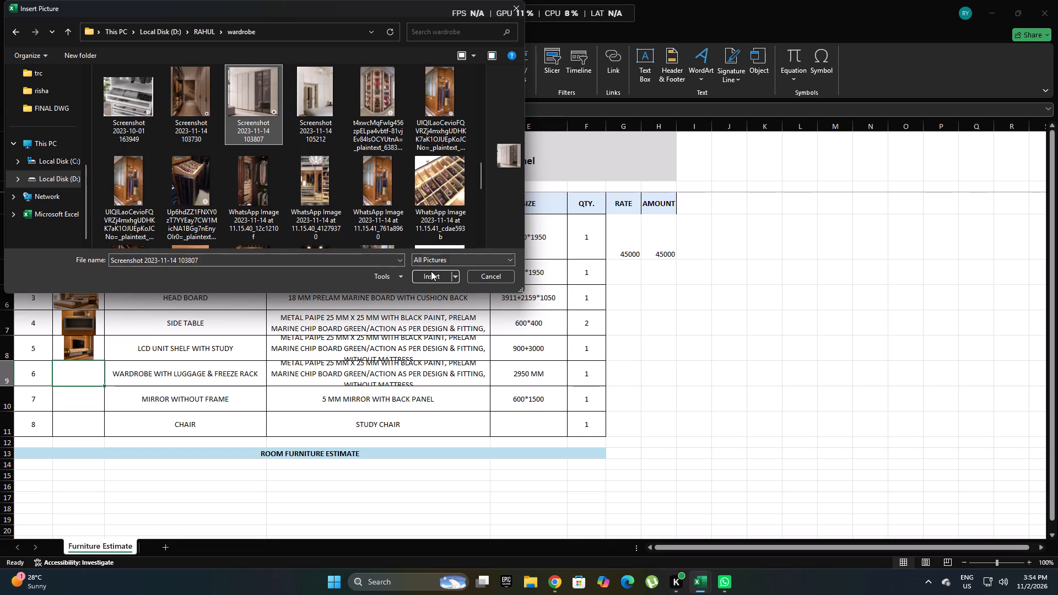
left_click(429, 271)
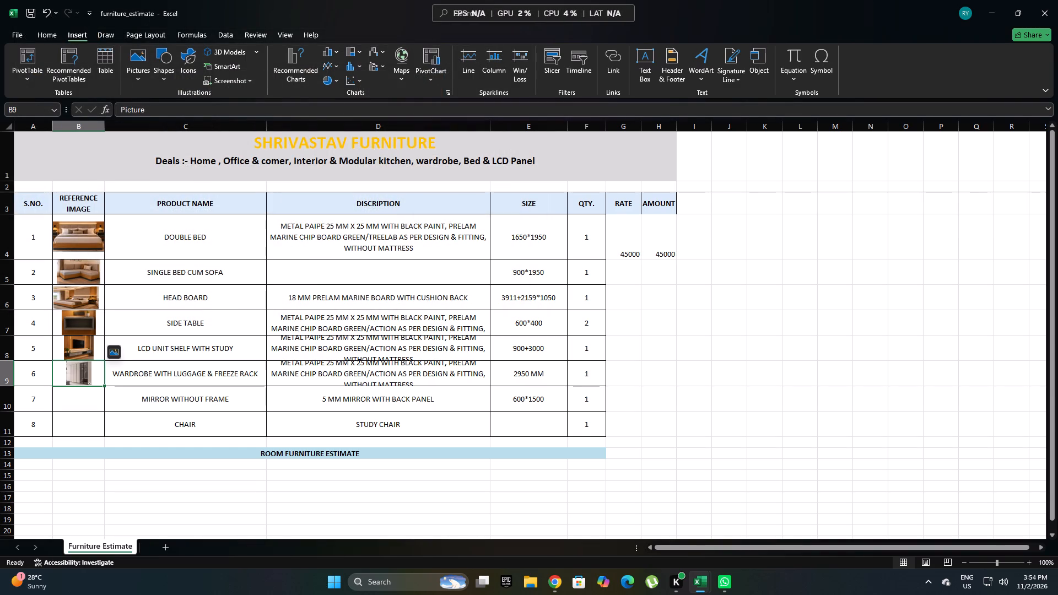
Place the wardrobe picture over the cells, shrink it to about 2.14 by 2.16 inches and move it to the WARDROBE row.
left_click(112, 349)
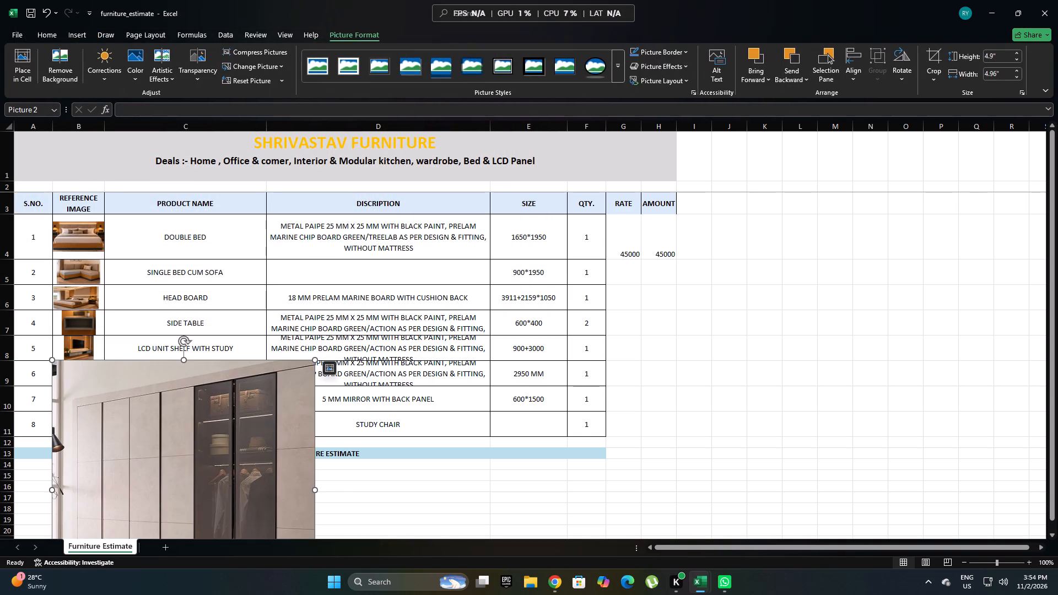
scroll(373, 350, "down", 1)
scroll(372, 349, "up", 1)
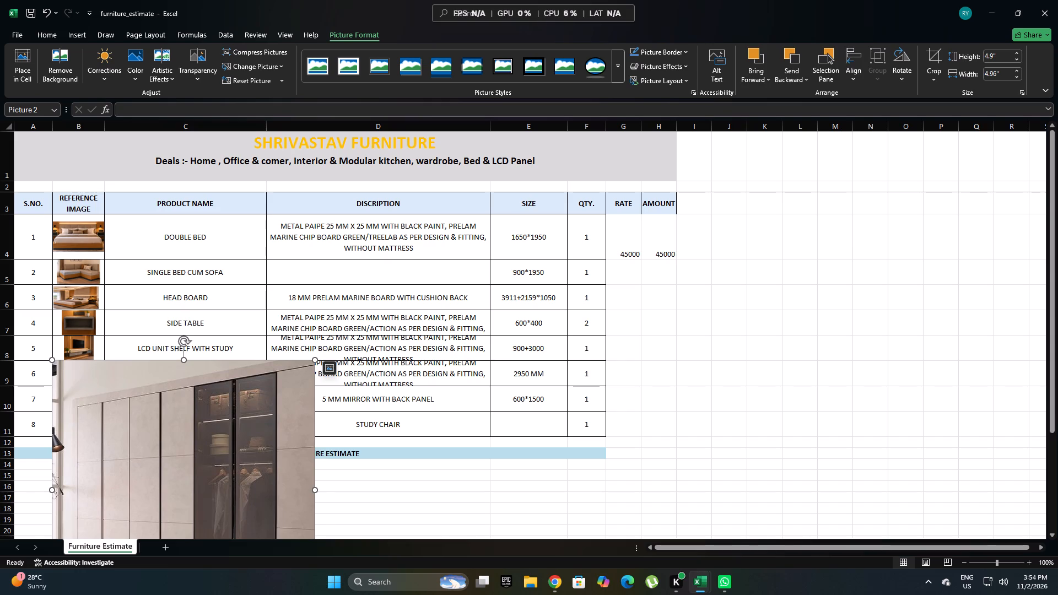
left_click_drag(245, 461, 258, 290)
left_click(288, 382)
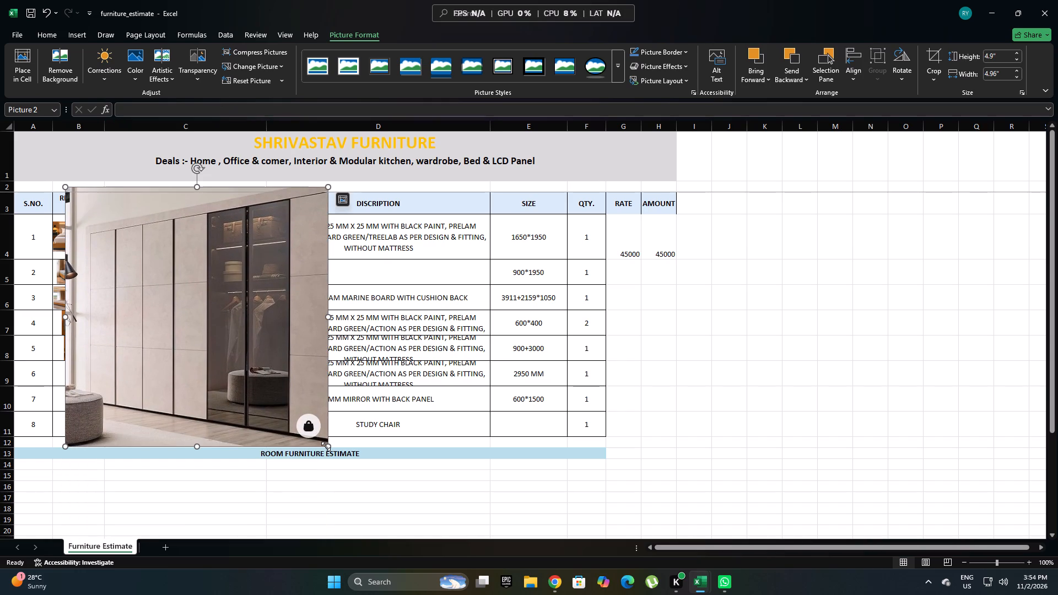
left_click_drag(325, 446, 78, 302)
left_click_drag(114, 264, 104, 407)
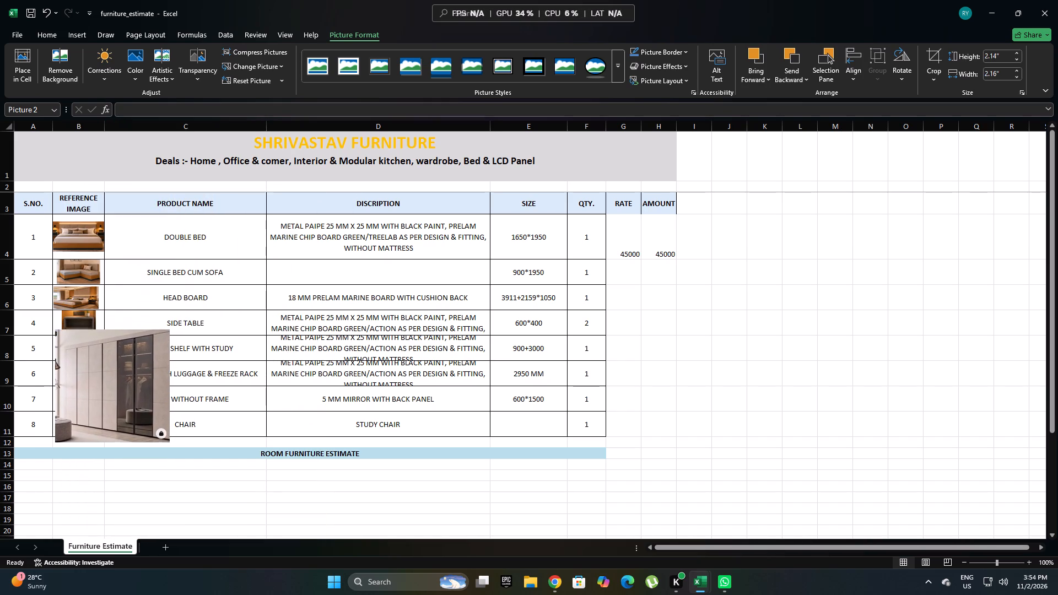
left_click_drag(104, 407, 100, 445)
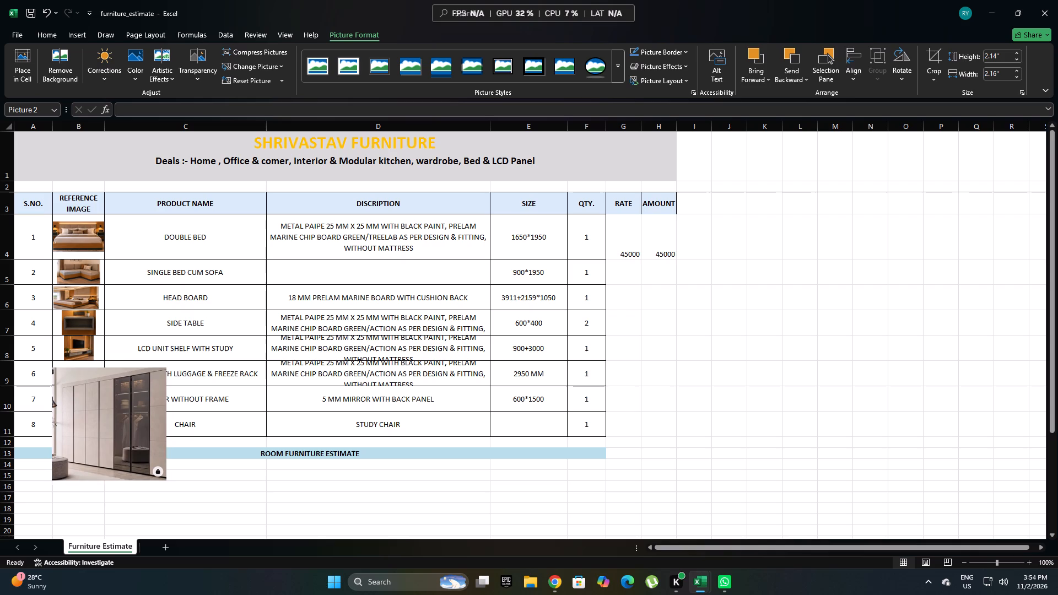
Resize the wardrobe picture to about 0.44 by 0.85 inches and fit it within its REFERENCE IMAGE cell.
left_click_drag(165, 479, 87, 391)
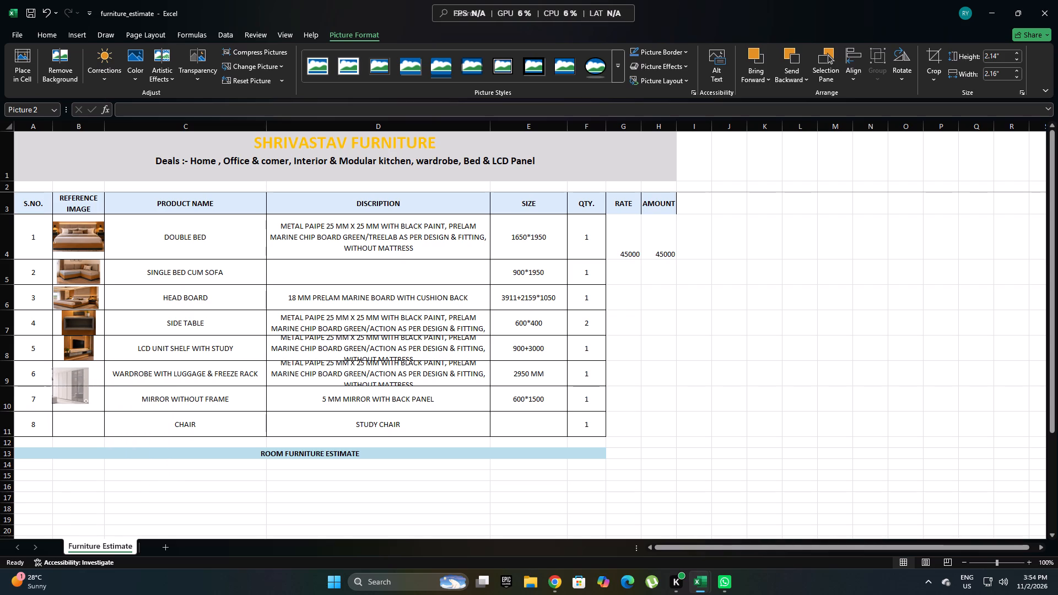
left_click_drag(87, 391, 87, 392)
left_click_drag(88, 387, 95, 387)
left_click(76, 403)
left_click(76, 393)
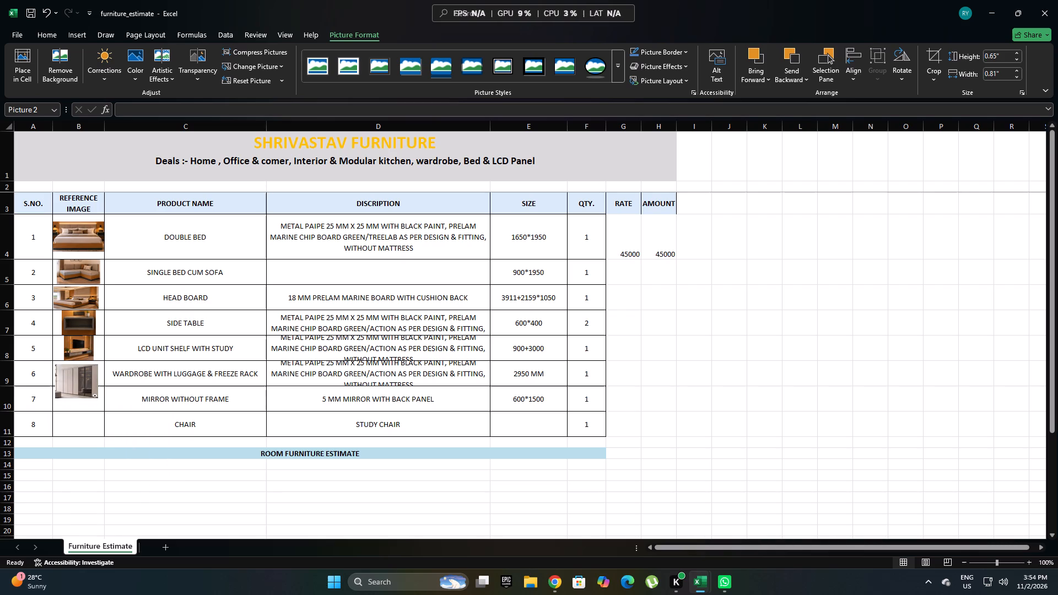
left_click_drag(97, 399, 84, 386)
left_click_drag(86, 377, 100, 376)
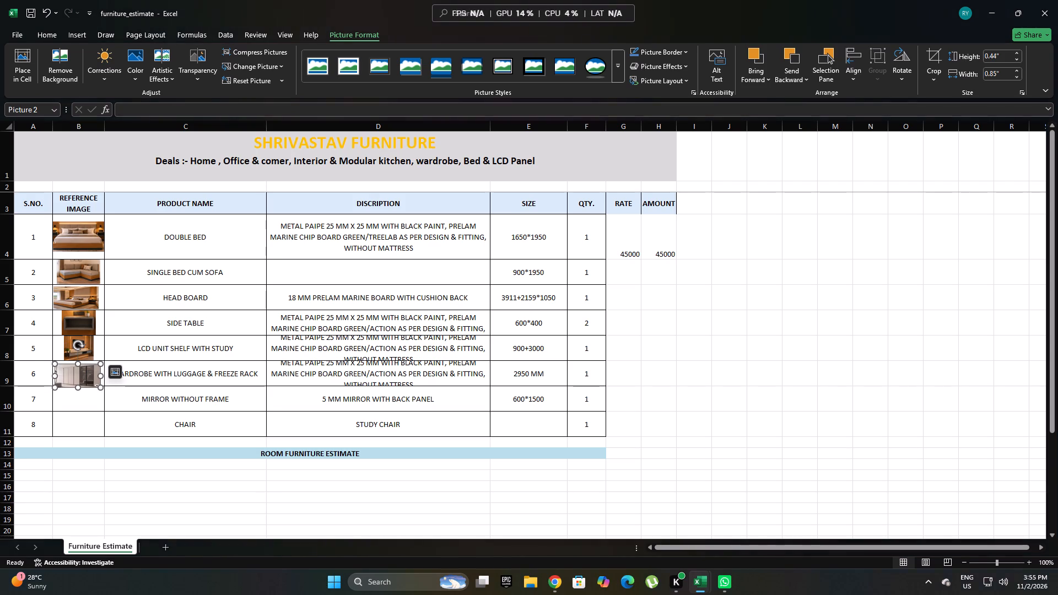
left_click(79, 380)
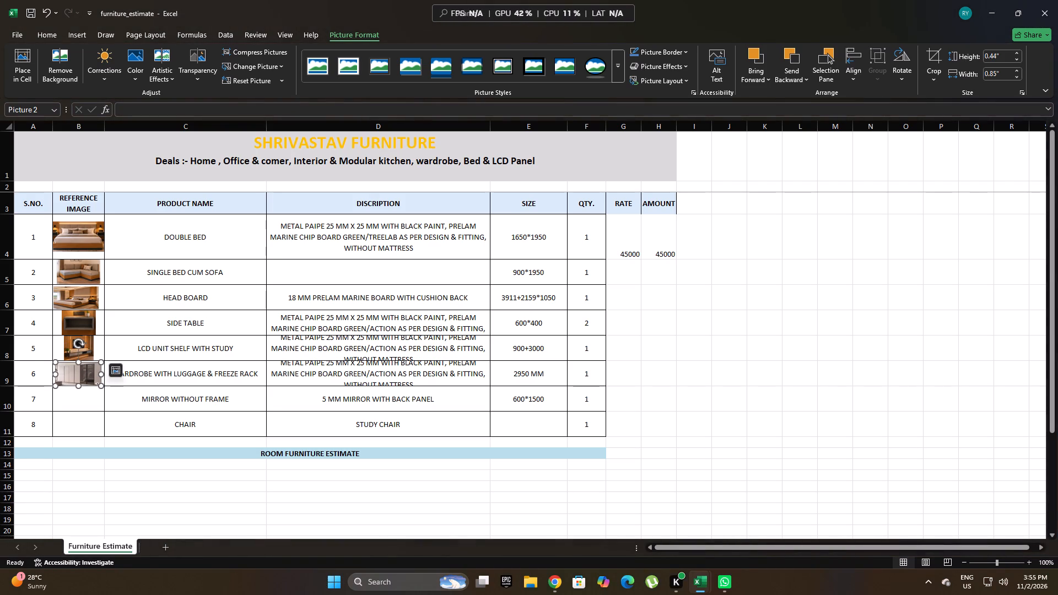
left_click(91, 396)
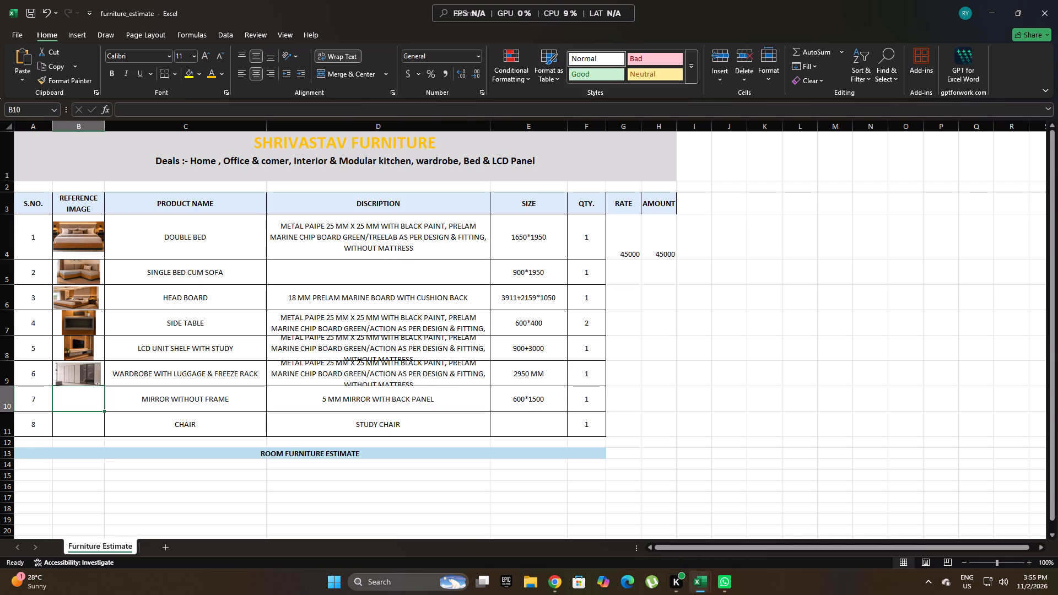
Switch to Chrome, search Google for "mirror for room" and look through the image results for a suitable mirror picture.
left_click(565, 580)
left_click_drag(288, 98, 0, 66)
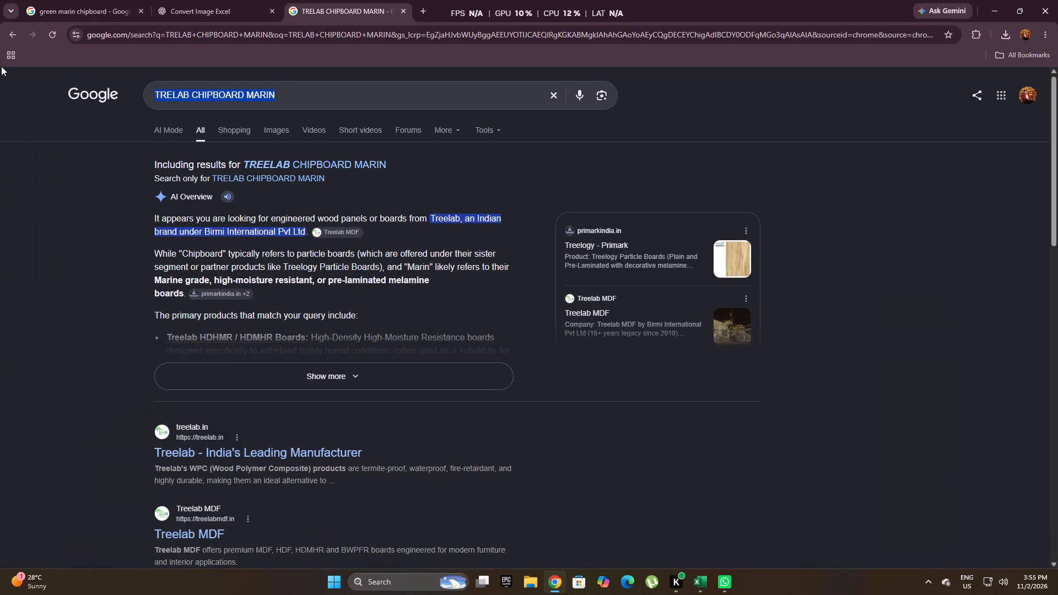
type("MIRROR")
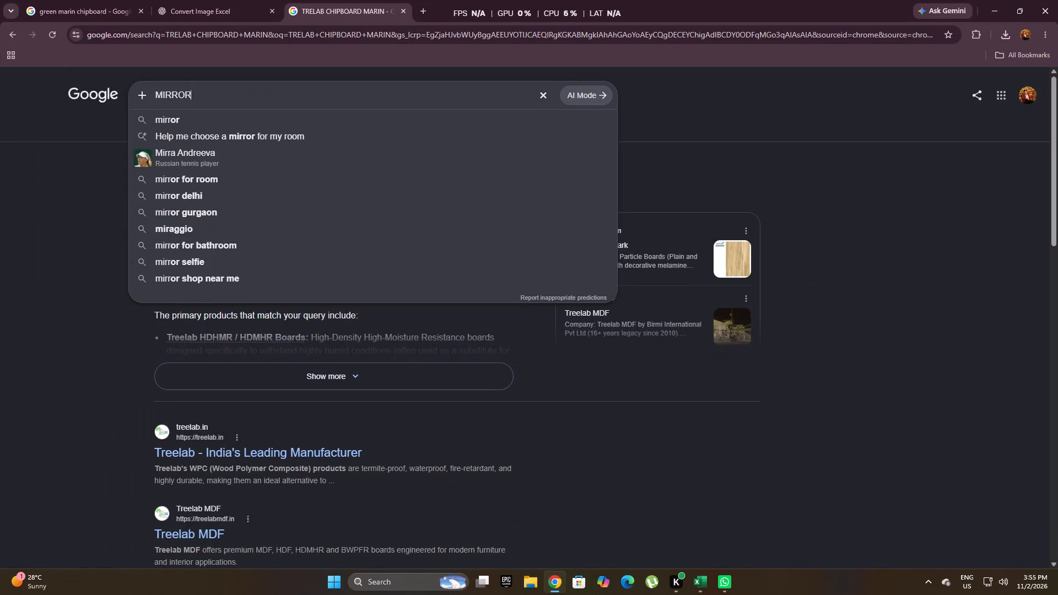
key("space")
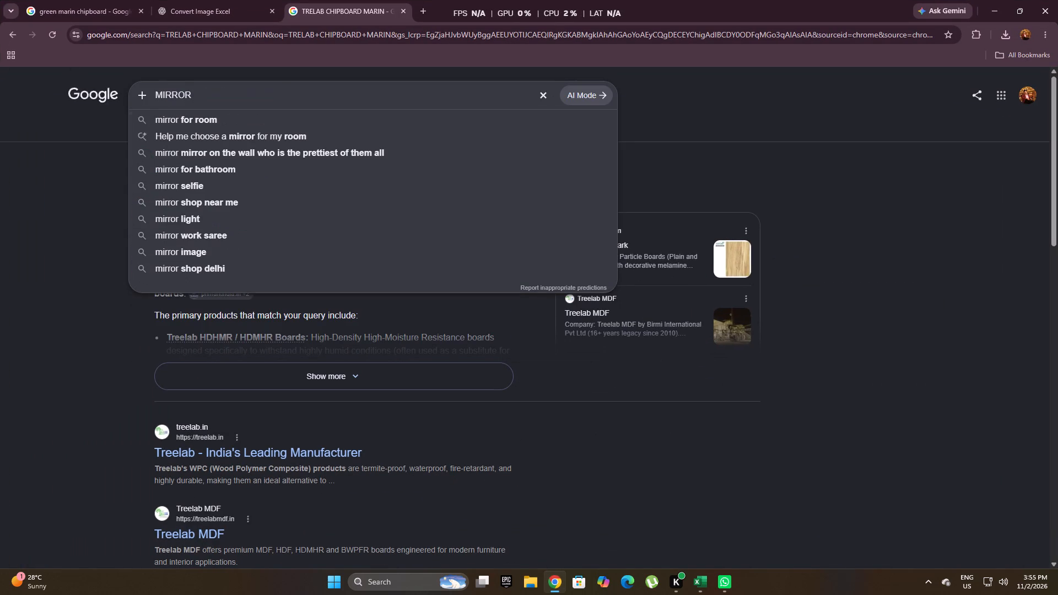
key("Down")
key("Return")
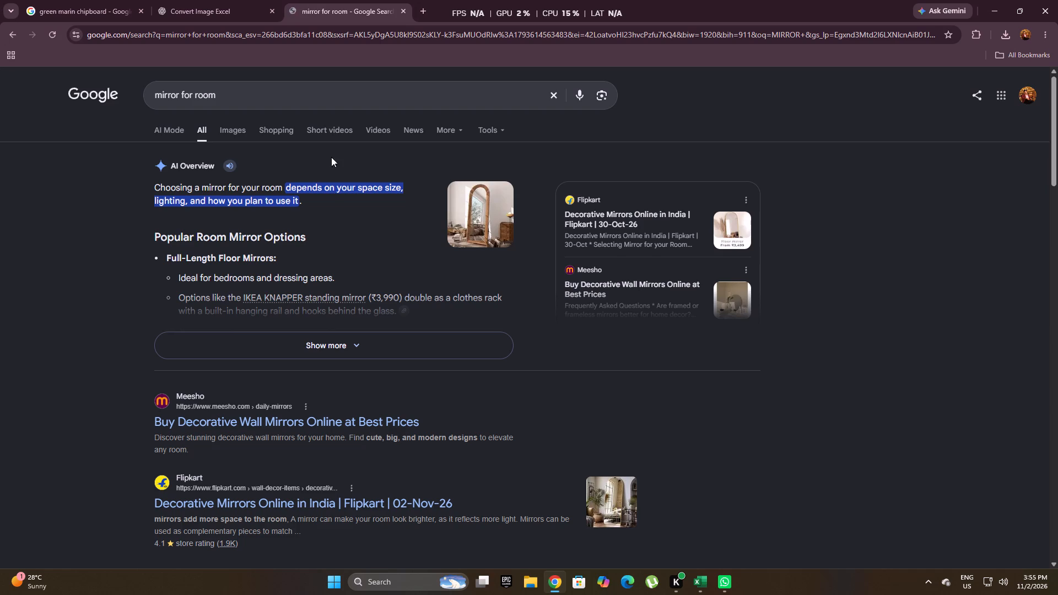
left_click(250, 128)
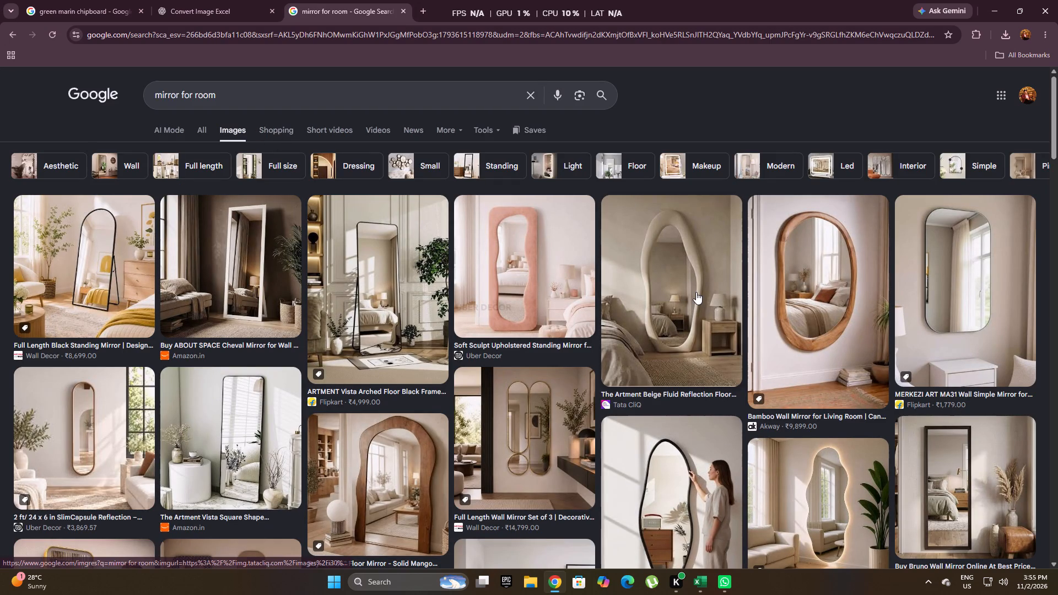
scroll(696, 293, "down", 1)
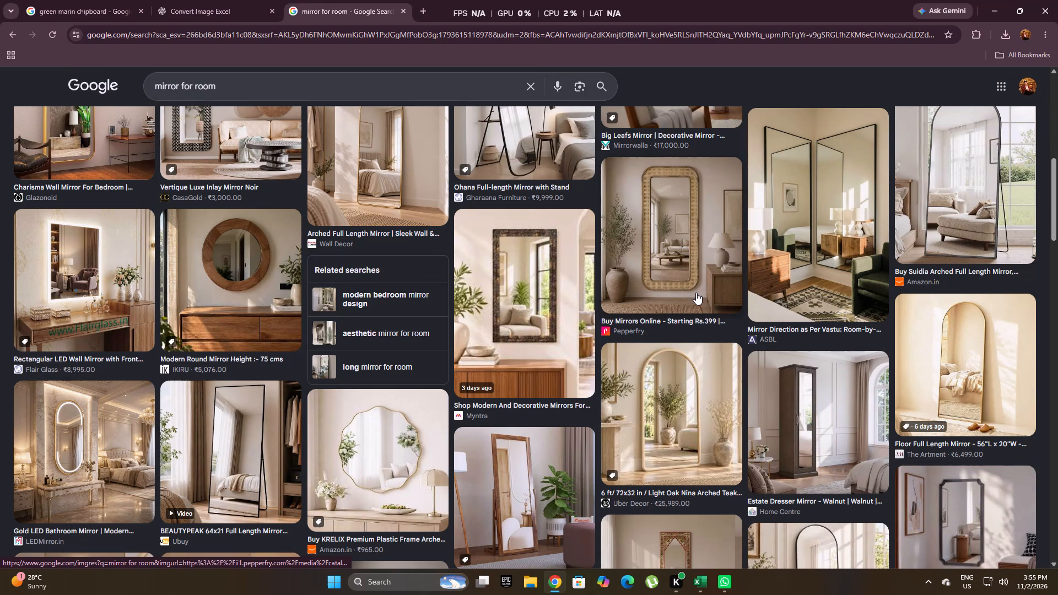
scroll(696, 293, "down", 1)
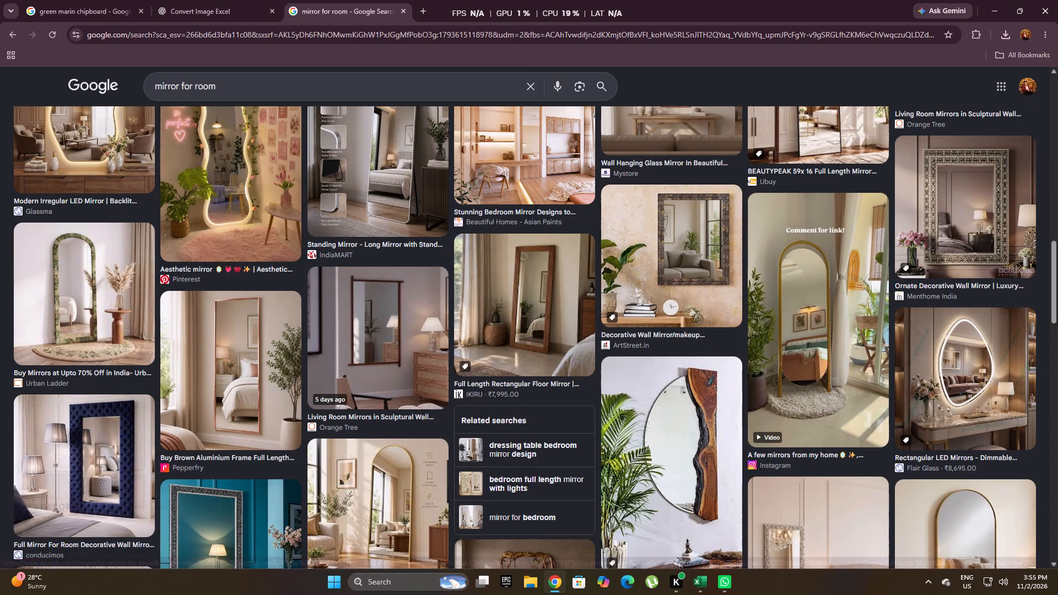
Refine the image search to "mirror WITHOUT FRAME for room" and open the Amara Backlit Frameless Full Length Mirror result.
left_click(179, 83)
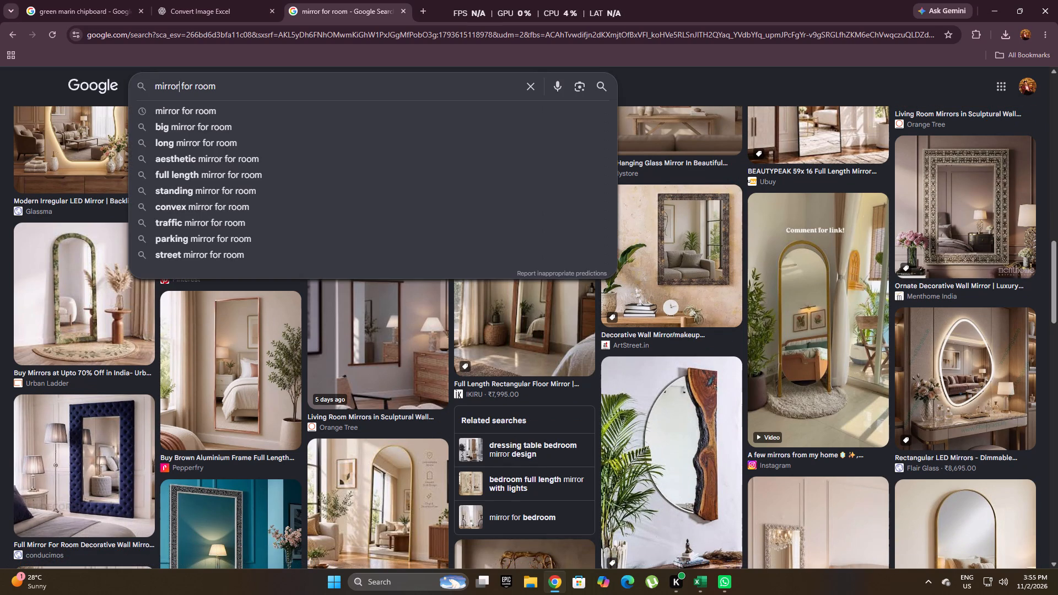
key("space")
type("WITHOUT FRAME")
key("space")
key("Return")
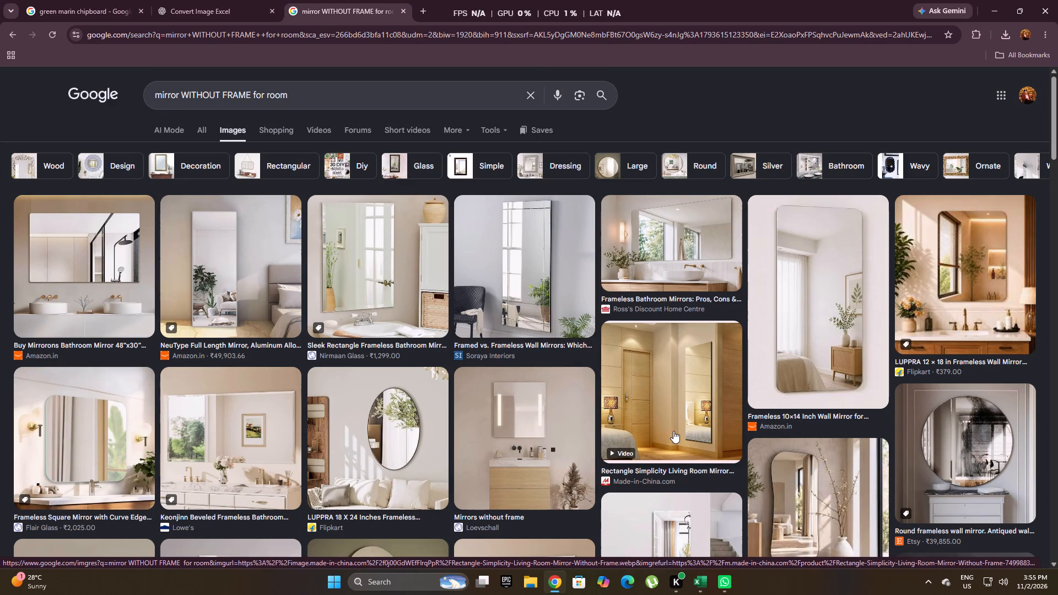
scroll(673, 431, "down", 1)
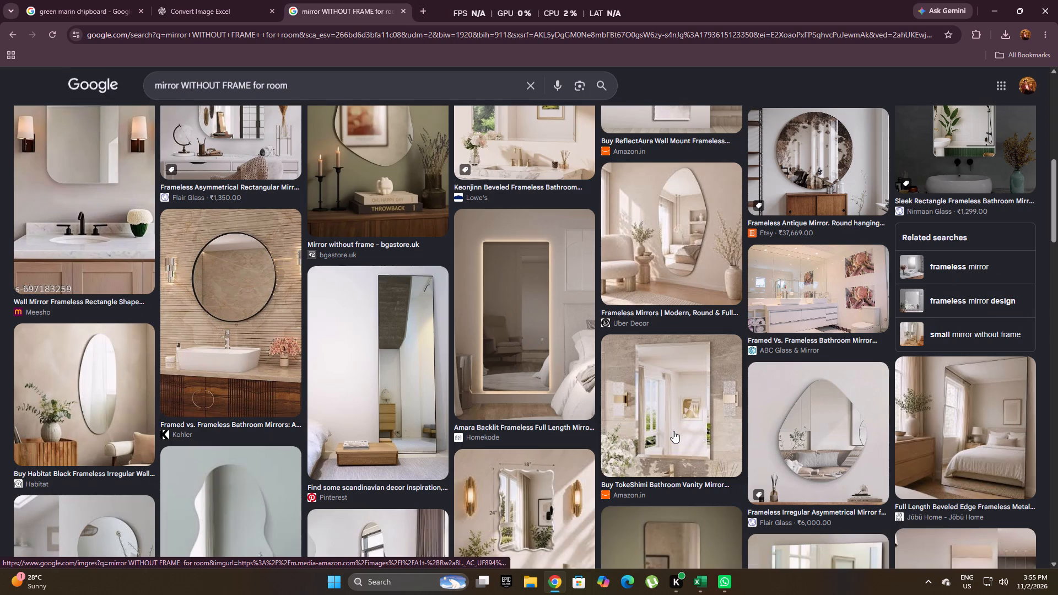
left_click(520, 331)
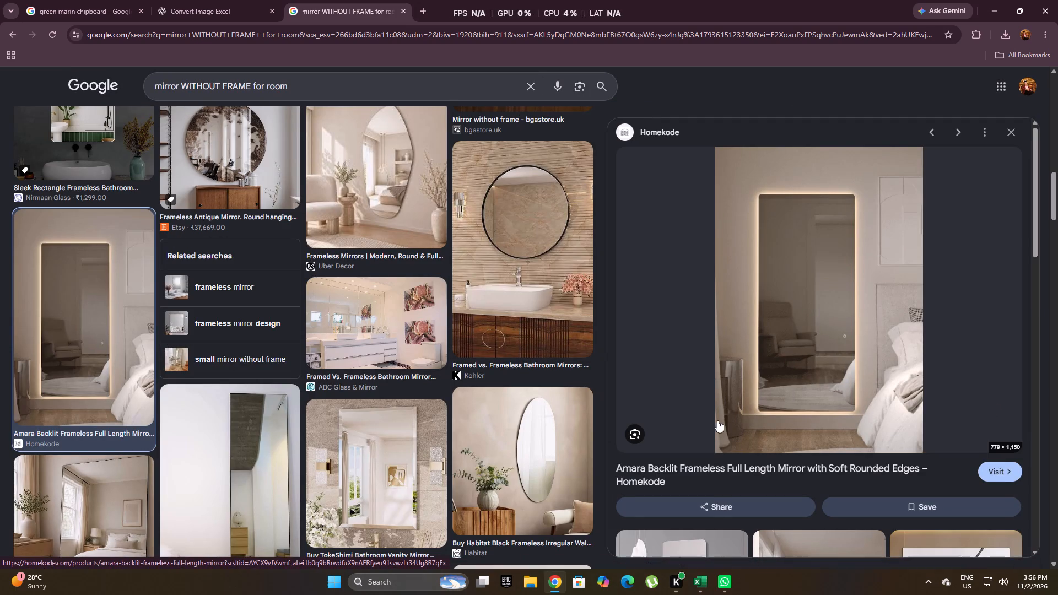
Look through the "mirror WITHOUT FRAME for room" image results for a suitable frameless mirror picture.
left_click_drag(1057, 193, 1057, 215)
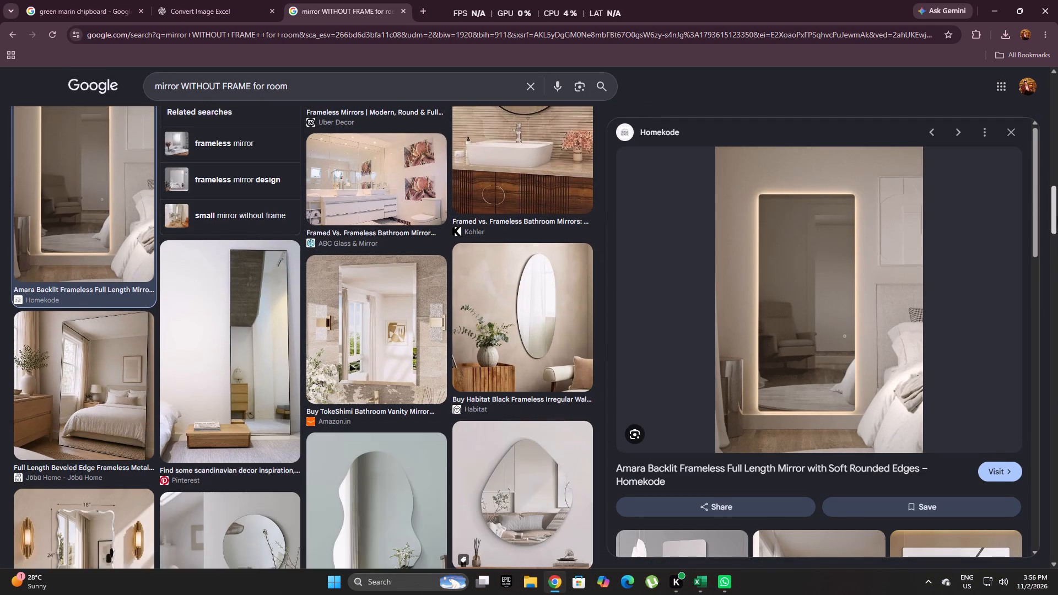
left_click_drag(1057, 215, 1057, 246)
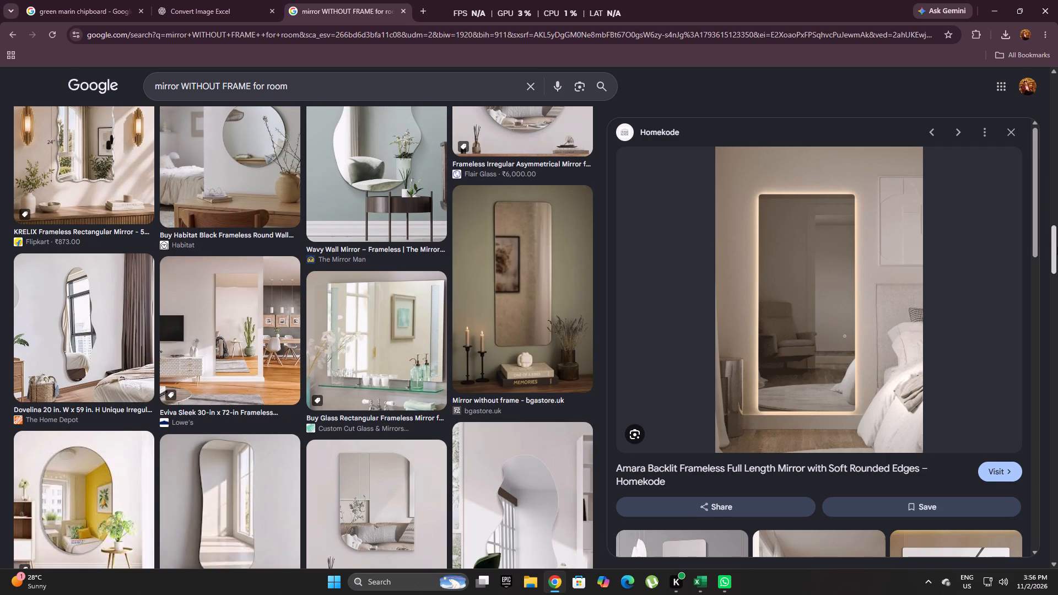
left_click_drag(1057, 246, 1056, 242)
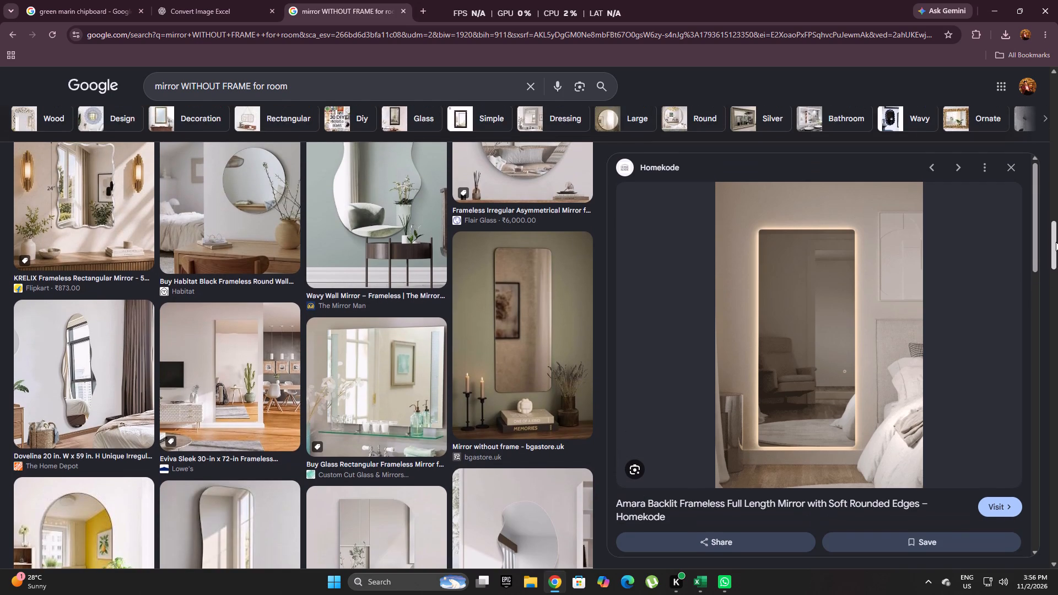
left_click_drag(1056, 242, 1057, 252)
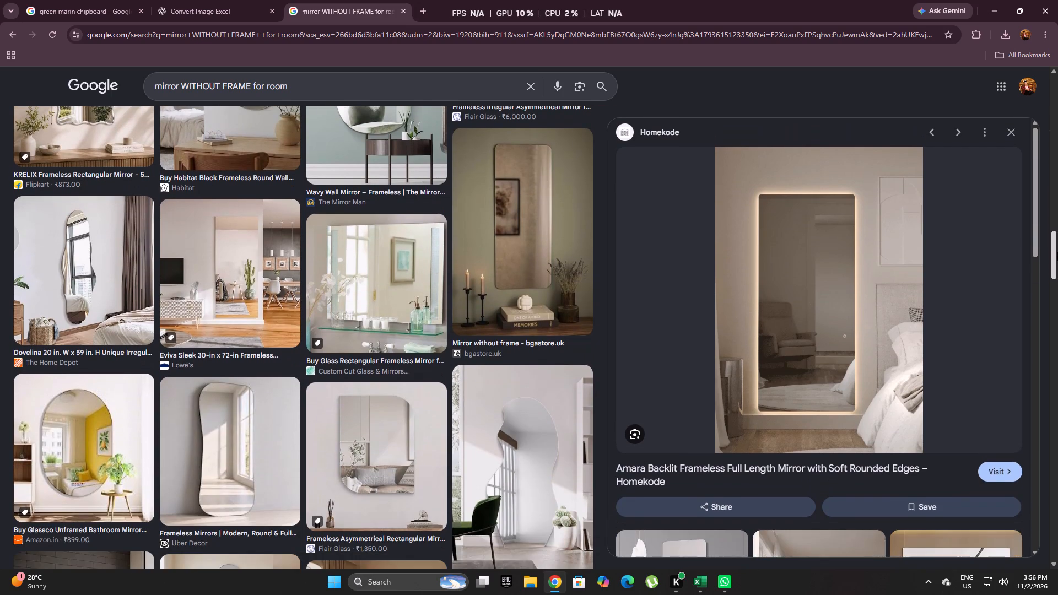
left_click_drag(1057, 252, 1055, 241)
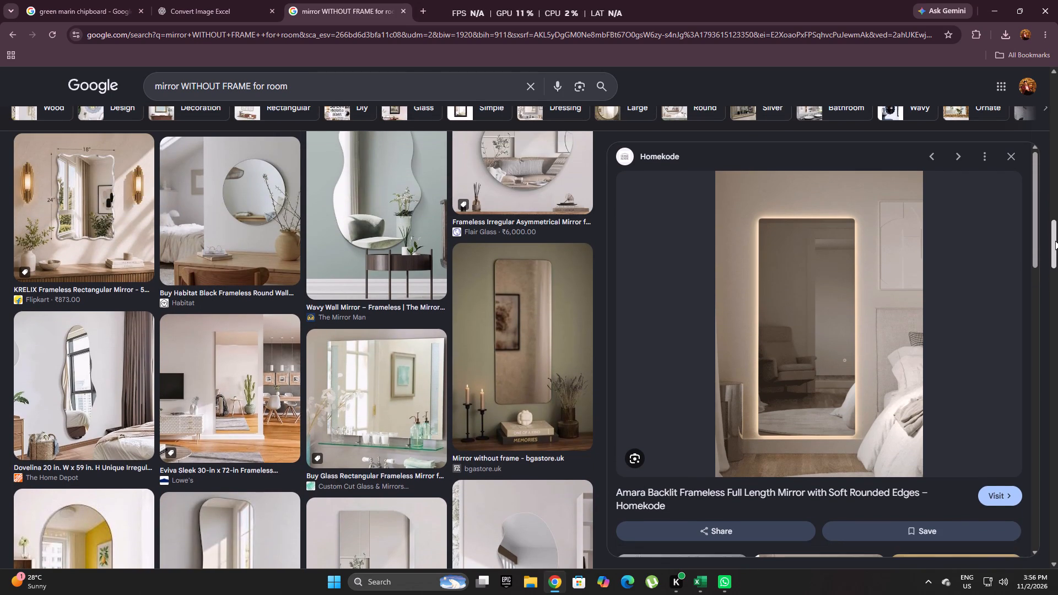
left_click_drag(1055, 241, 1053, 201)
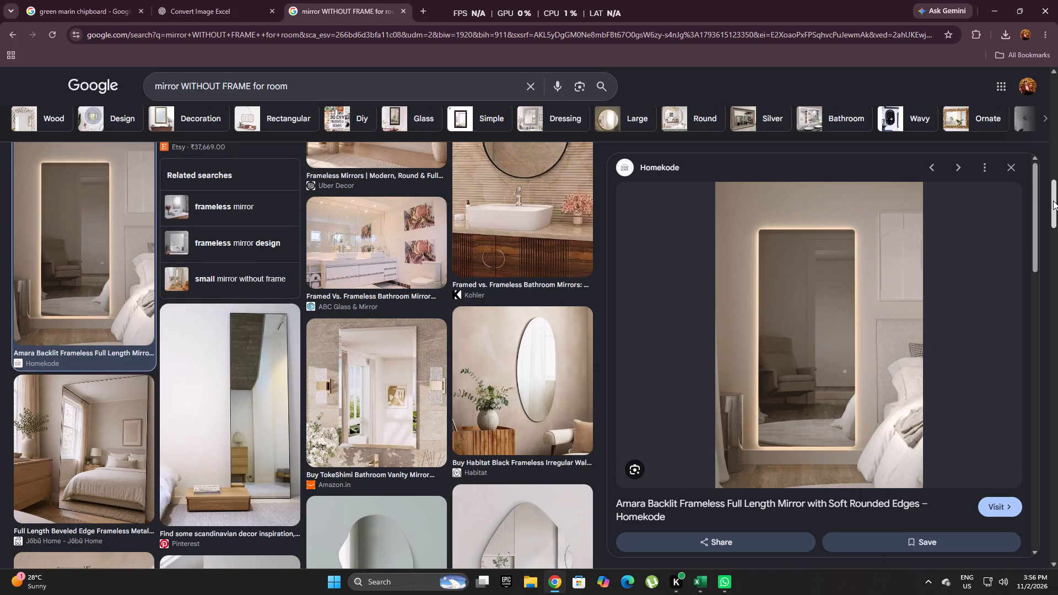
left_click_drag(1053, 201, 1057, 234)
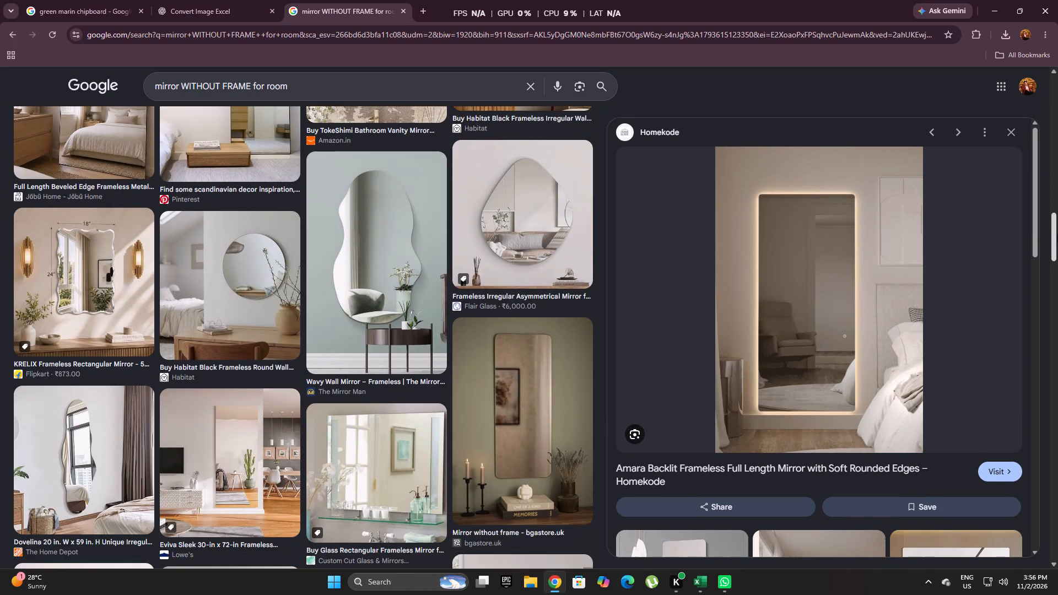
left_click_drag(1057, 234, 1057, 271)
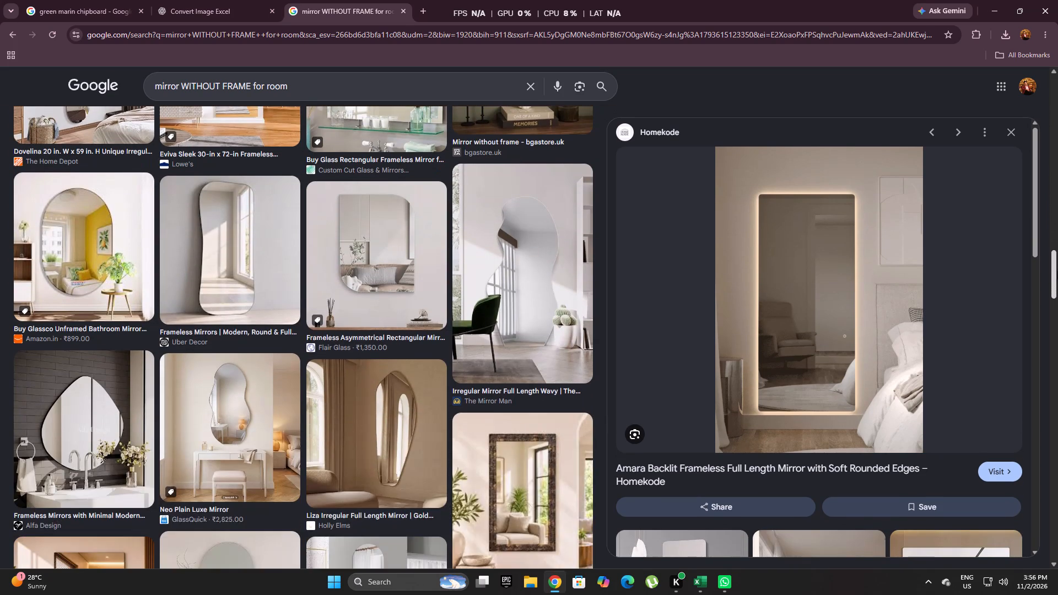
left_click_drag(1057, 271, 1057, 316)
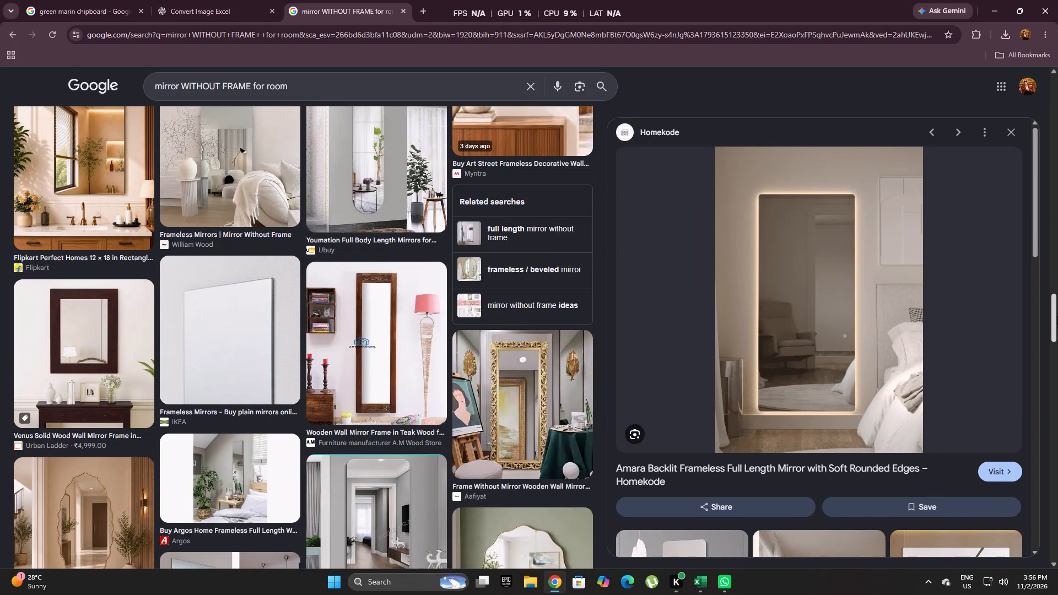
left_click_drag(1057, 316, 1057, 337)
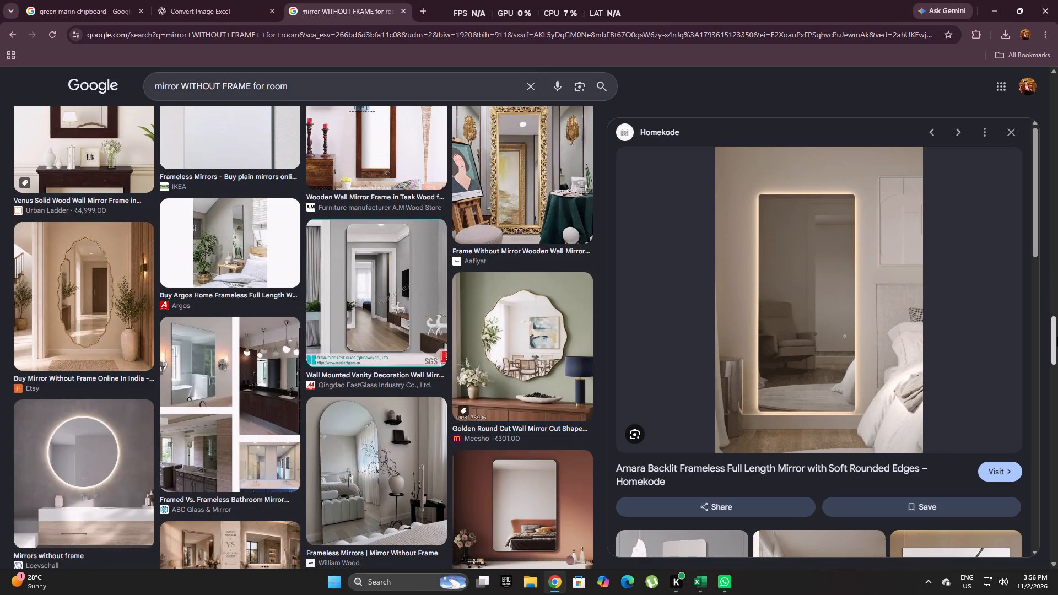
left_click_drag(1057, 337, 1057, 387)
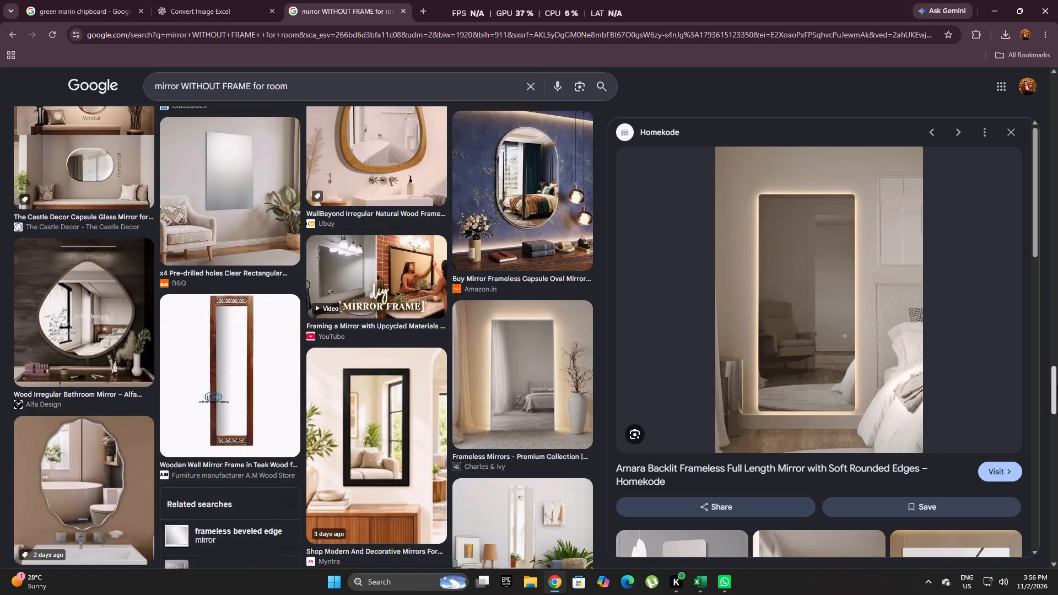
left_click_drag(1057, 387, 1057, 419)
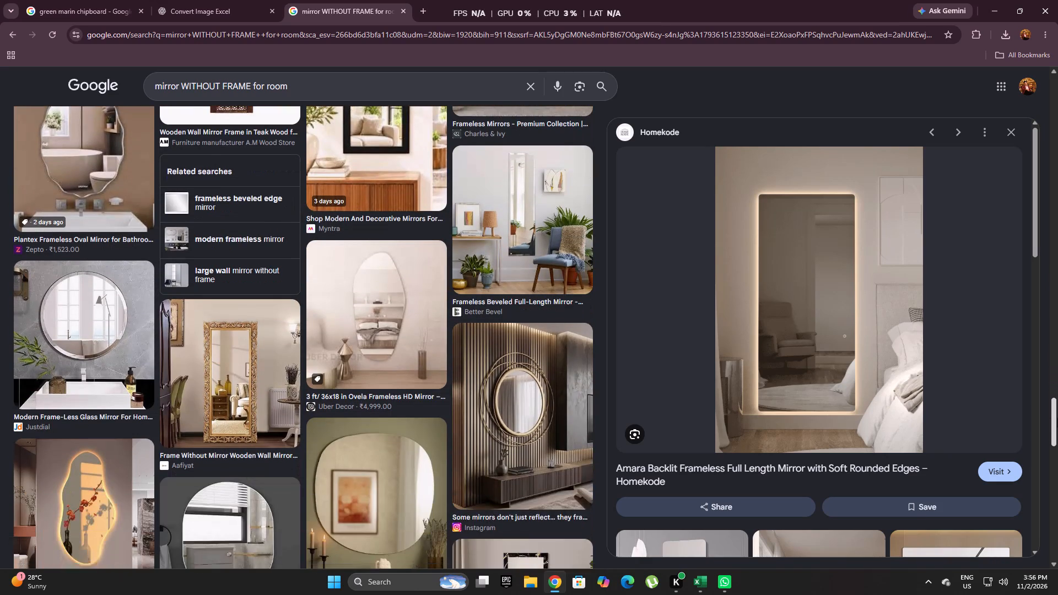
left_click_drag(1057, 419, 1057, 472)
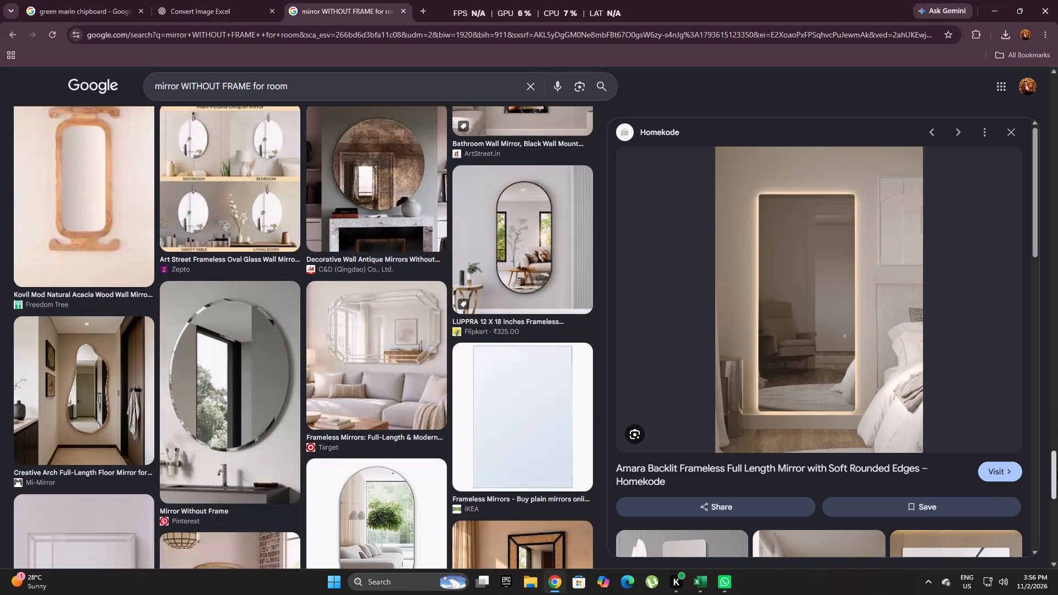
left_click_drag(1057, 472, 1051, 143)
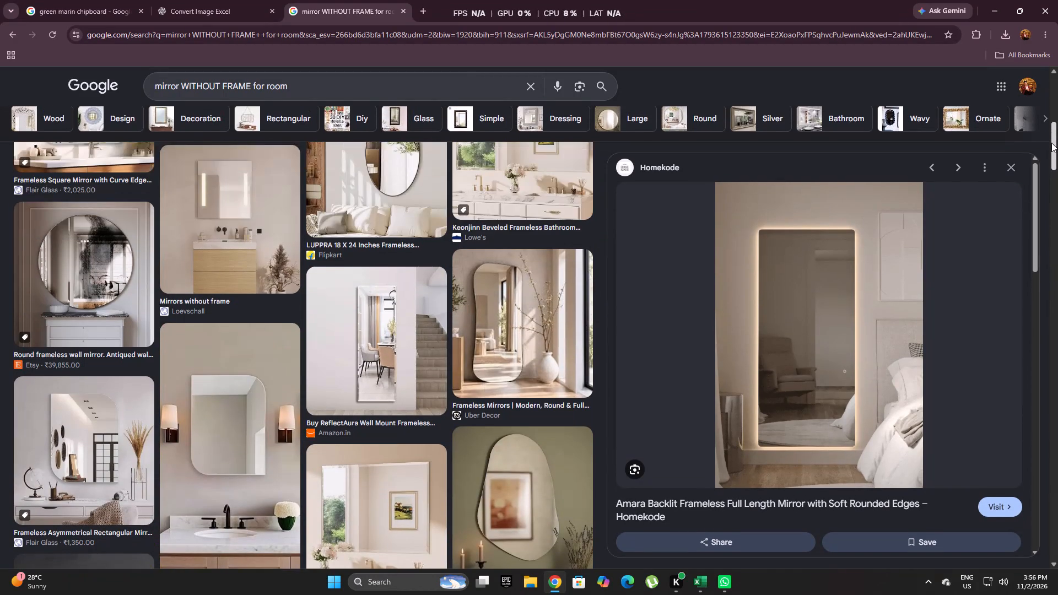
left_click_drag(1051, 143, 1046, 111)
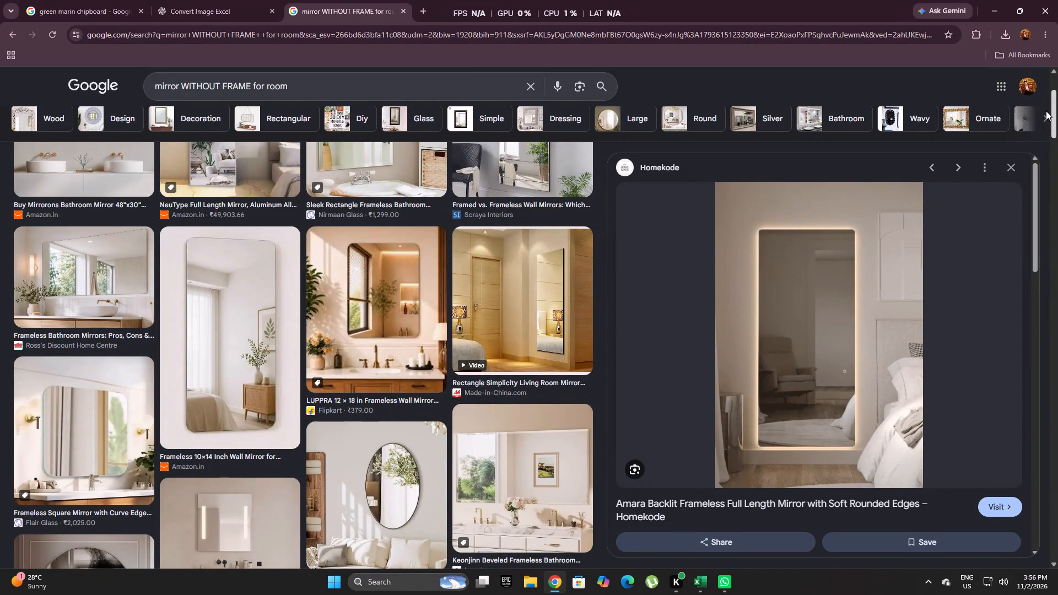
left_click_drag(1046, 111, 1044, 105)
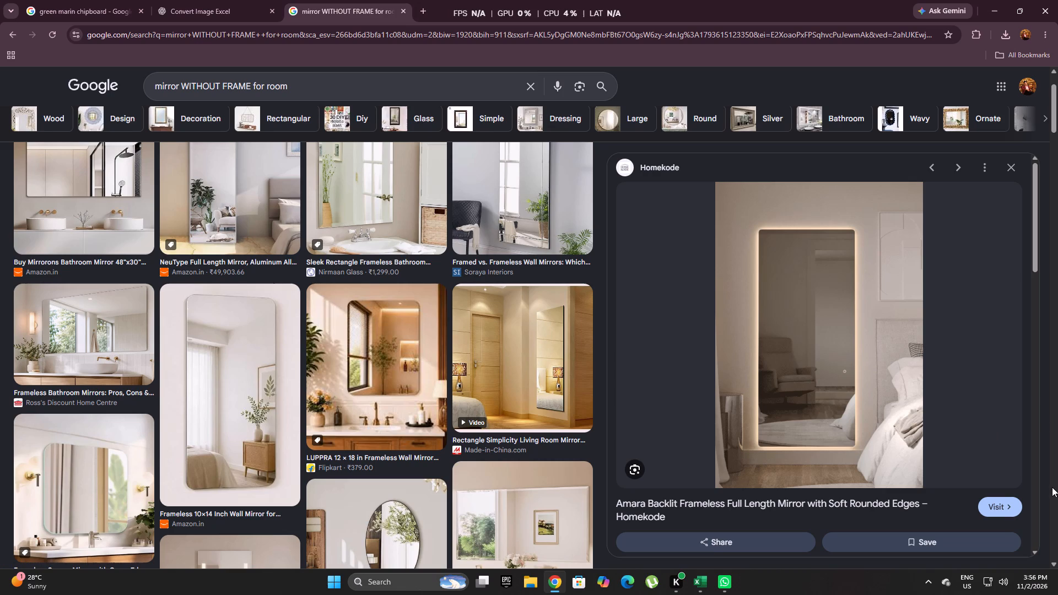
Capture the Amara Backlit Frameless mirror preview with Snipping Tool and save it as MIRROR, a PNG in Downloads.
left_click(388, 581)
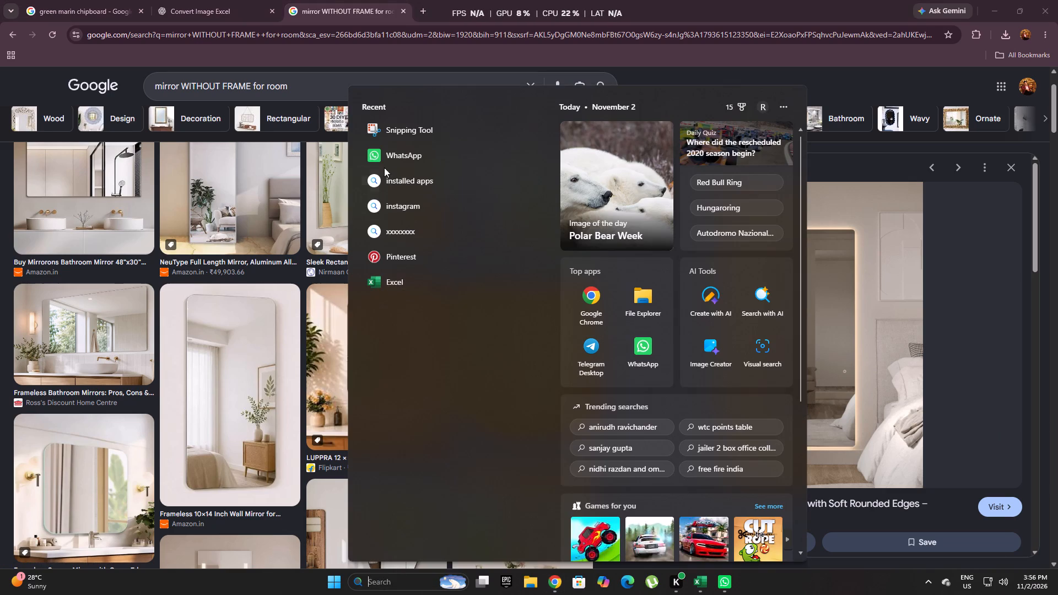
left_click(406, 134)
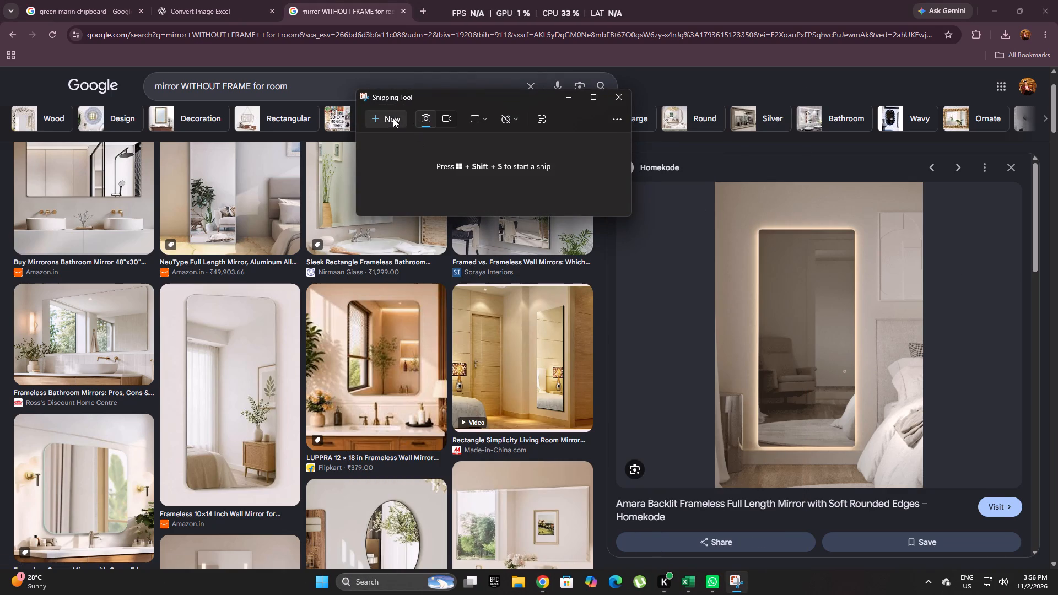
left_click(392, 118)
left_click_drag(718, 186, 862, 452)
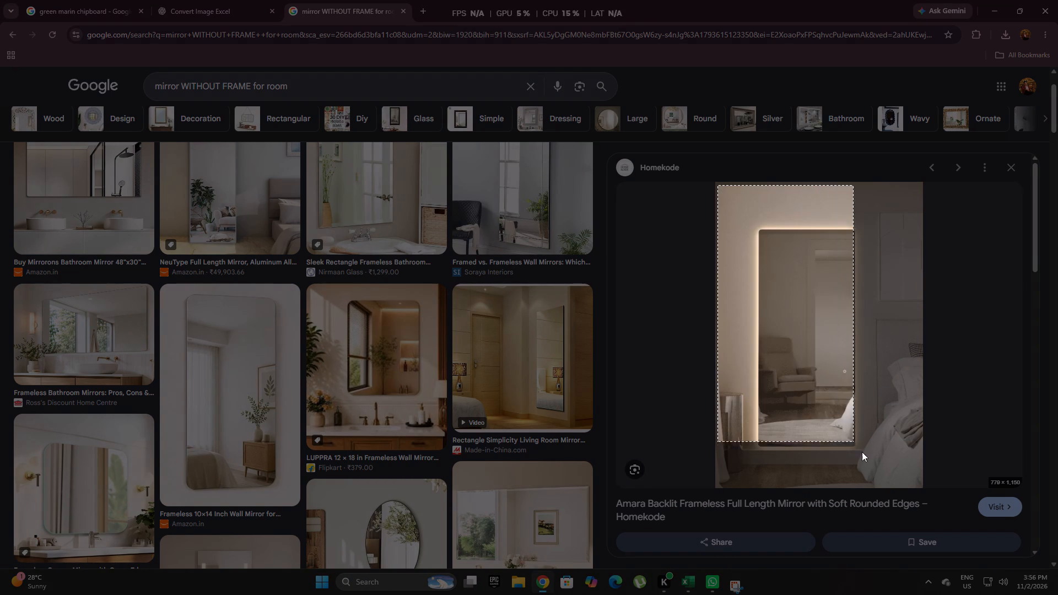
left_click_drag(862, 452, 921, 489)
left_click(935, 104)
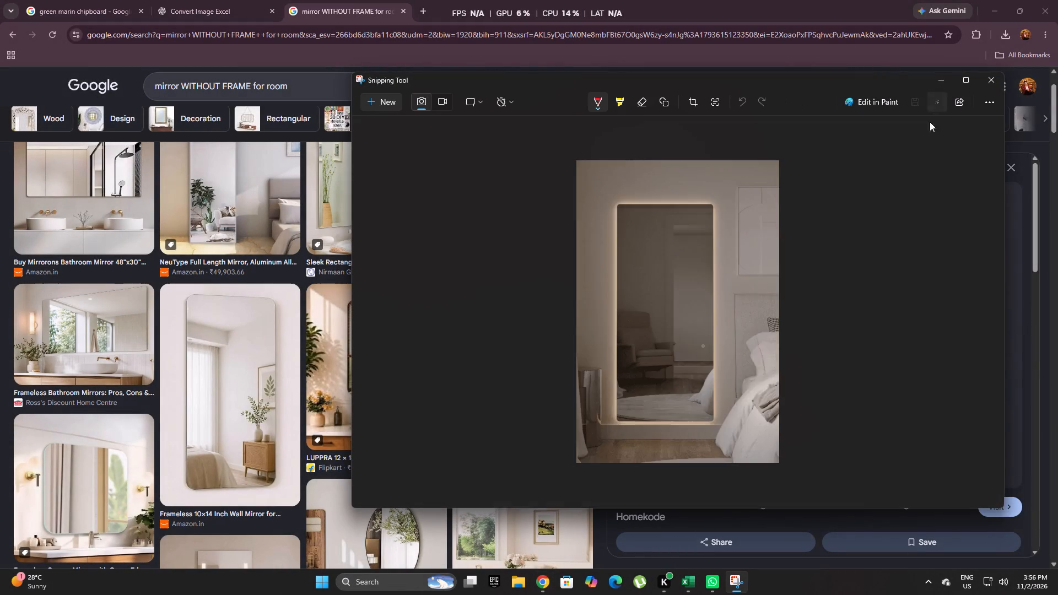
left_click(910, 104)
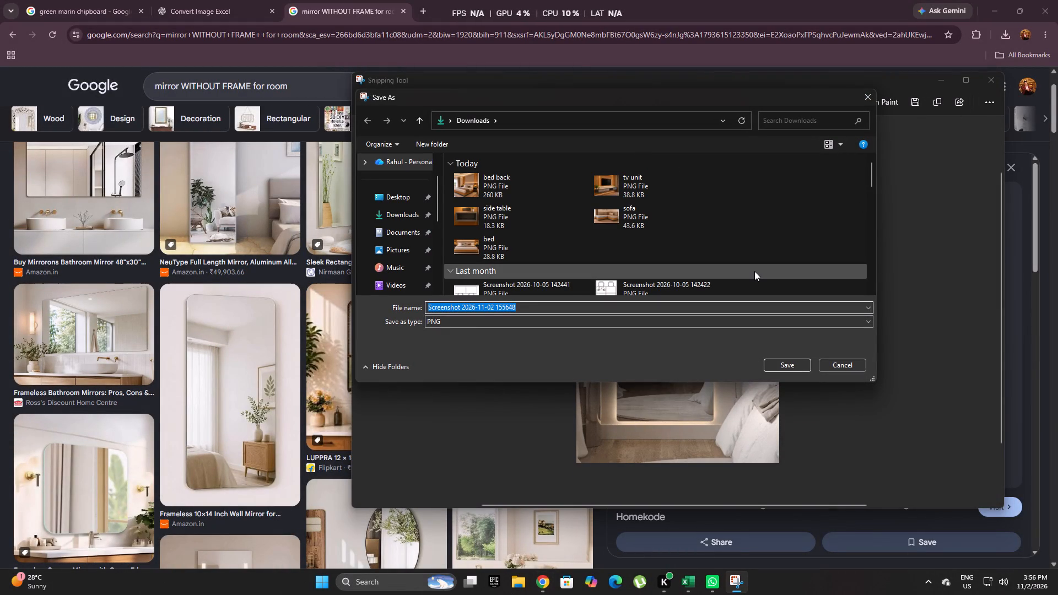
type("MIRROR")
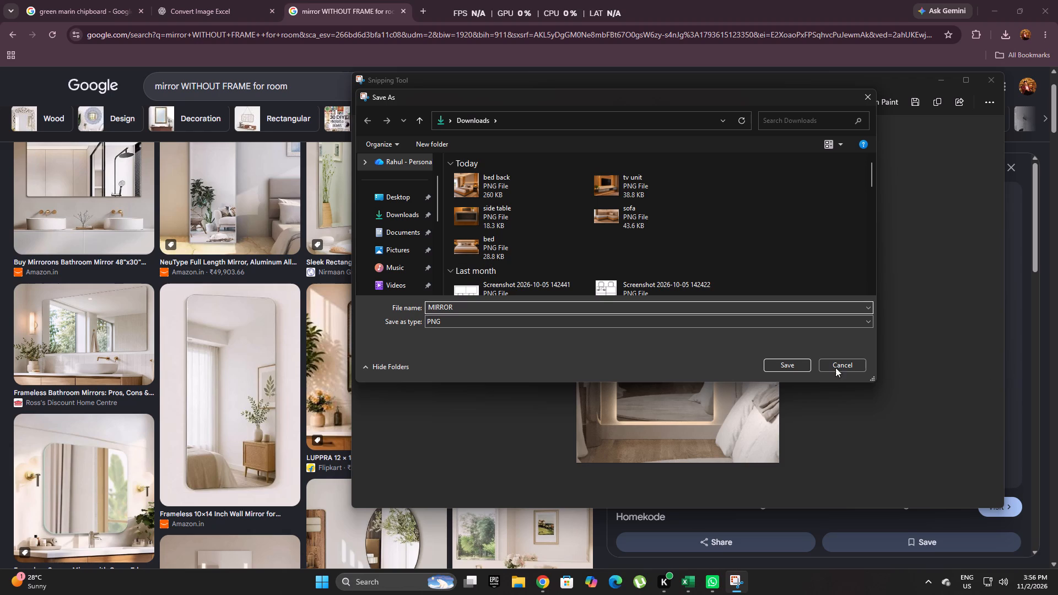
left_click(780, 367)
Switch to Excel and insert the MIRROR picture from Downloads into REFERENCE IMAGE cell B10 of the MIRROR WITHOUT FRAME row.
left_click(992, 1)
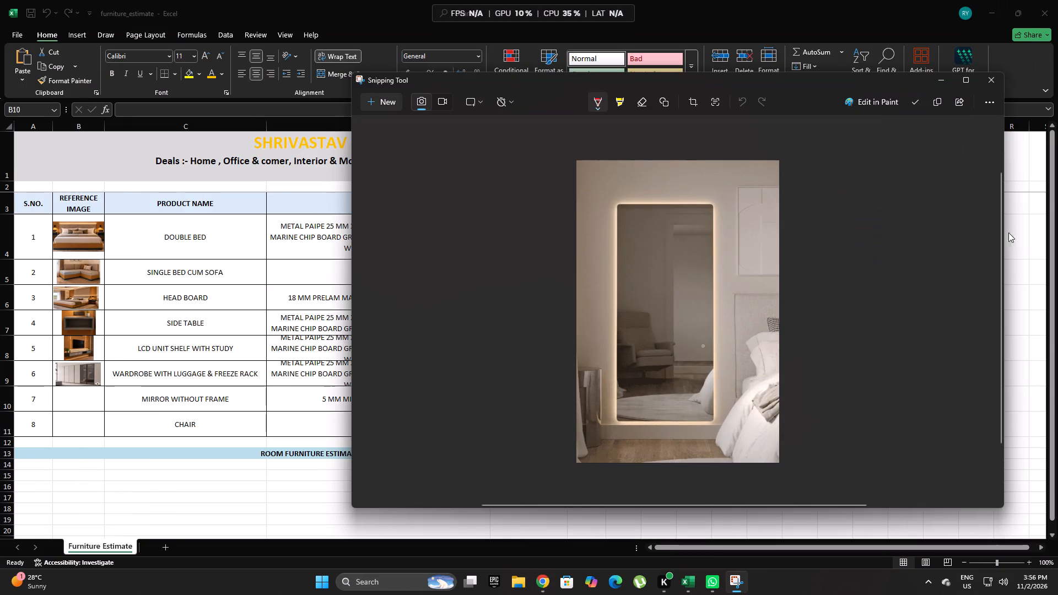
left_click(63, 395)
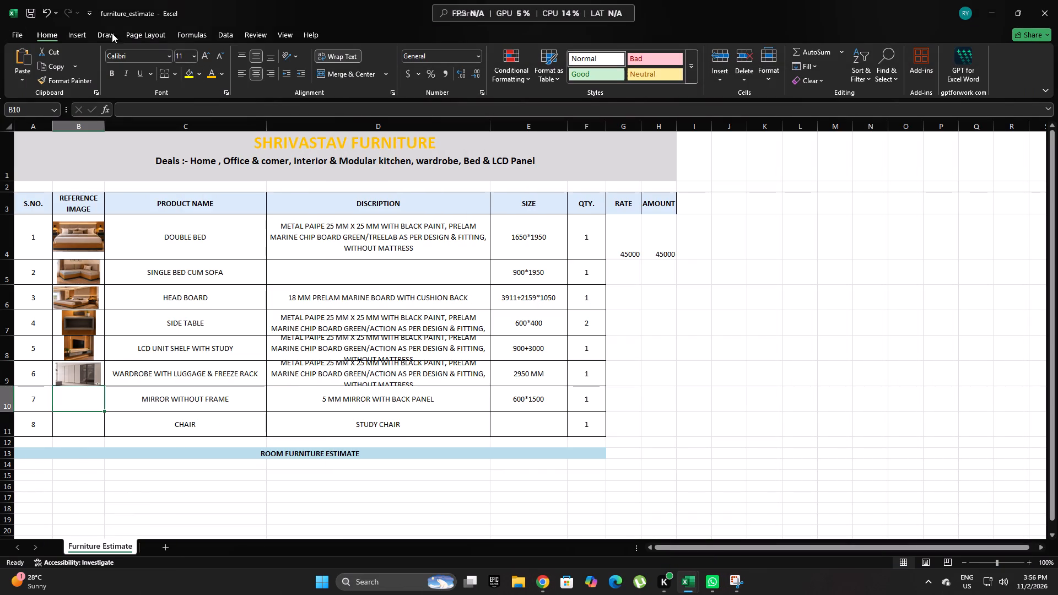
left_click(80, 35)
left_click(143, 72)
left_click(169, 100)
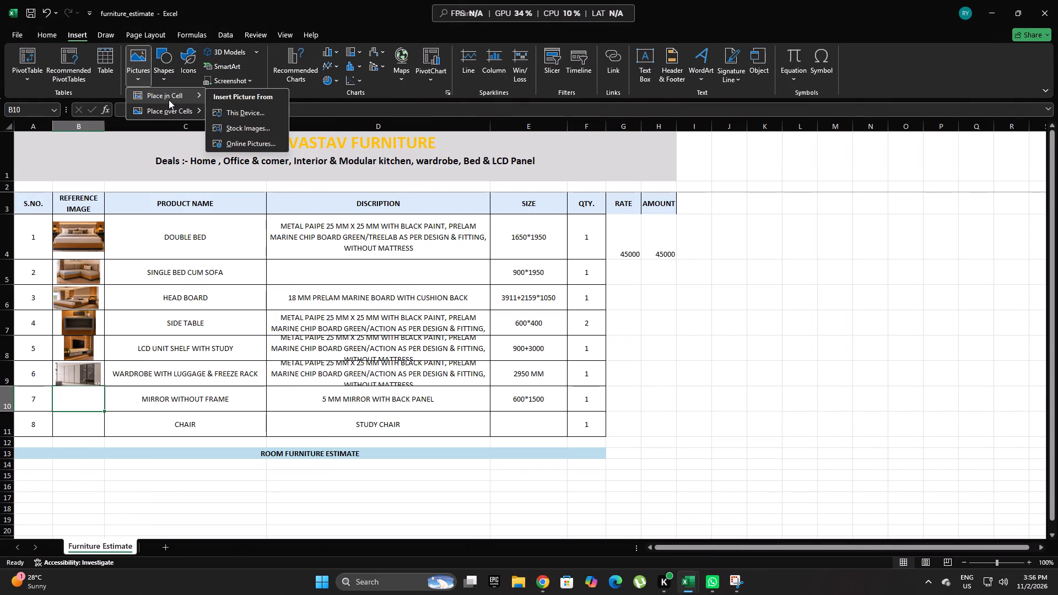
left_click(257, 115)
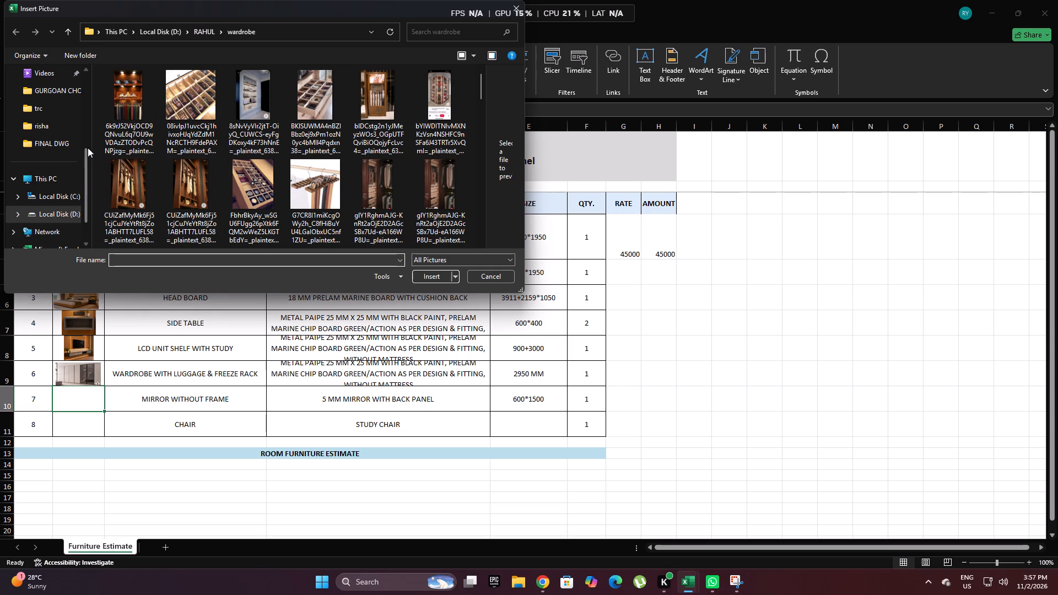
scroll(60, 172, "up", 2)
left_click(60, 171)
left_click(125, 96)
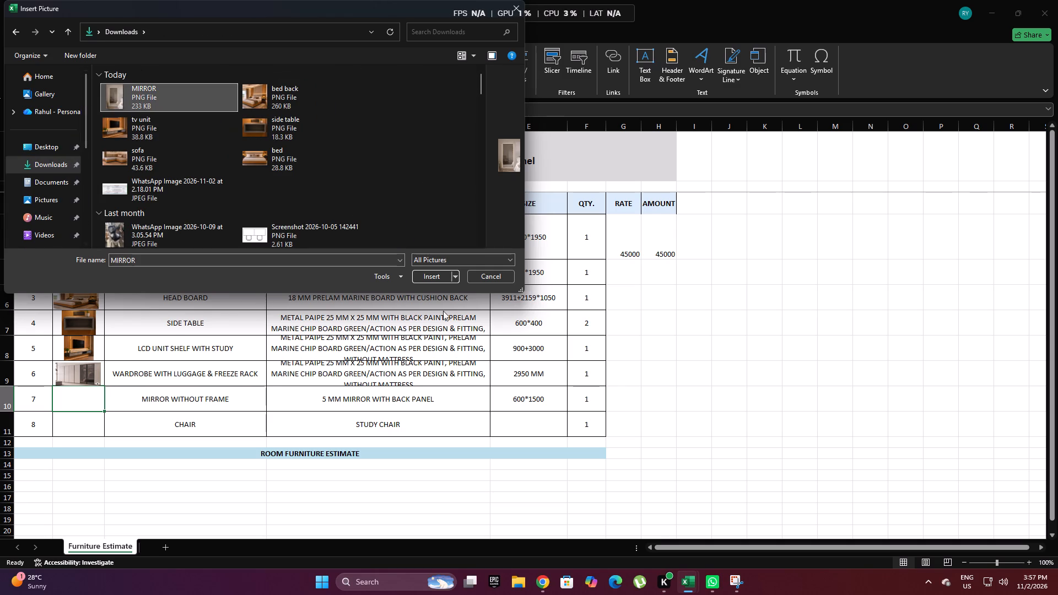
left_click(432, 279)
Place the mirror picture over the cells and resize it to about 0.51 inches high by 0.59 inches wide.
left_click(118, 376)
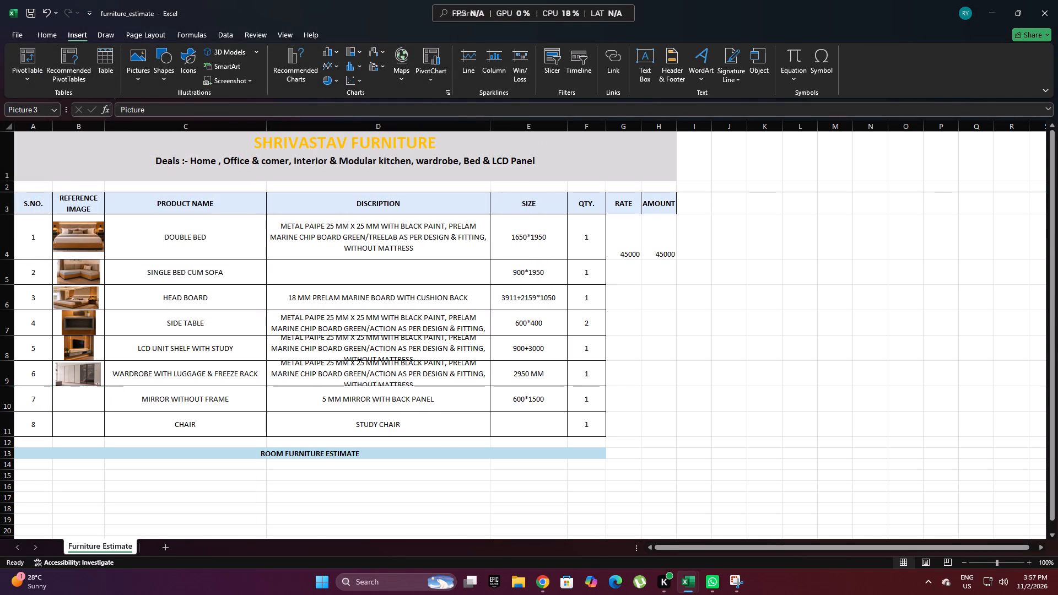
scroll(342, 351, "down", 1)
scroll(325, 383, "up", 1)
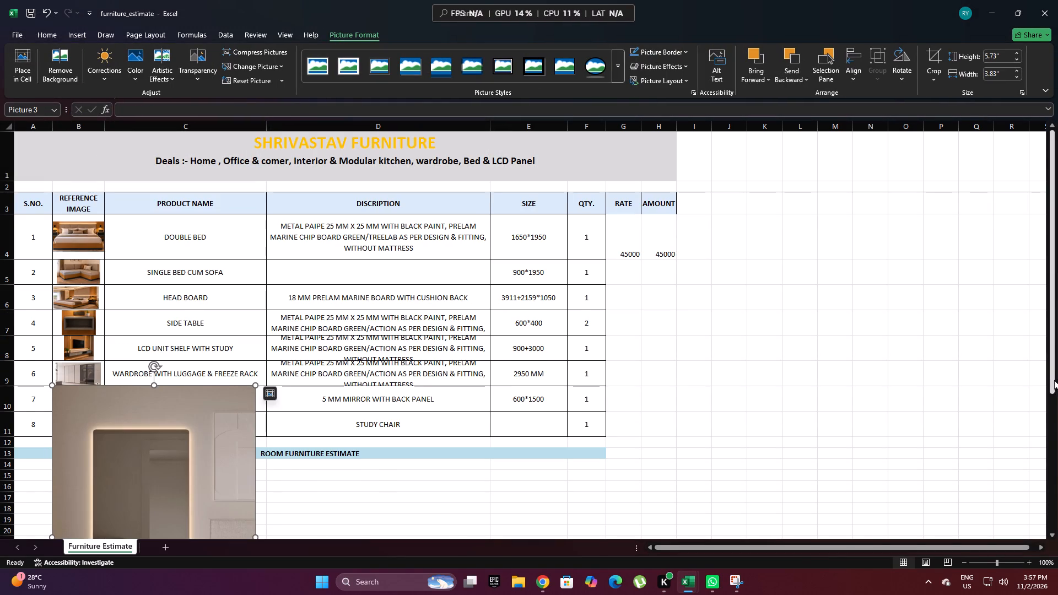
left_click_drag(1054, 380, 1055, 489)
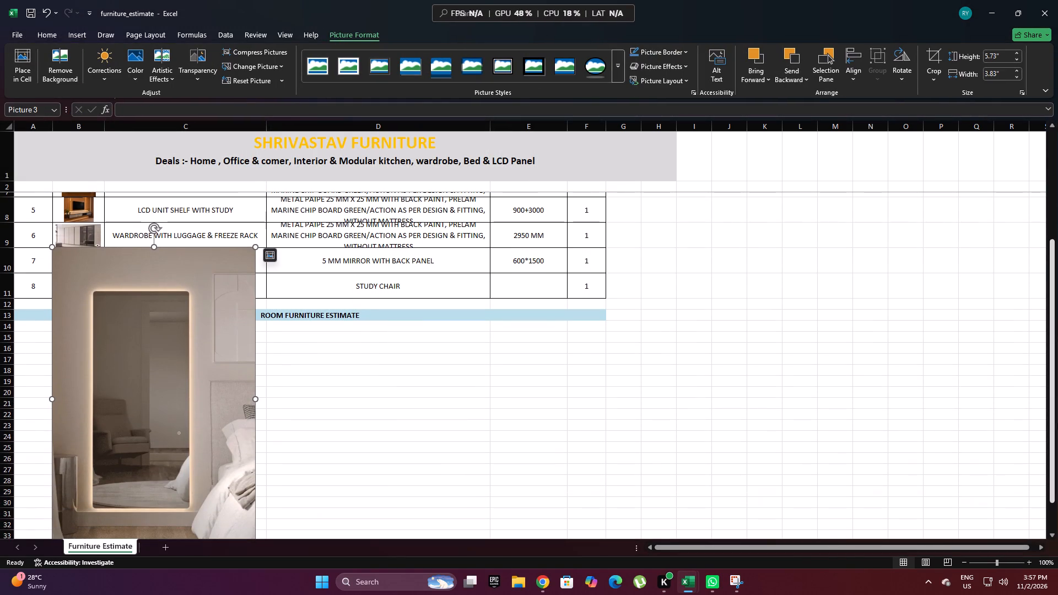
left_click_drag(1056, 393, 1055, 486)
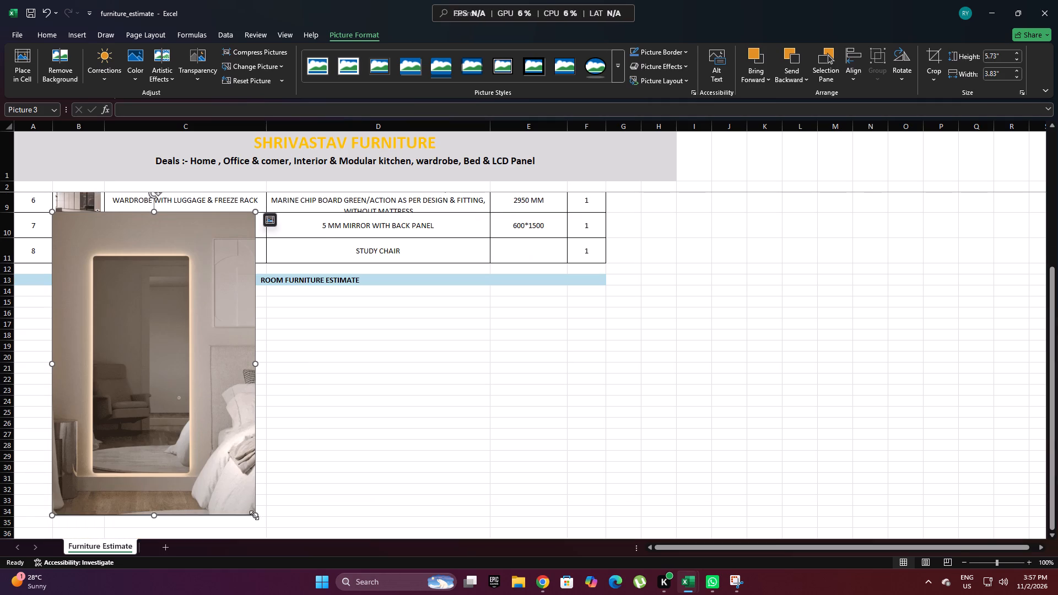
left_click_drag(254, 515, 78, 235)
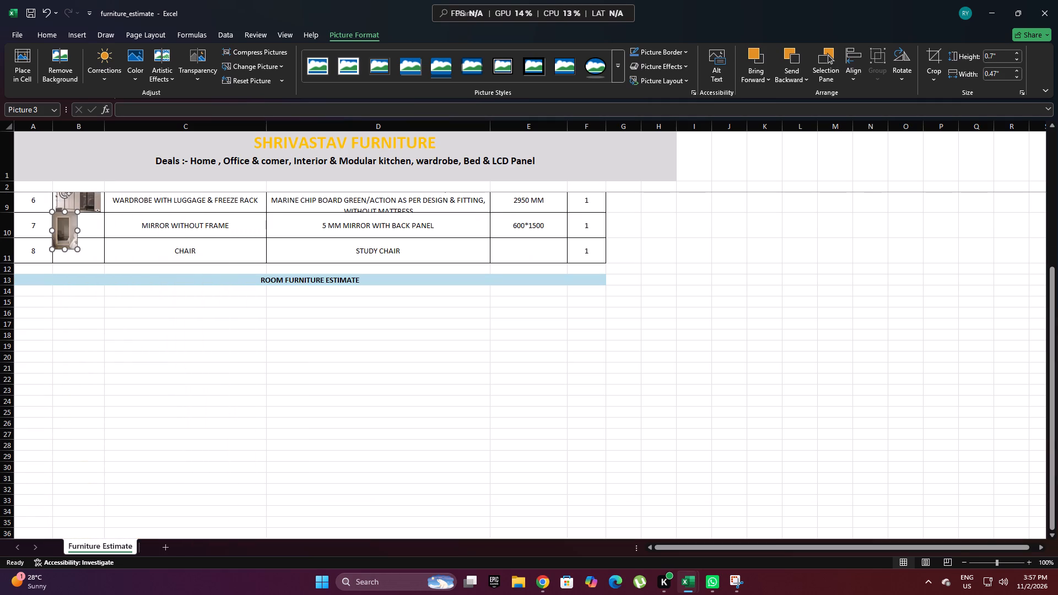
left_click_drag(77, 231, 95, 236)
left_click_drag(94, 248, 81, 230)
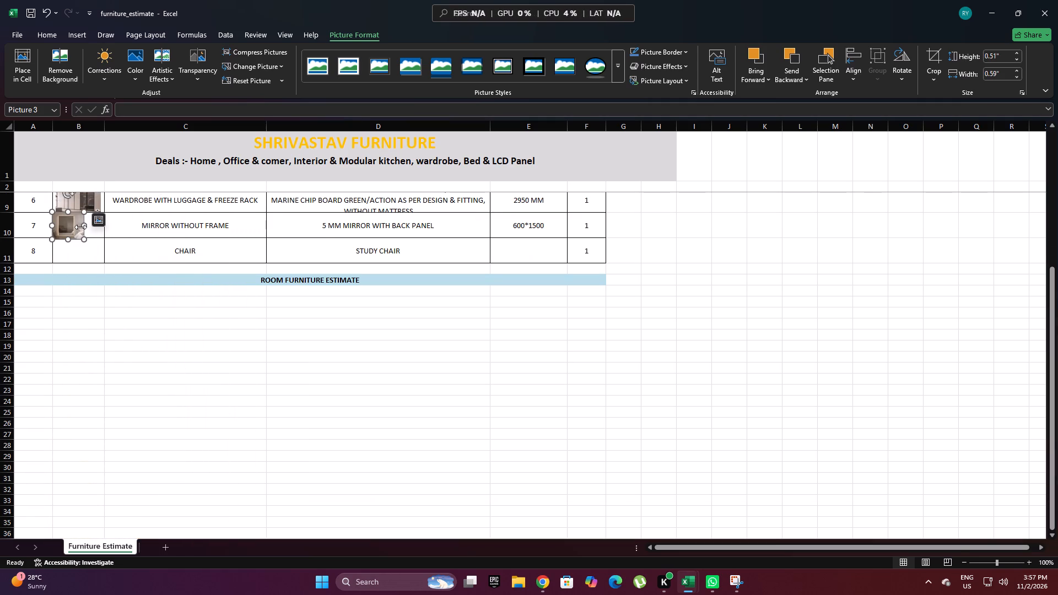
Make row 10 taller and centre the mirror picture within REFERENCE IMAGE cell B10.
left_click(72, 229)
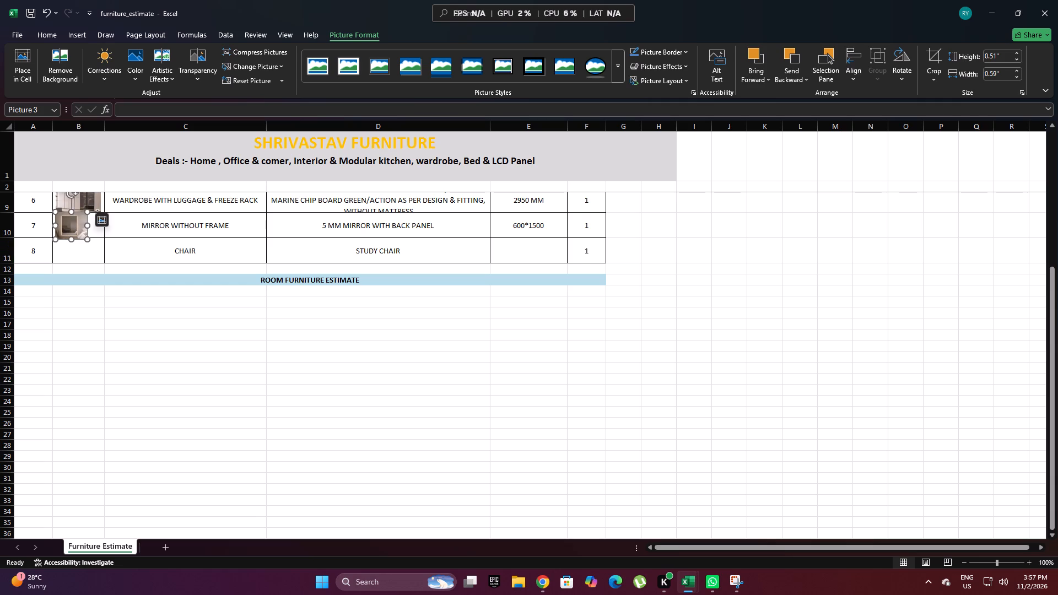
left_click_drag(10, 239, 10, 245)
left_click(86, 308)
left_click(75, 230)
left_click(69, 221)
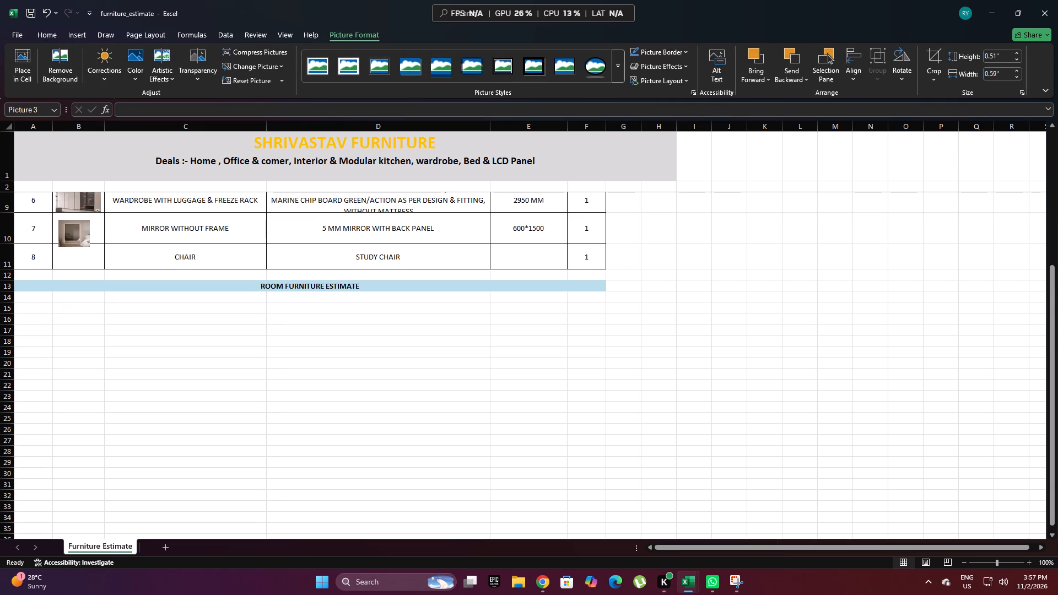
left_click(129, 299)
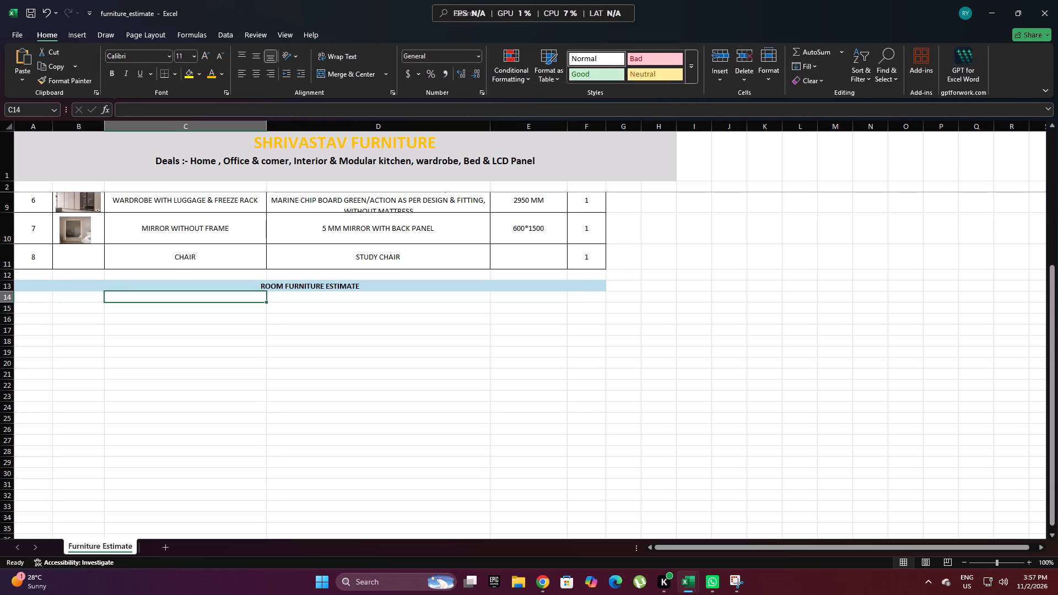
left_click(79, 221)
left_click(79, 229)
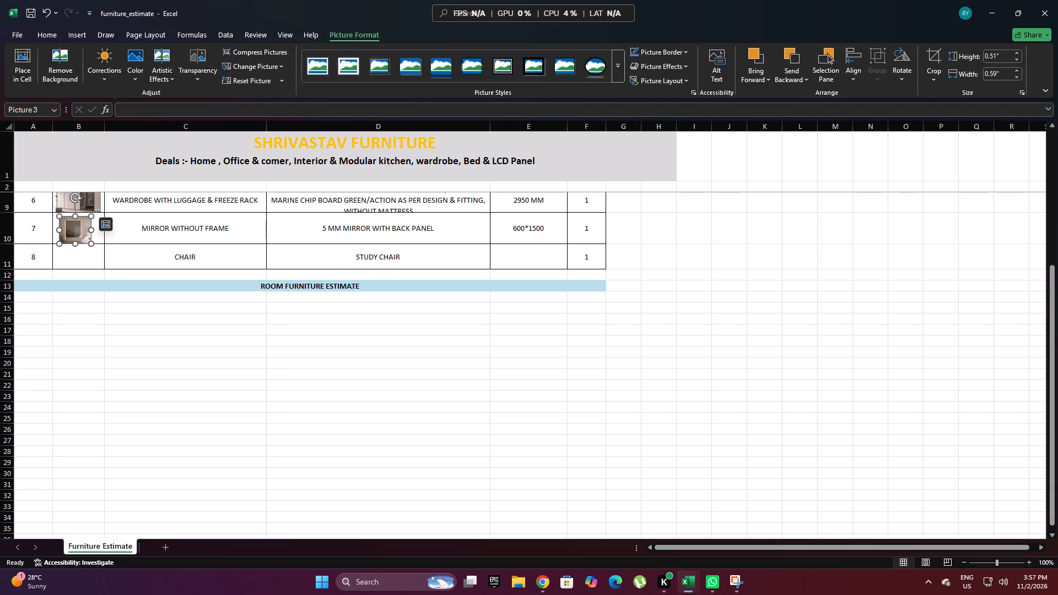
left_click(150, 384)
Switch to the "qutation work station in ply" workbook and copy the CHAIR picture and description cells B11:C11 on Sheet6.
left_click(73, 258)
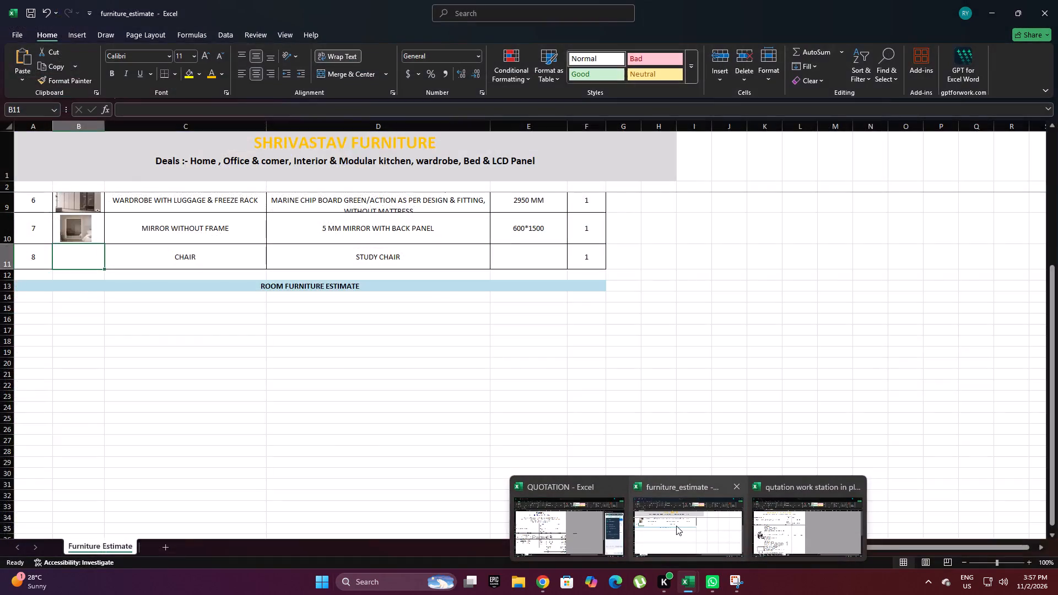
left_click(823, 529)
scroll(380, 484, "down", 1)
scroll(381, 484, "up", 1)
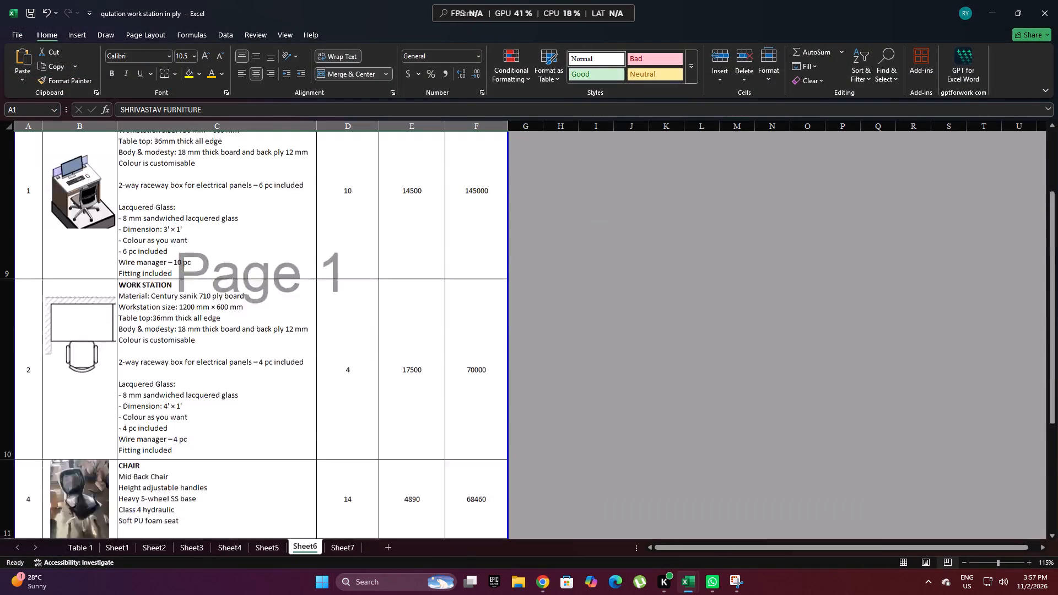
left_click_drag(1054, 198, 1054, 327)
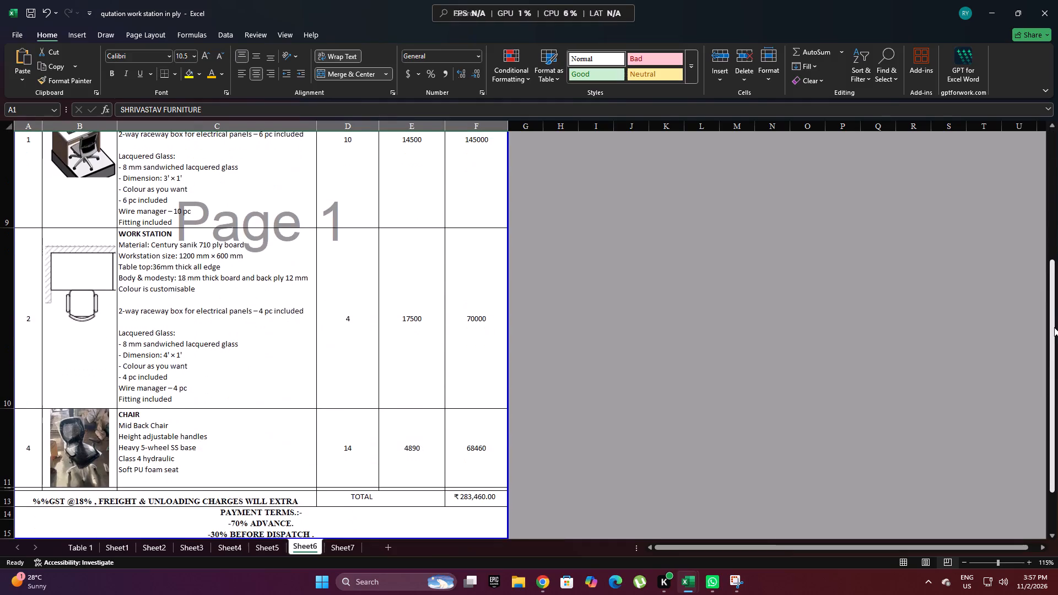
left_click_drag(1054, 327, 1054, 327)
left_click(97, 459)
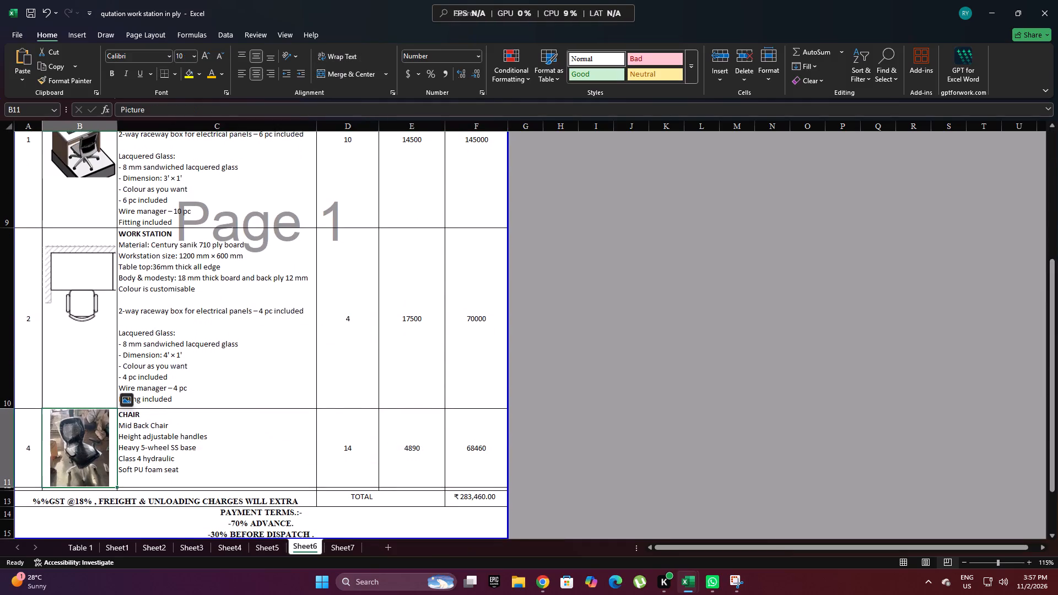
left_click(91, 457)
left_click_drag(233, 453, 94, 458)
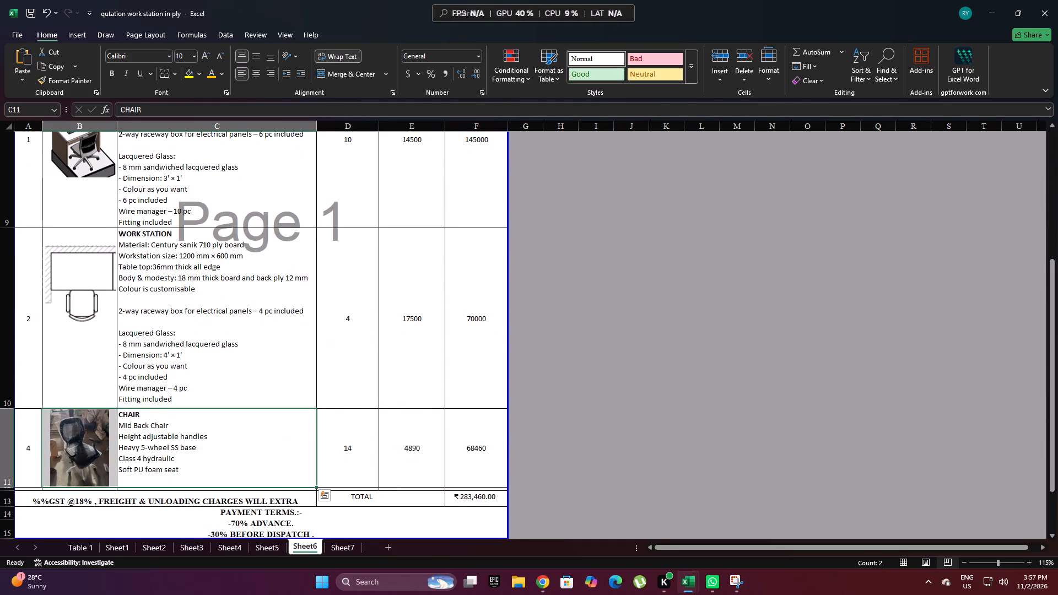
key("ctrl+c")
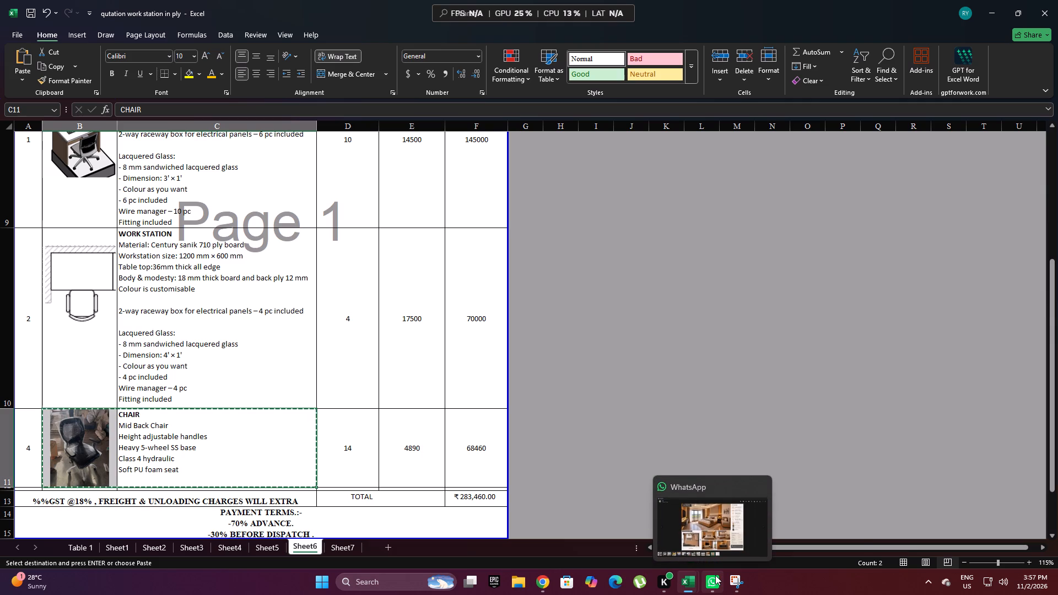
Return to the furniture_estimate workbook and paste the copied chair picture and description into cells B11:C11 of row 8's product.
left_click(676, 532)
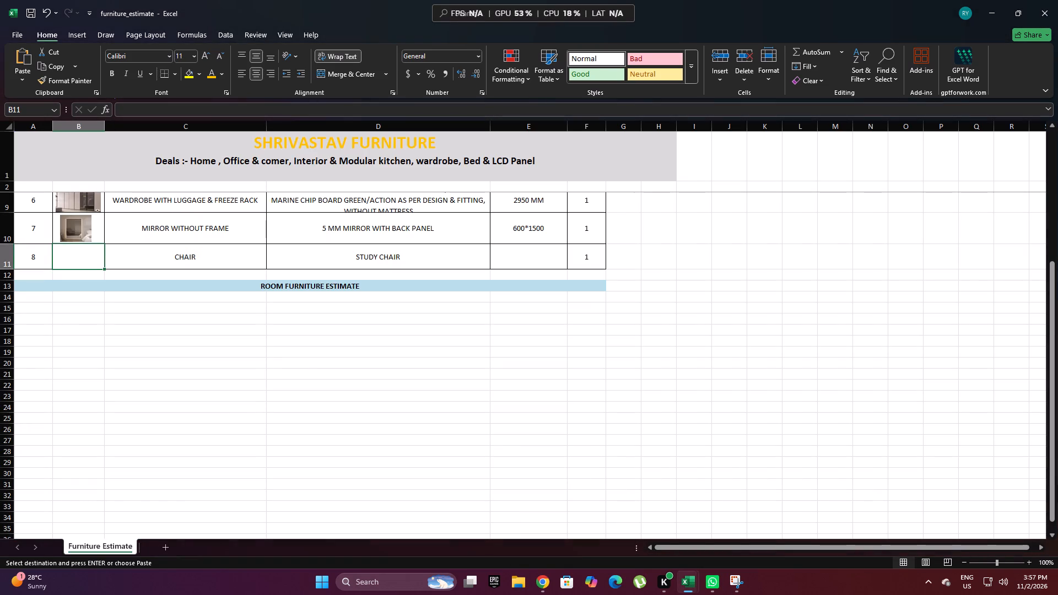
left_click_drag(92, 260, 143, 271)
left_click(143, 271)
left_click_drag(81, 255, 168, 262)
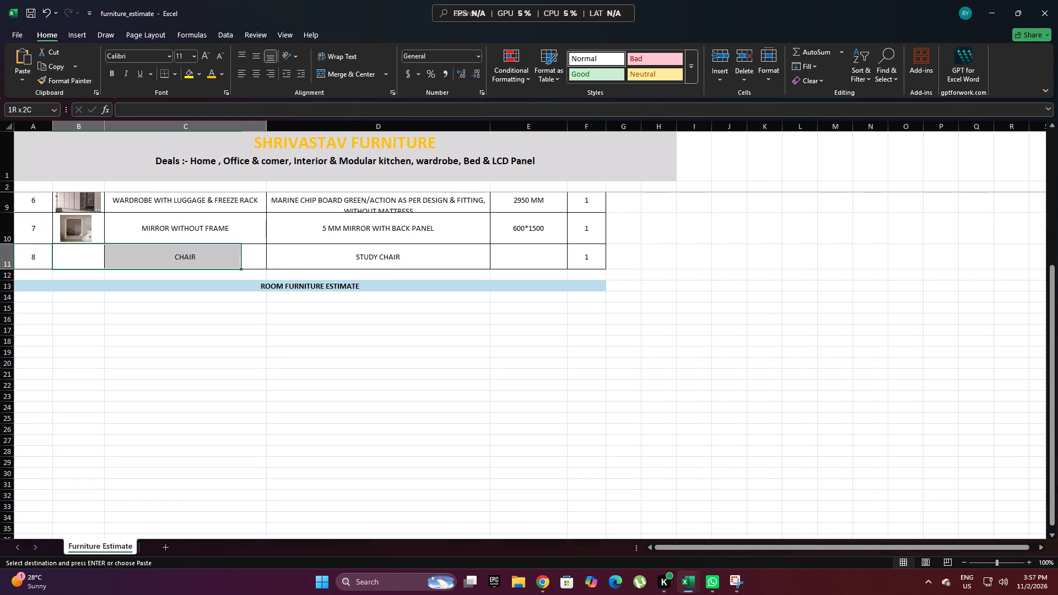
left_click_drag(168, 262, 172, 262)
key("ctrl+v")
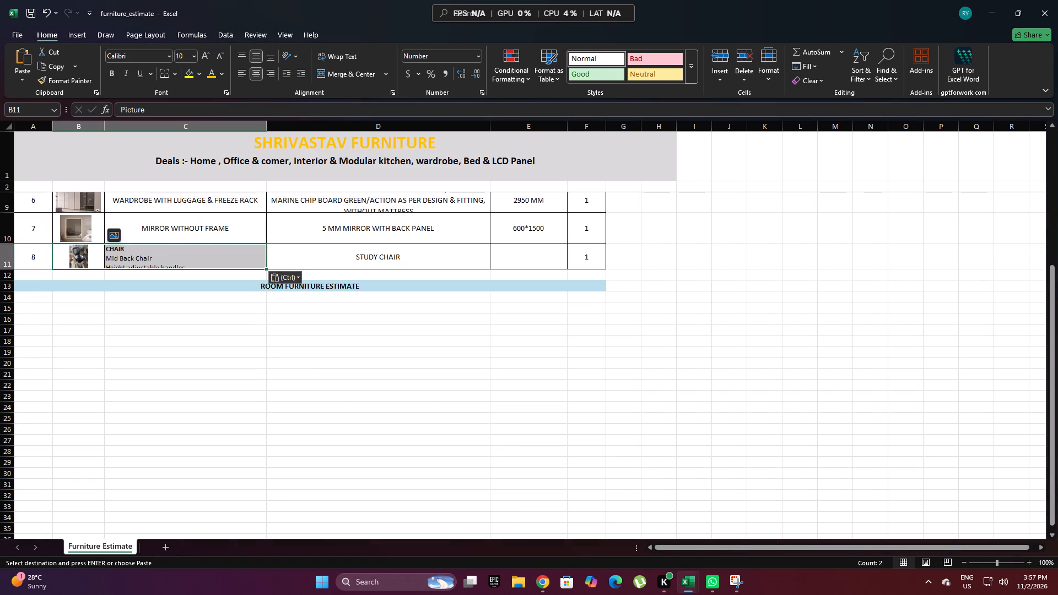
Increase the height of row 11 so the chair picture and its whole description fit.
left_click_drag(14, 269, 12, 295)
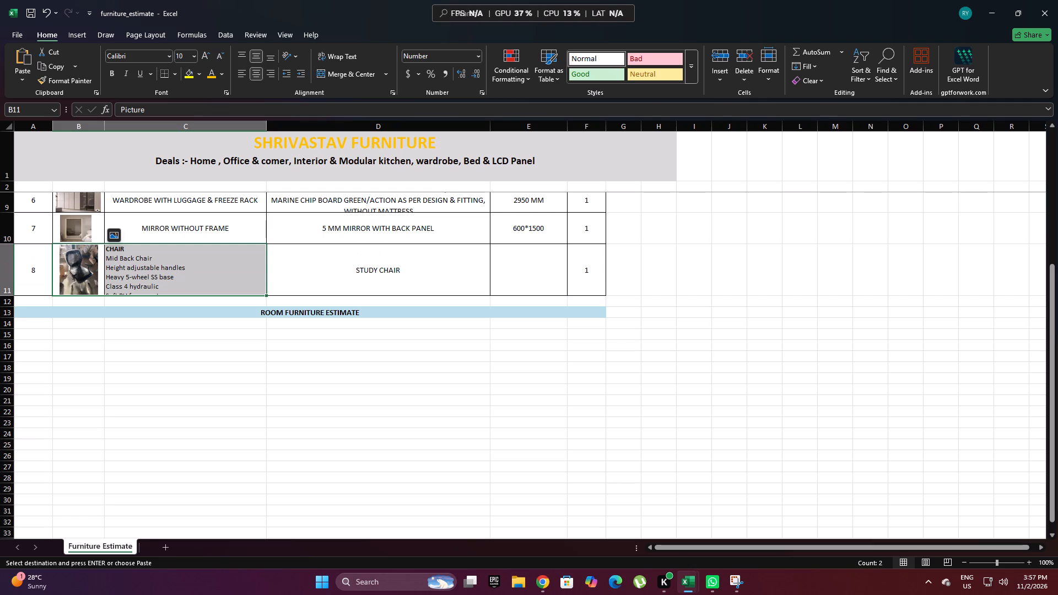
left_click_drag(6, 294, 6, 310)
left_click(132, 408)
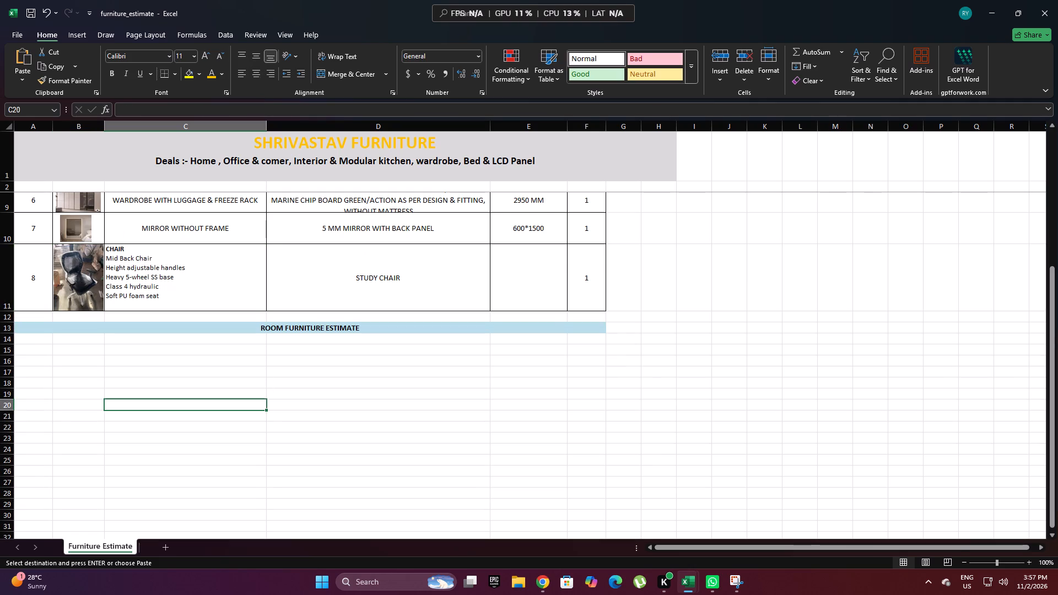
left_click(557, 289)
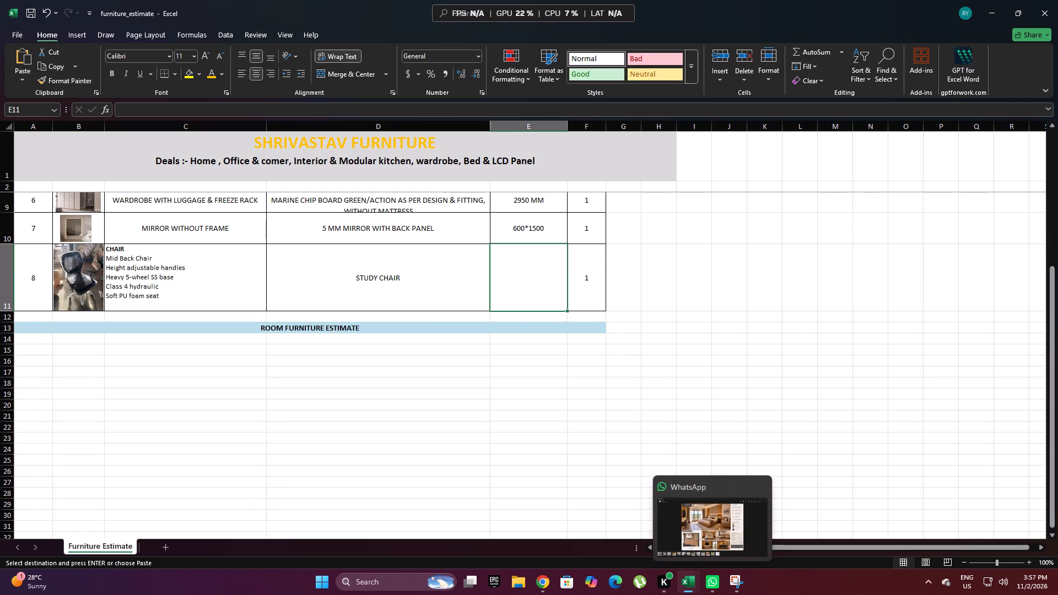
Centre the CHAIR description in cell C11 horizontally and set its font size to 11.
left_click(175, 277)
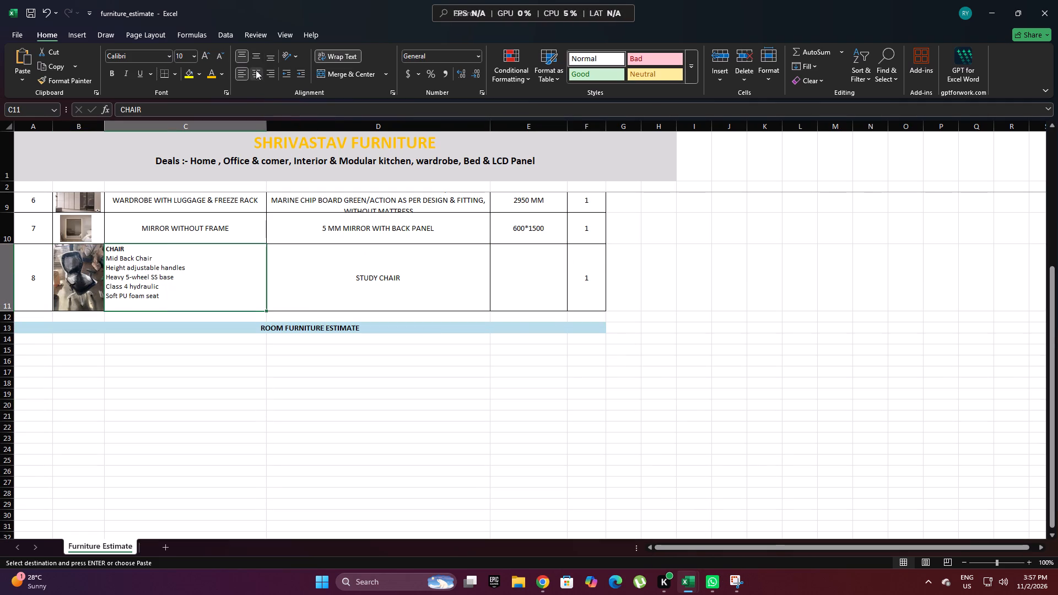
left_click(256, 70)
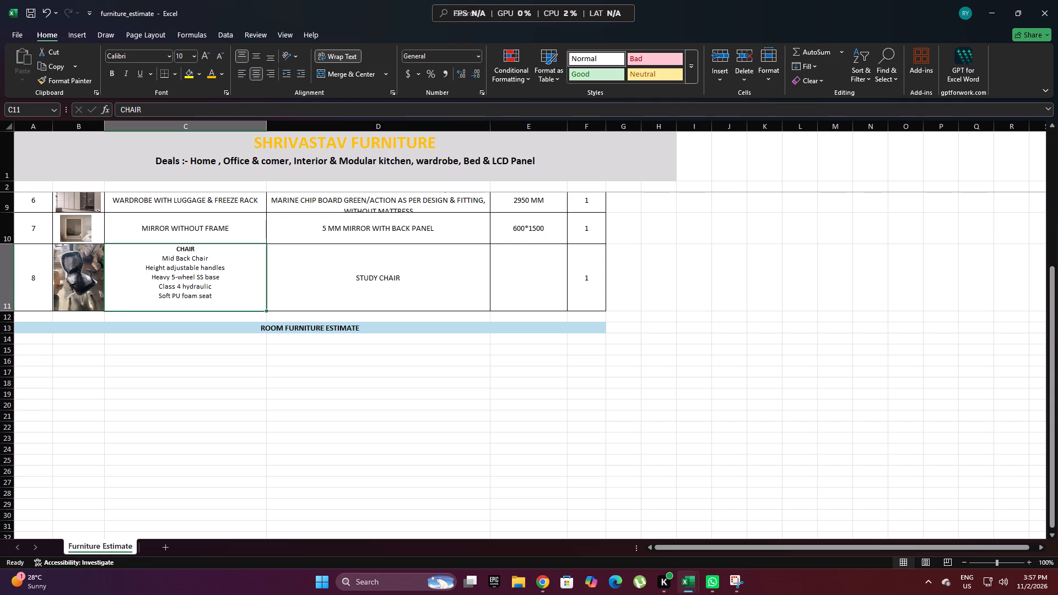
left_click(319, 369)
left_click(202, 267)
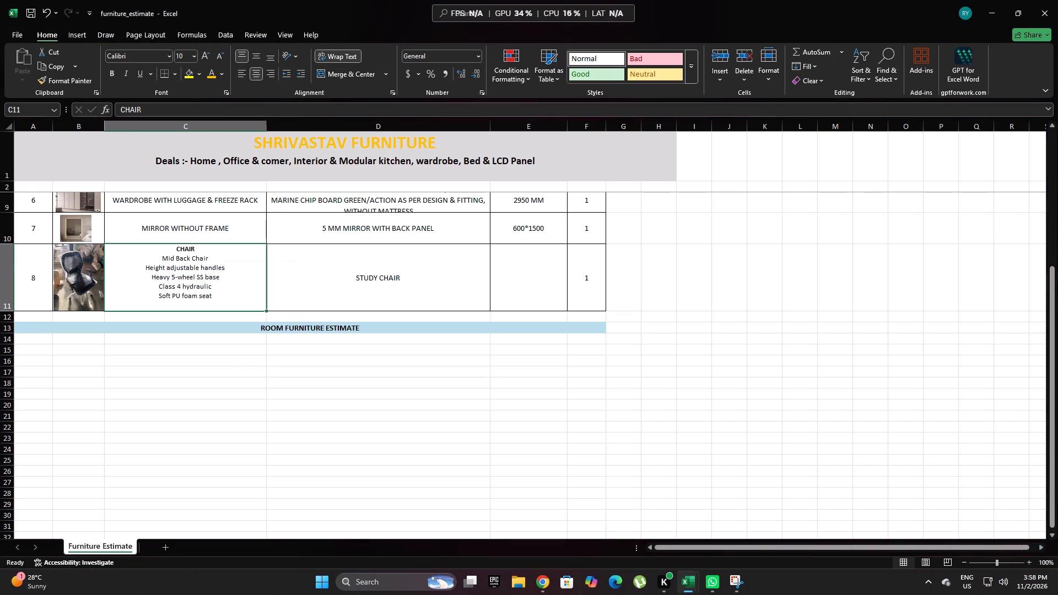
left_click(223, 229)
left_click(226, 269)
left_click(195, 58)
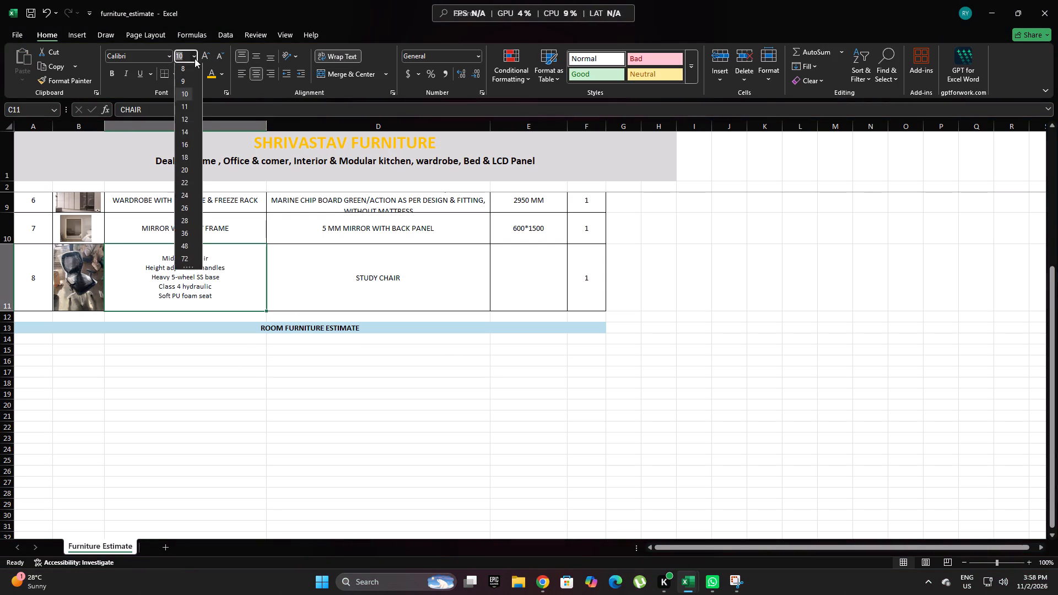
left_click(188, 112)
left_click(292, 442)
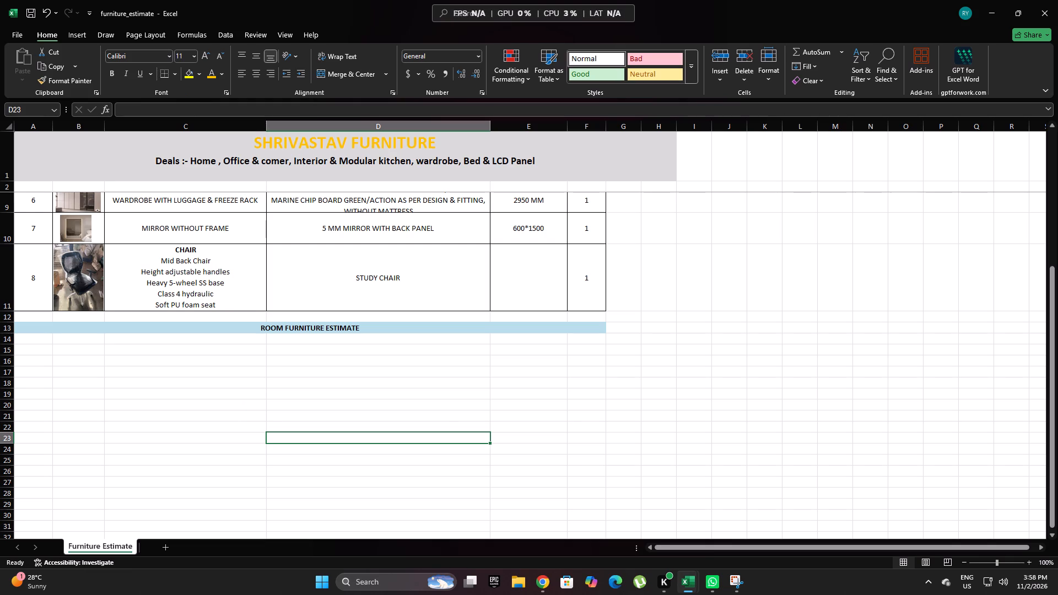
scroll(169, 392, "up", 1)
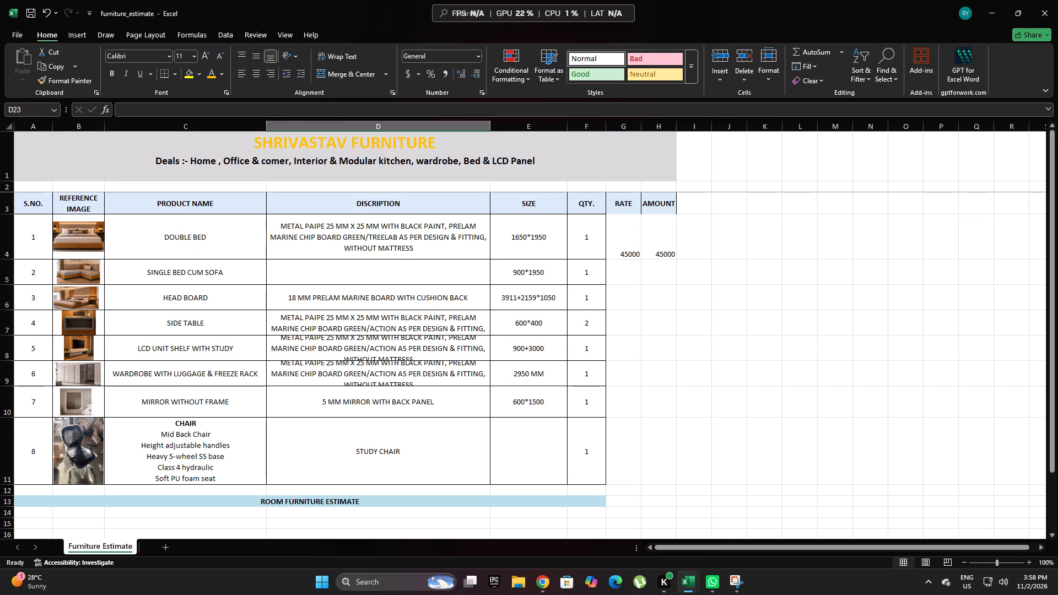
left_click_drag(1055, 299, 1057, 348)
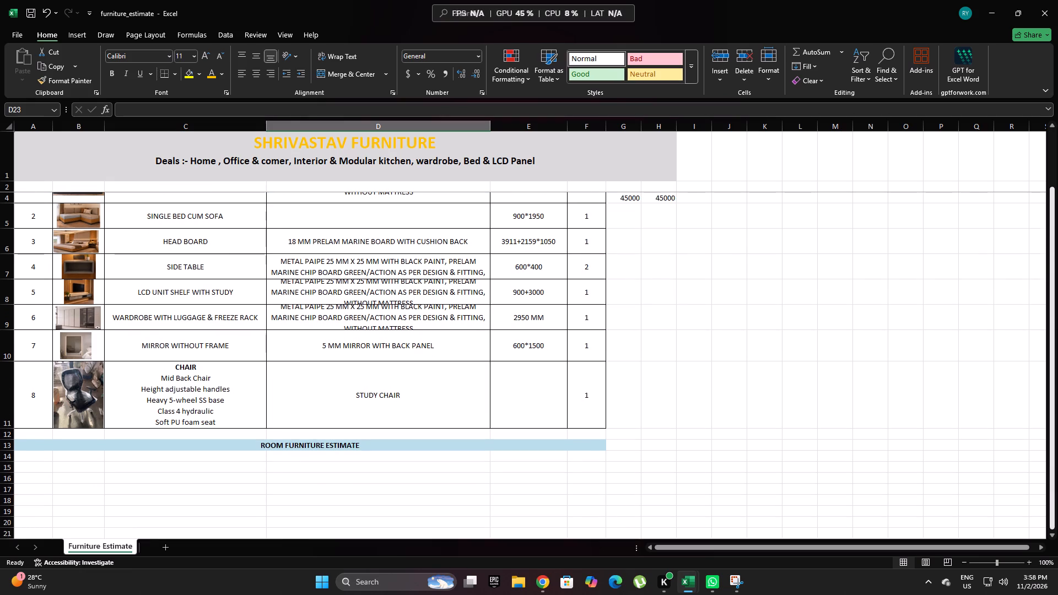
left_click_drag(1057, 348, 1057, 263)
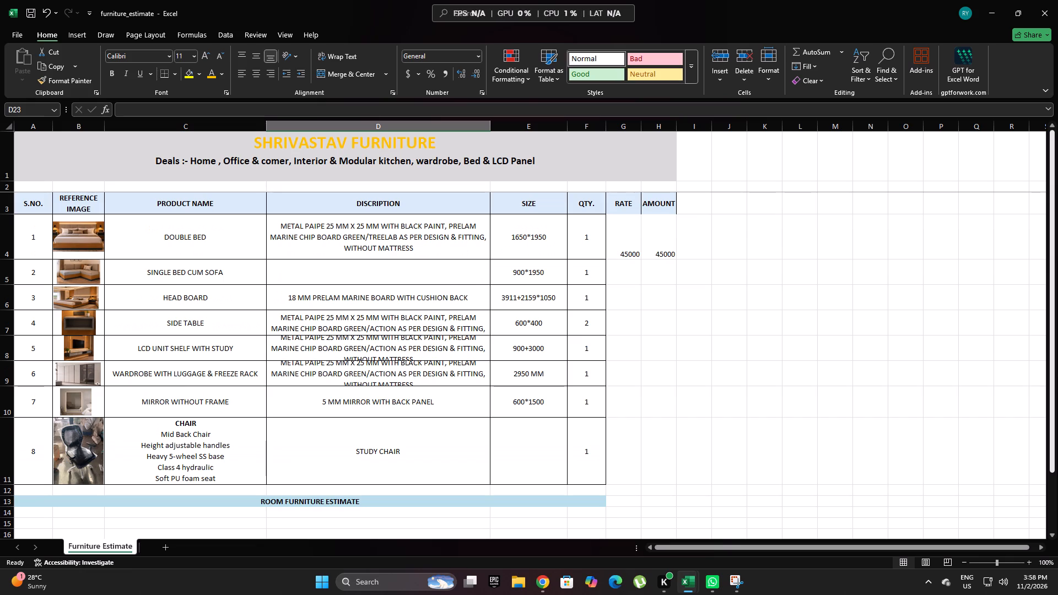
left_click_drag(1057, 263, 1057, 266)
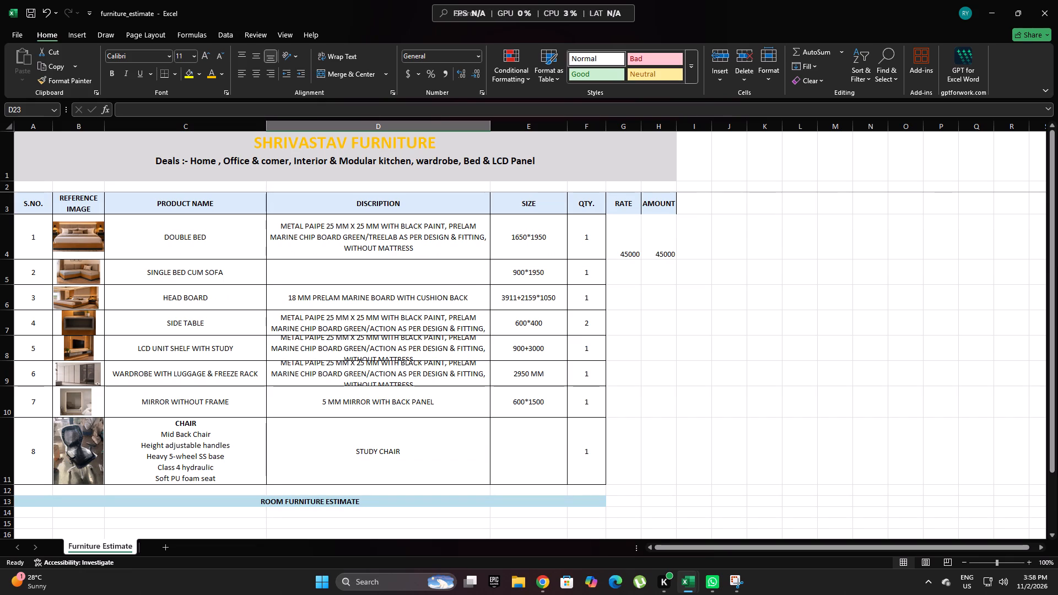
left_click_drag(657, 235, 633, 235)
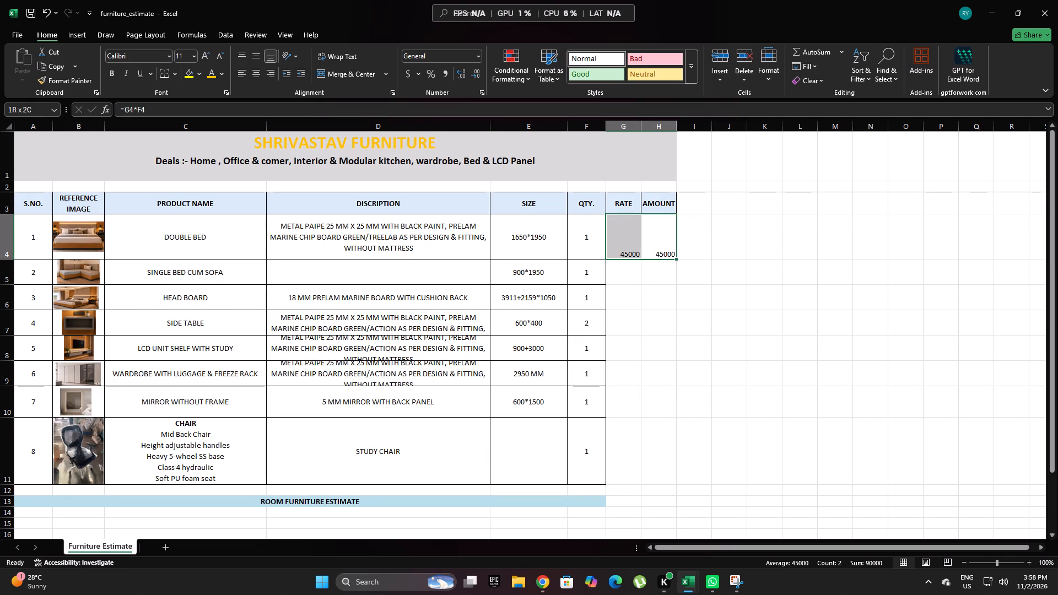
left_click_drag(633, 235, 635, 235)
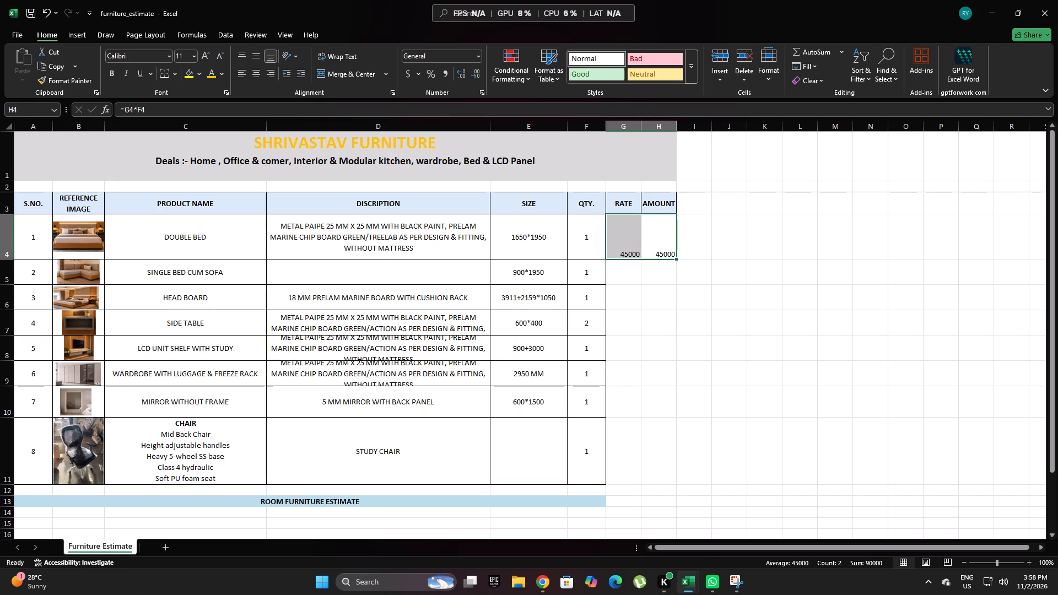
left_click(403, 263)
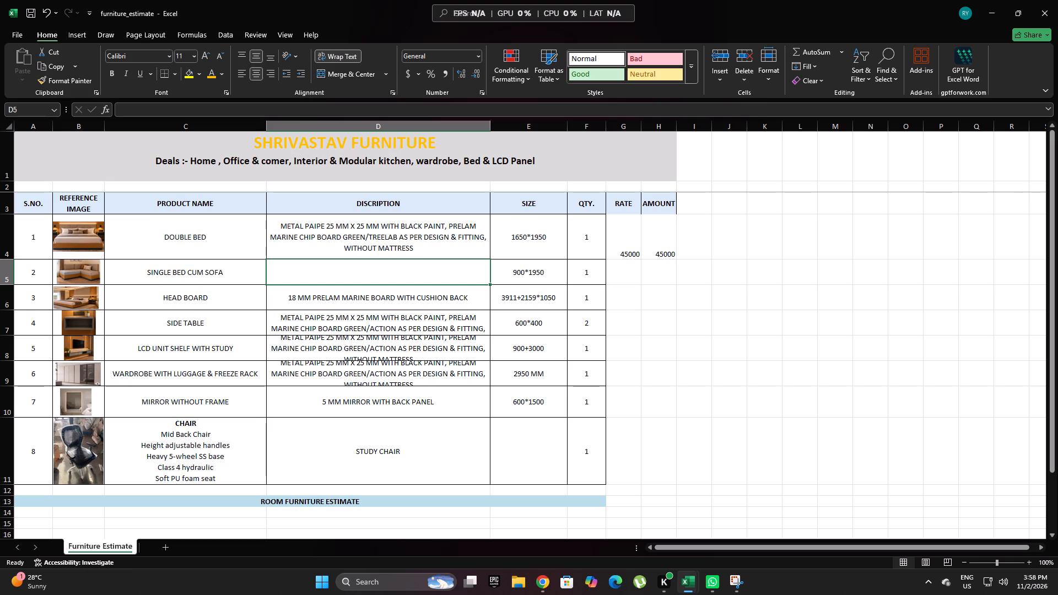
Enter the RATE values 4700 for the CHAIR row and 2500 for the MIRROR WITHOUT FRAME row.
left_click(623, 448)
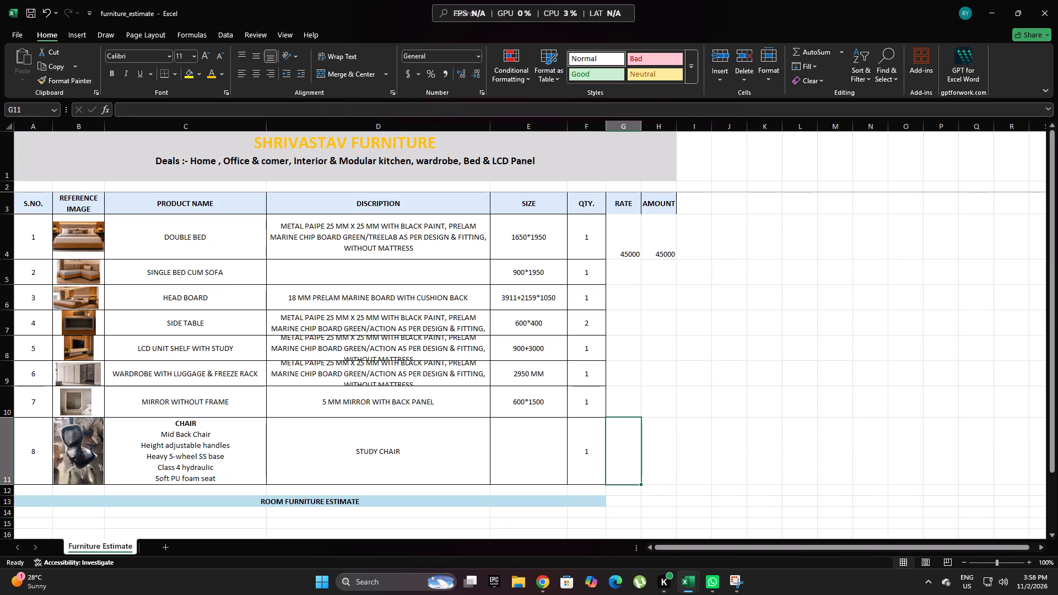
key("4")
type("700")
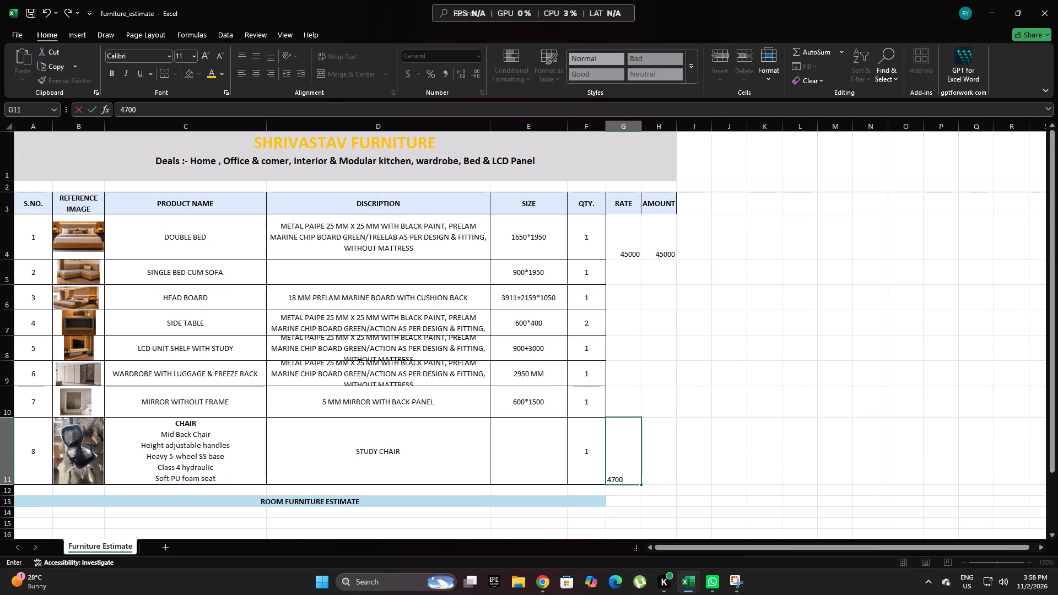
left_click(733, 440)
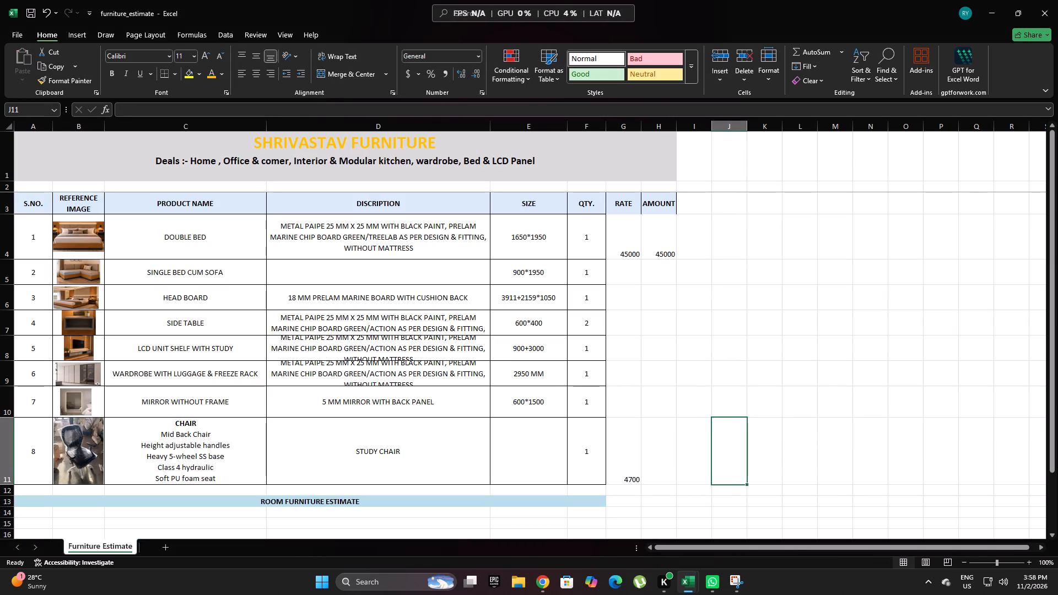
left_click(630, 400)
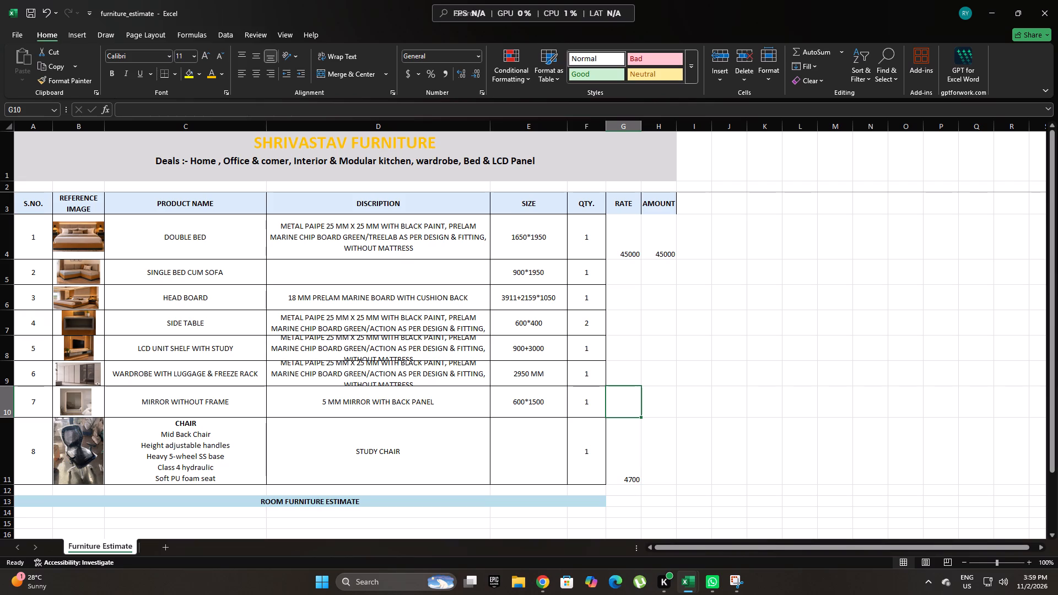
type("2500")
left_click(657, 398)
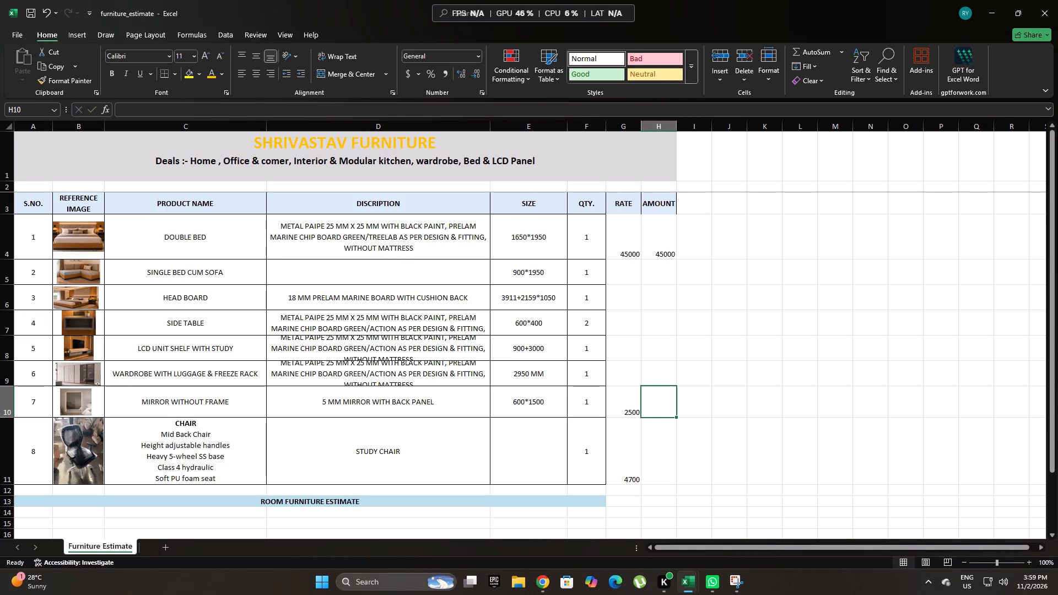
Change the RATE of the MIRROR WITHOUT FRAME row to 3000.
left_click(627, 408)
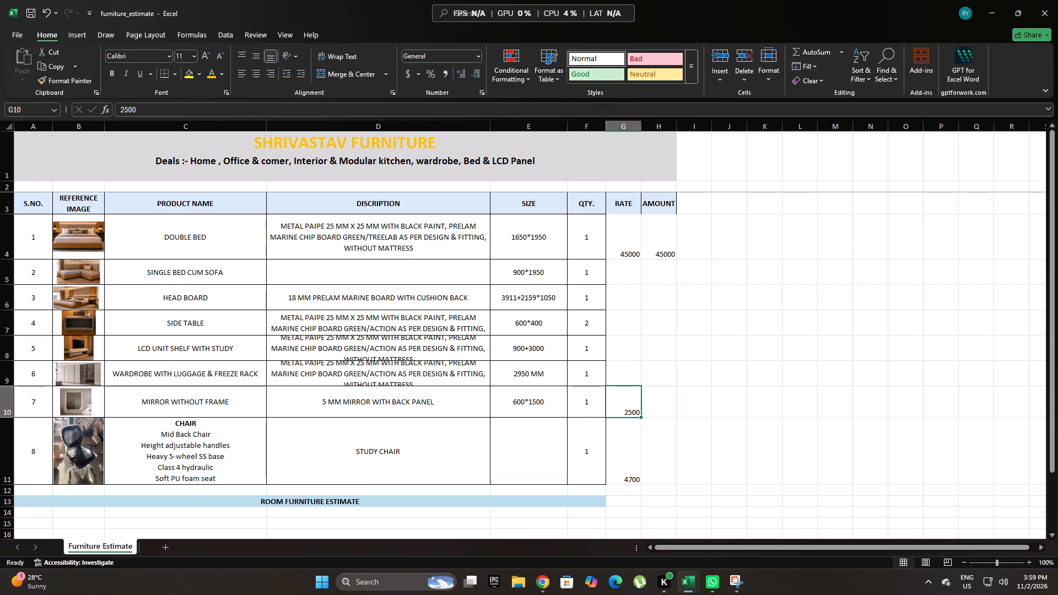
left_click(623, 366)
left_click(619, 405)
type("300")
key("0")
left_click(704, 400)
Increase the heights of rows 9 and 8 so the wardrobe and LCD unit descriptions fit completely.
left_click(629, 376)
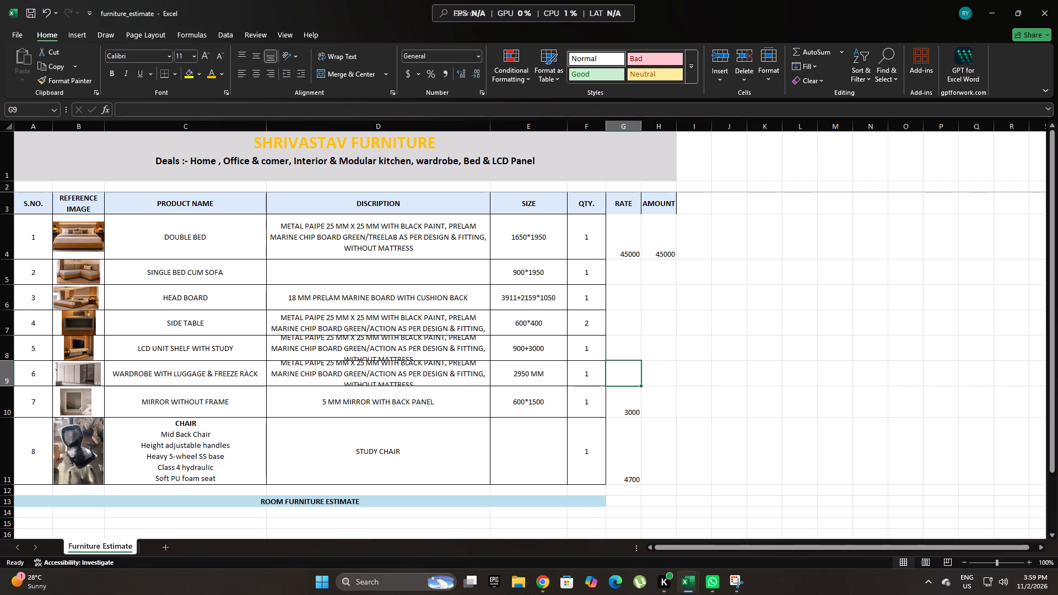
left_click_drag(12, 386, 11, 394)
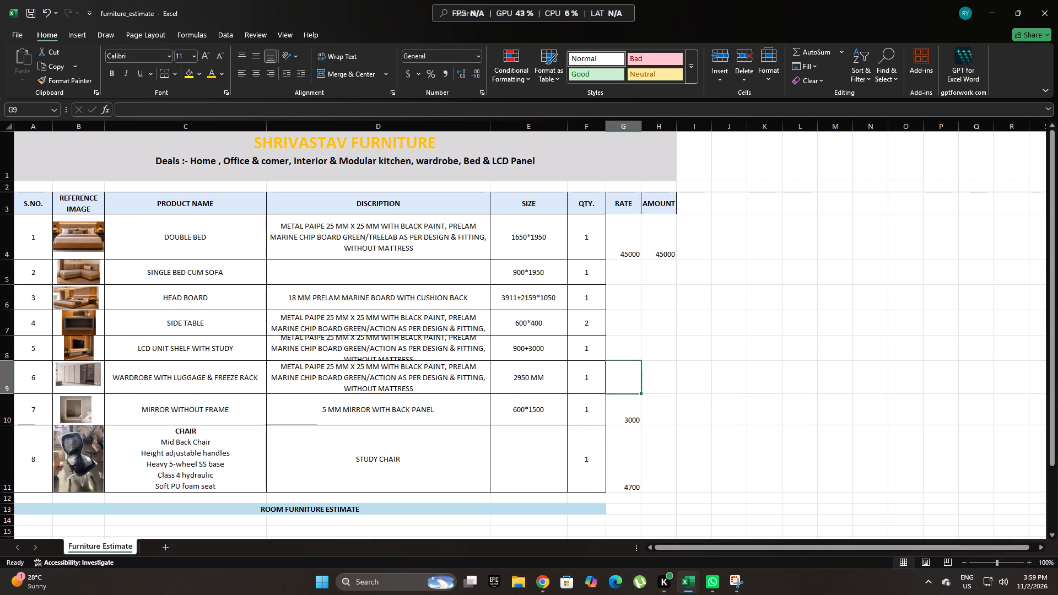
double_click(13, 358)
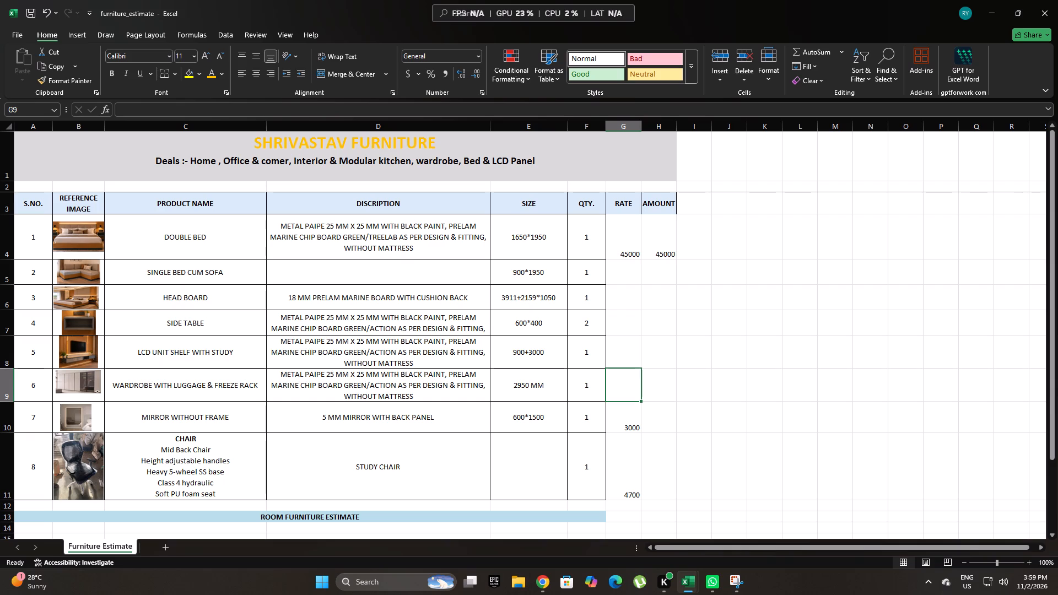
Enter the RATE 30000 for SINGLE BED CUM SOFA and fill the AMOUNT formula from H4 down to H5.
left_click(635, 274)
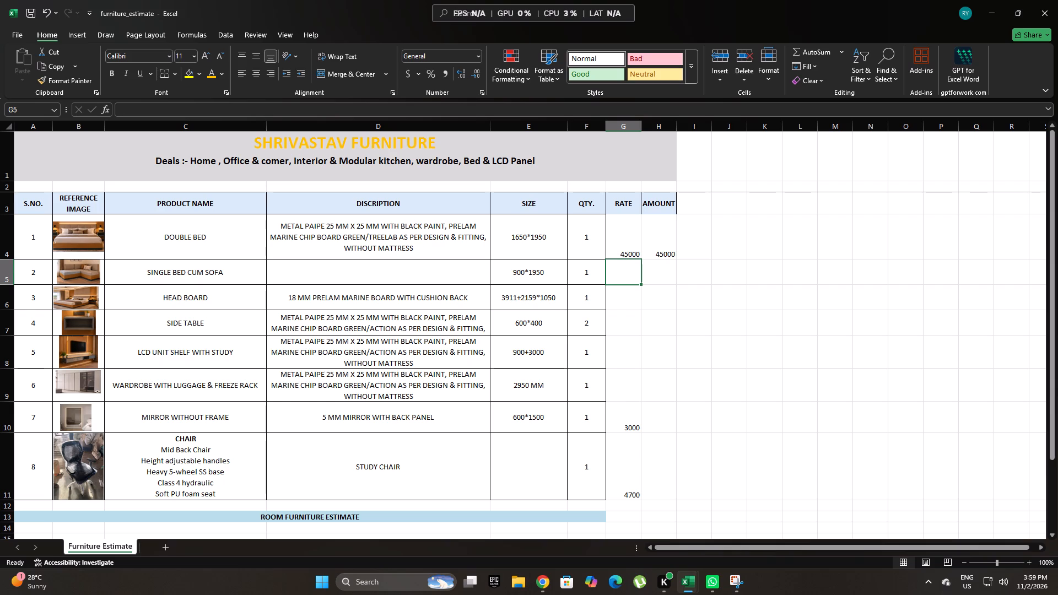
type("30000")
key("Right")
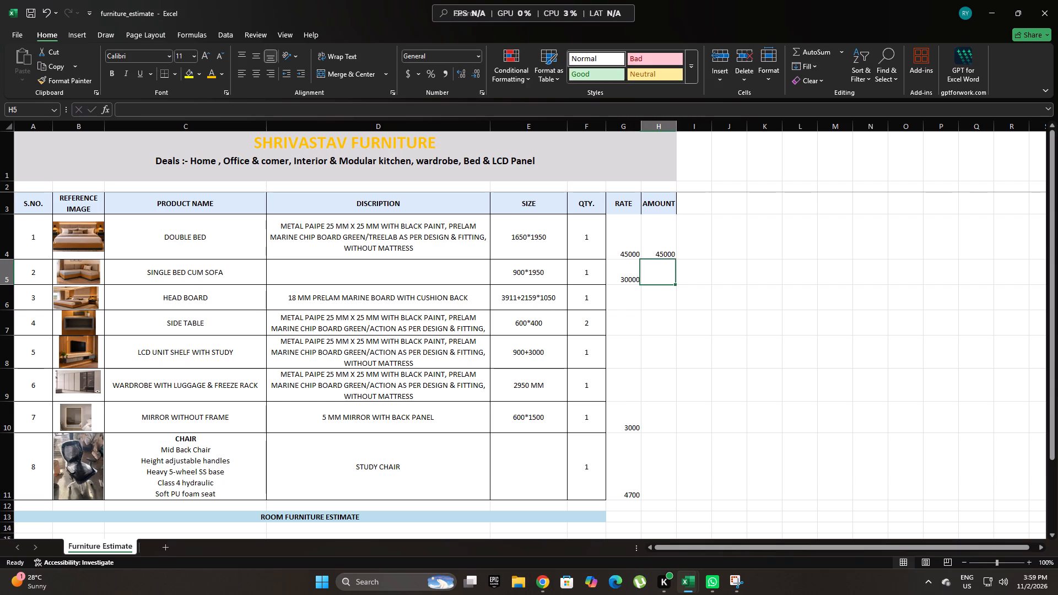
left_click(660, 228)
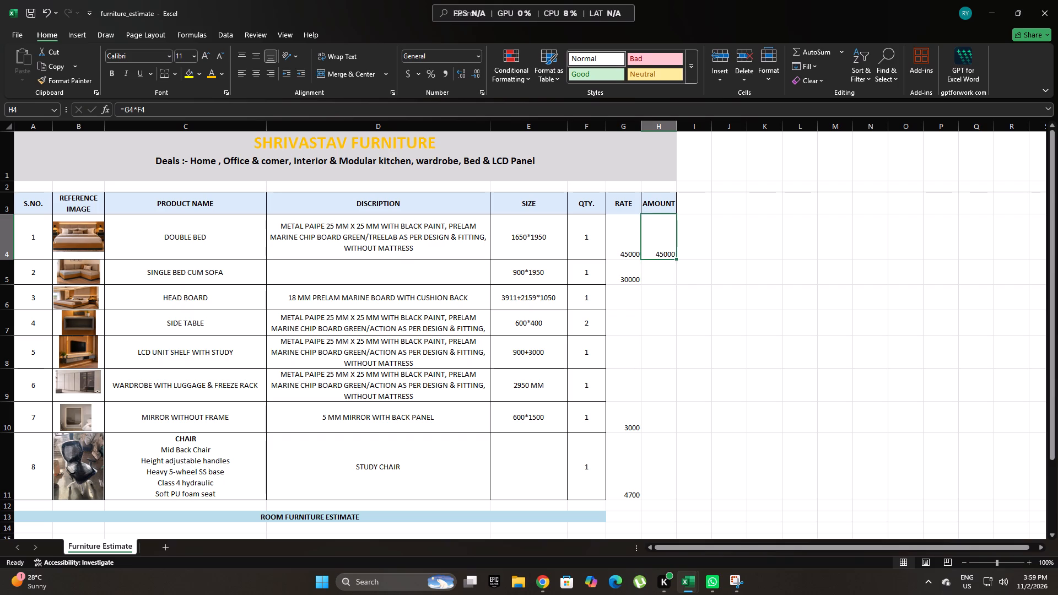
left_click_drag(676, 261, 677, 274)
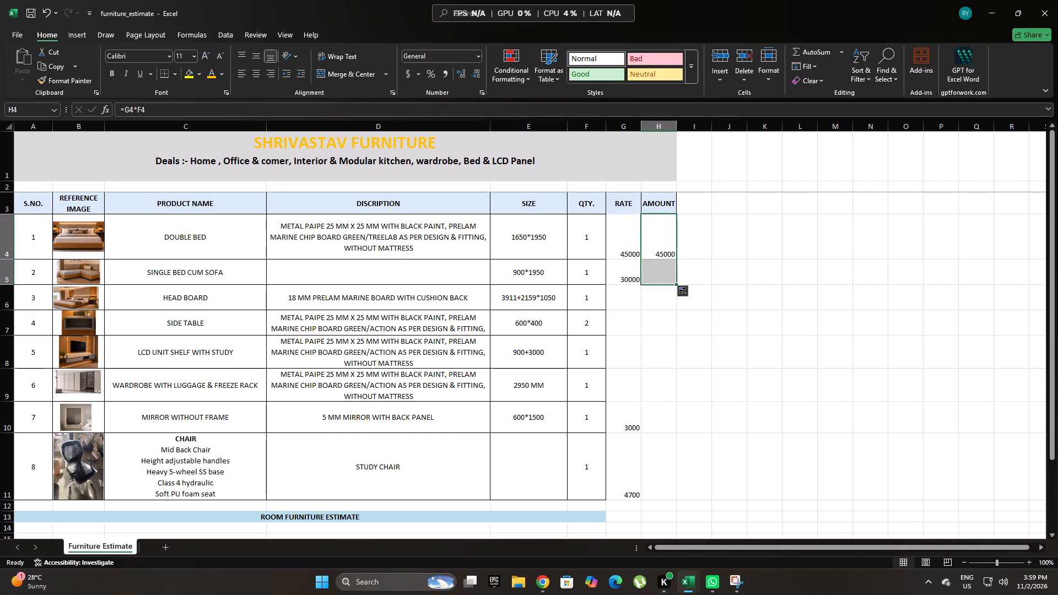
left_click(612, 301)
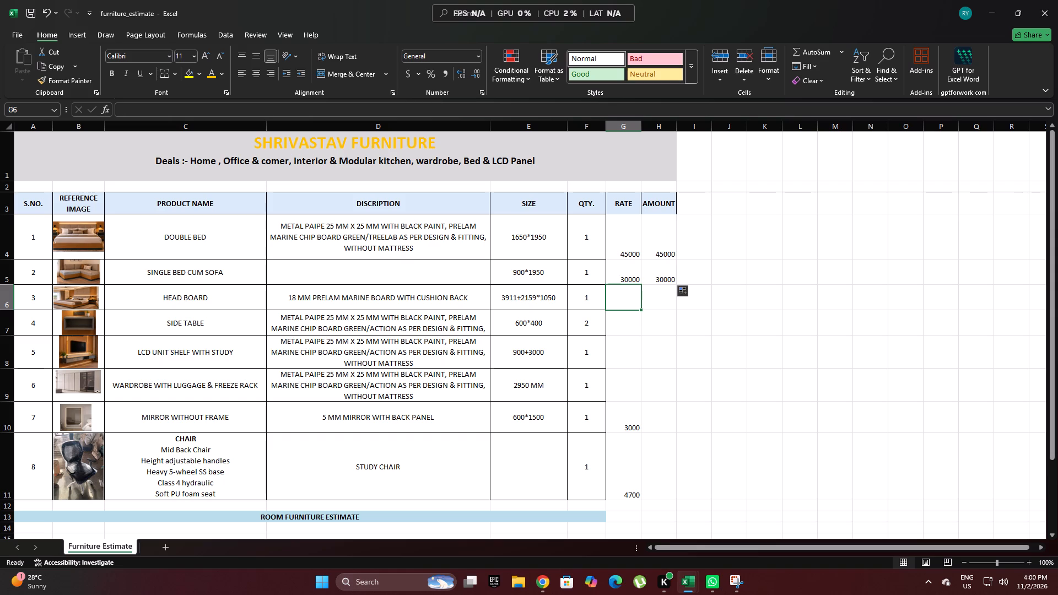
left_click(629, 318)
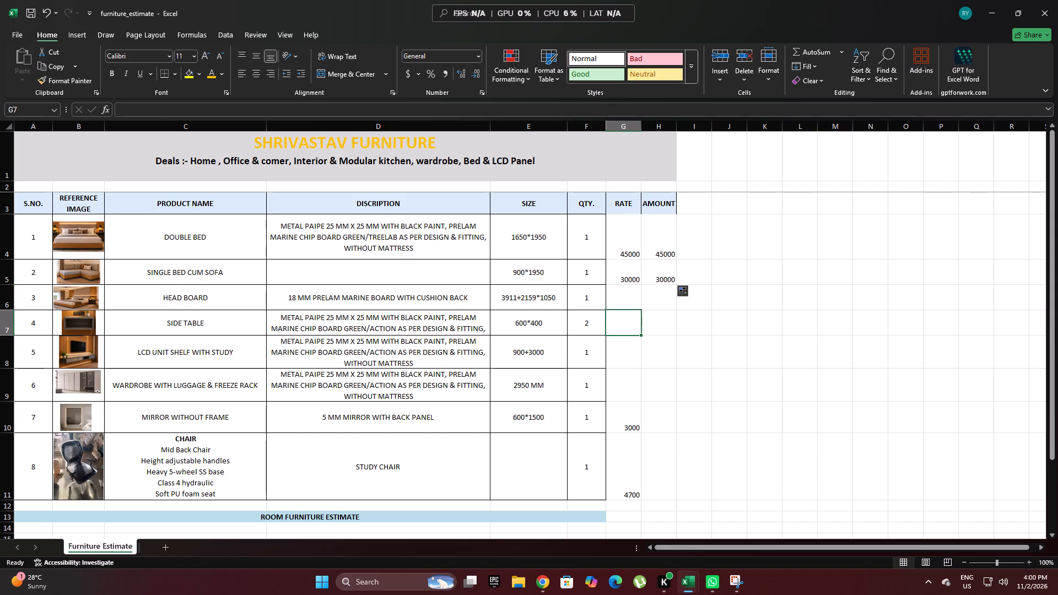
Copy the word TREELAB from the DOUBLE BED description and replace ACTION with it in the SIDE TABLE description.
double_click(390, 234)
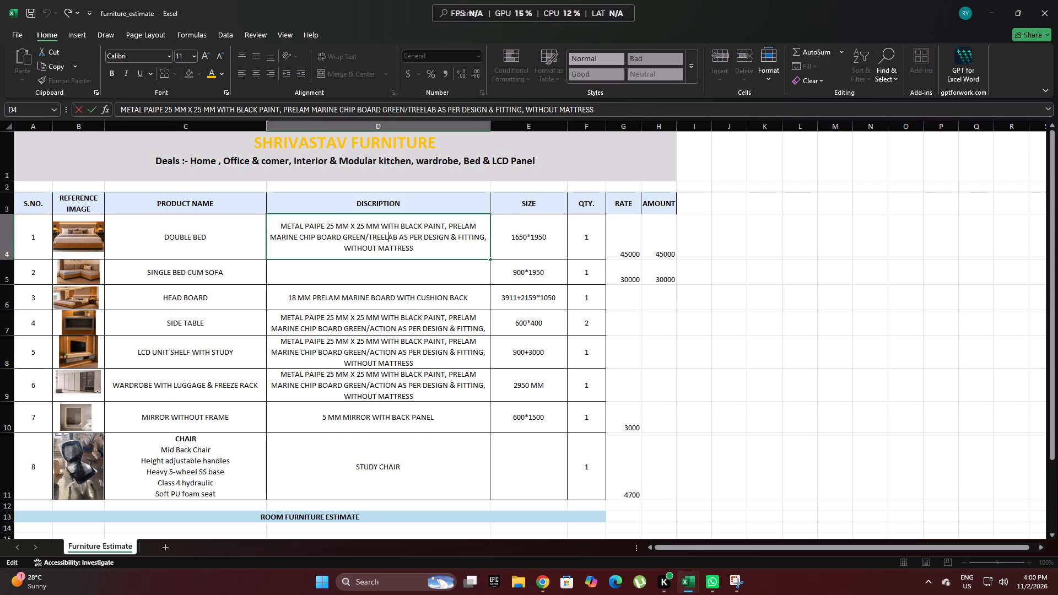
left_click_drag(396, 238, 377, 236)
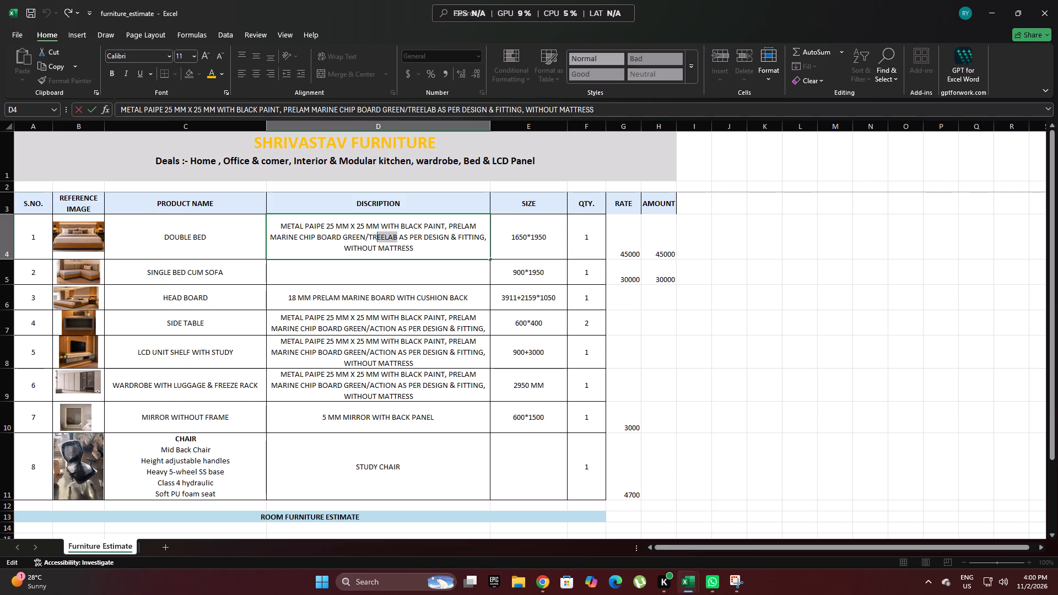
left_click_drag(377, 236, 369, 239)
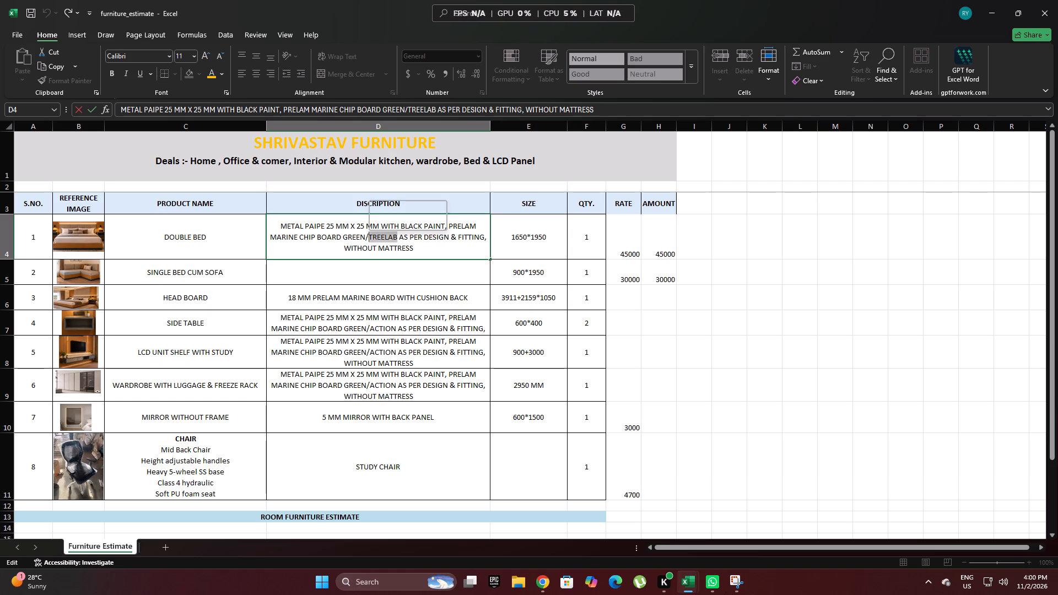
key("ctrl+c")
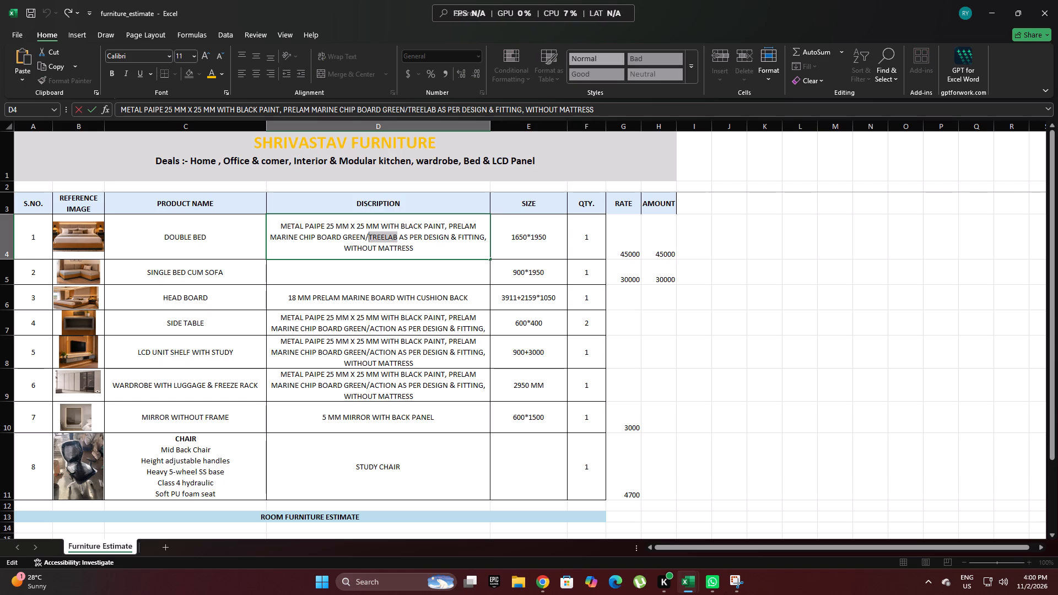
double_click(382, 326)
left_click_drag(398, 327, 390, 327)
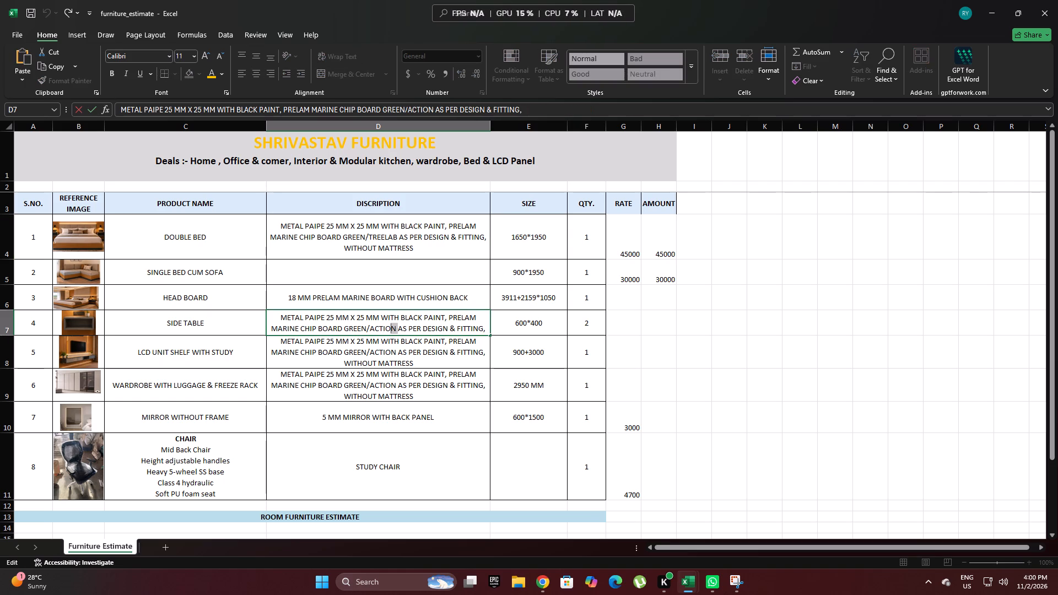
left_click_drag(390, 327, 370, 331)
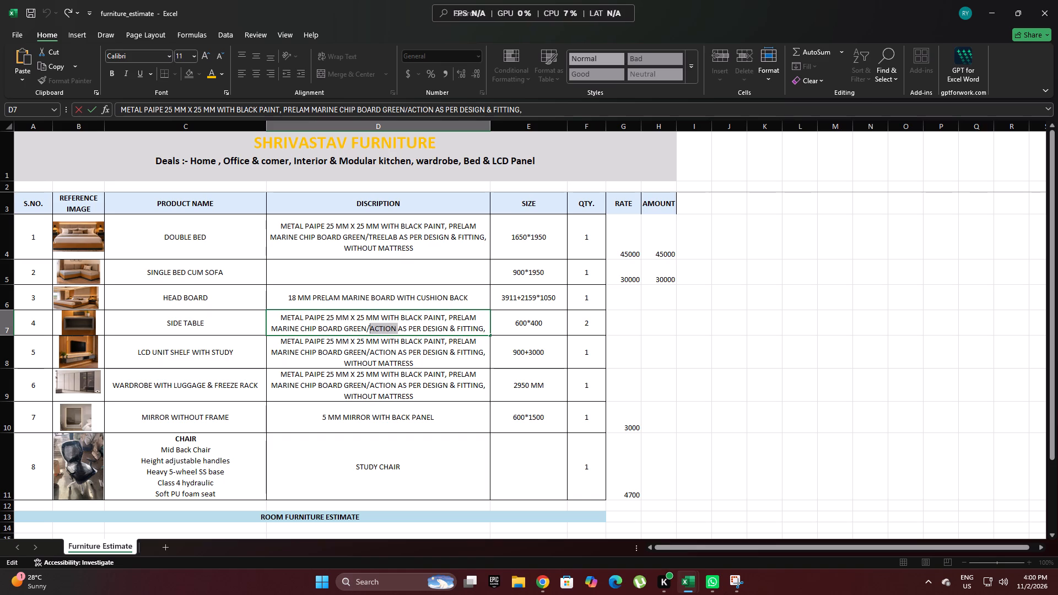
key("ctrl+v")
key("space")
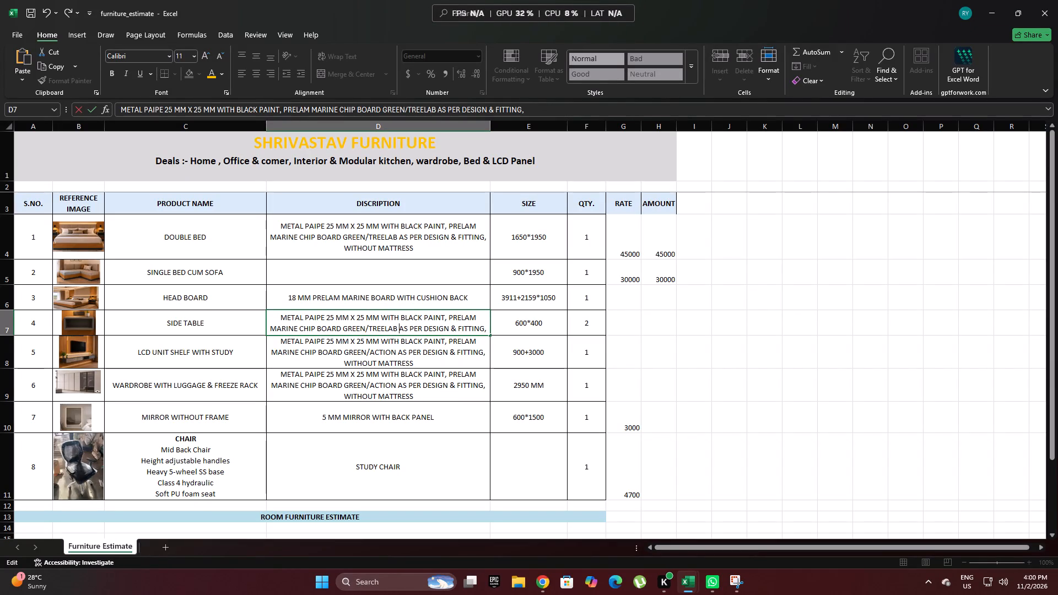
Change the board thickness in the HEAD BOARD description in cell D6 to 12 MM.
double_click(295, 296)
key("BackSpace")
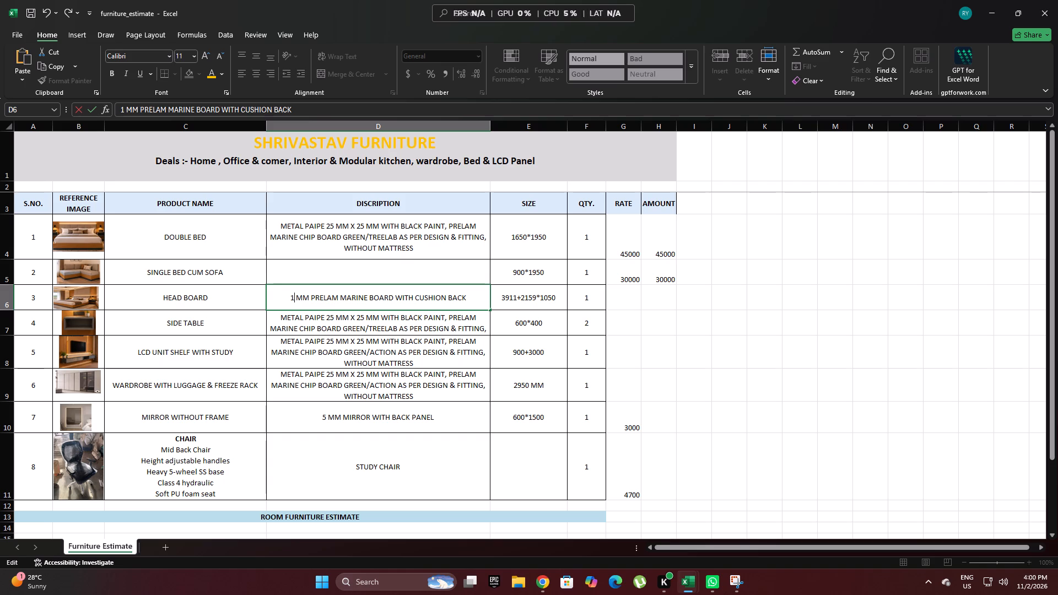
key("2")
left_click(689, 348)
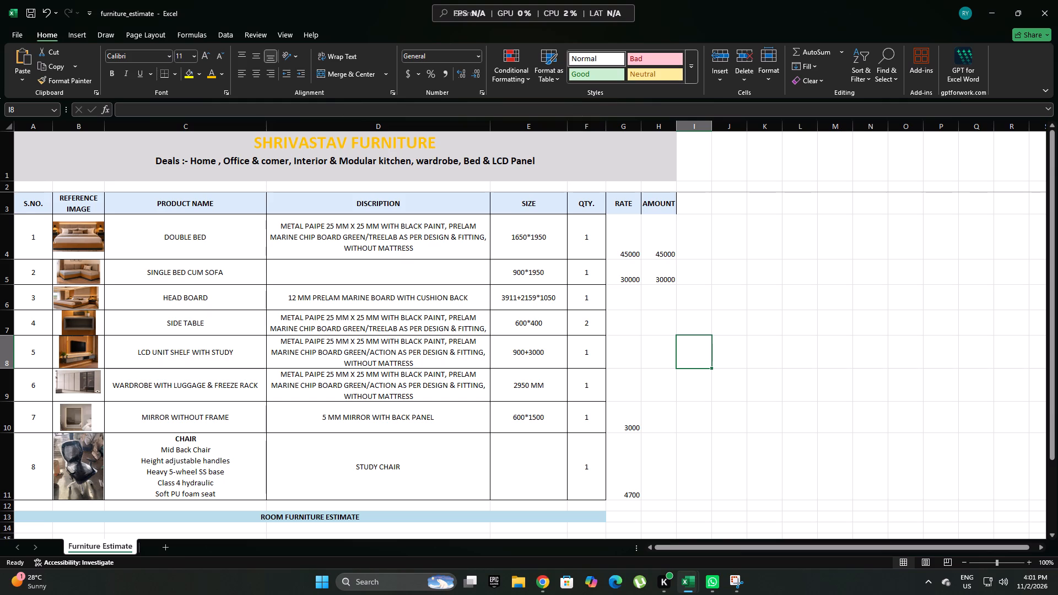
Select the RATE cell G6 of the HEAD BOARD row.
left_click(617, 299)
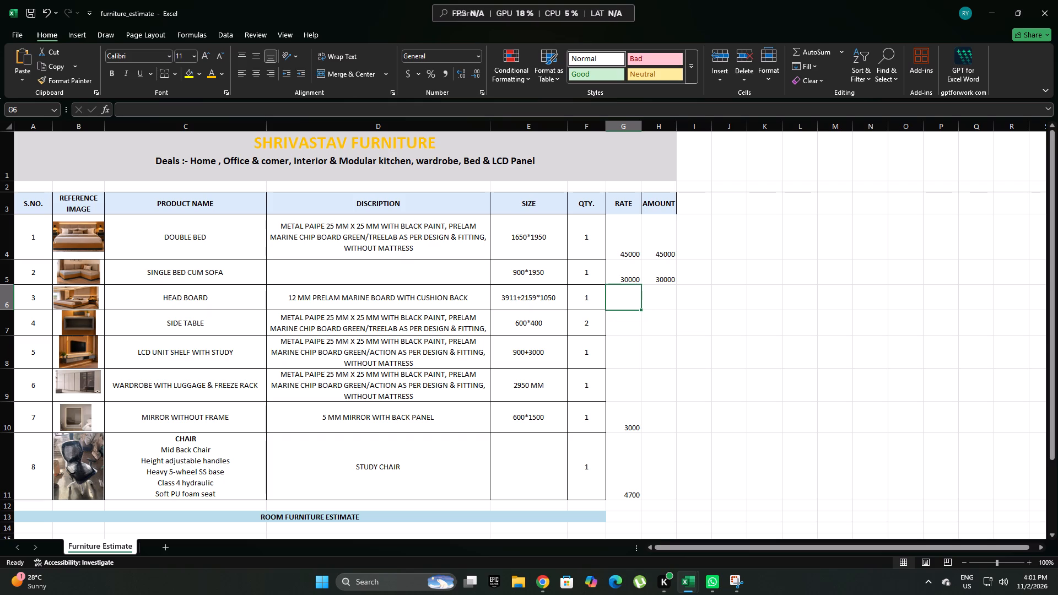
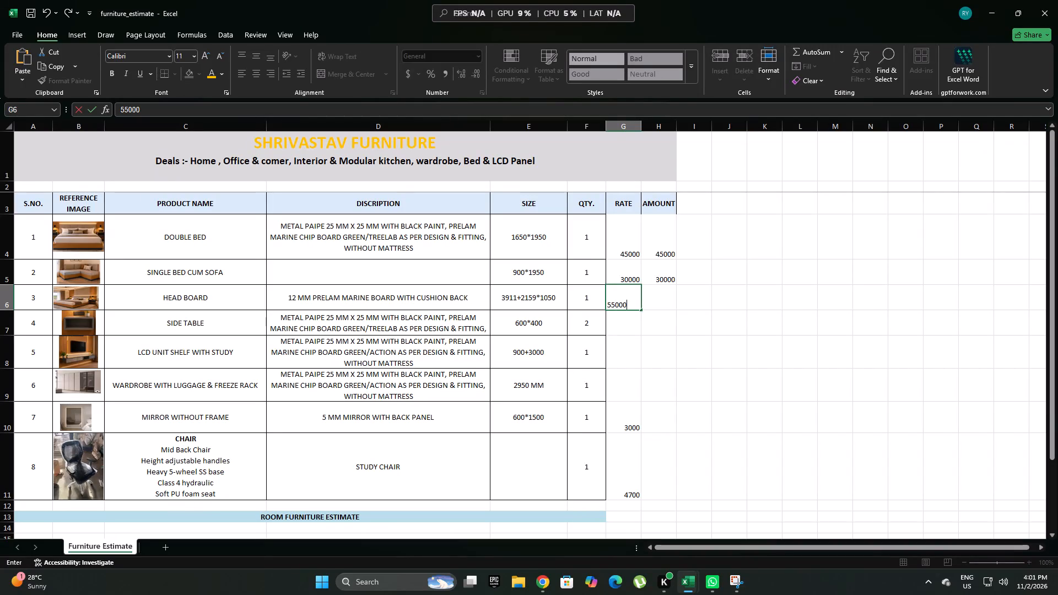
Enter the RATE 55000 for HEAD BOARD and fill the AMOUNT formula from H5 down to H6.
key("Right")
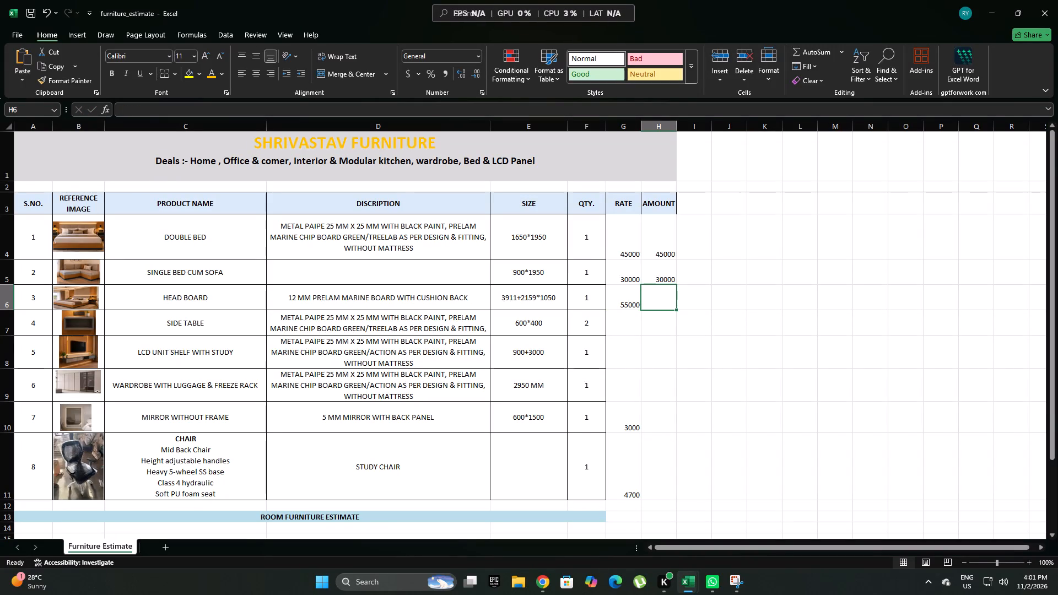
left_click(652, 270)
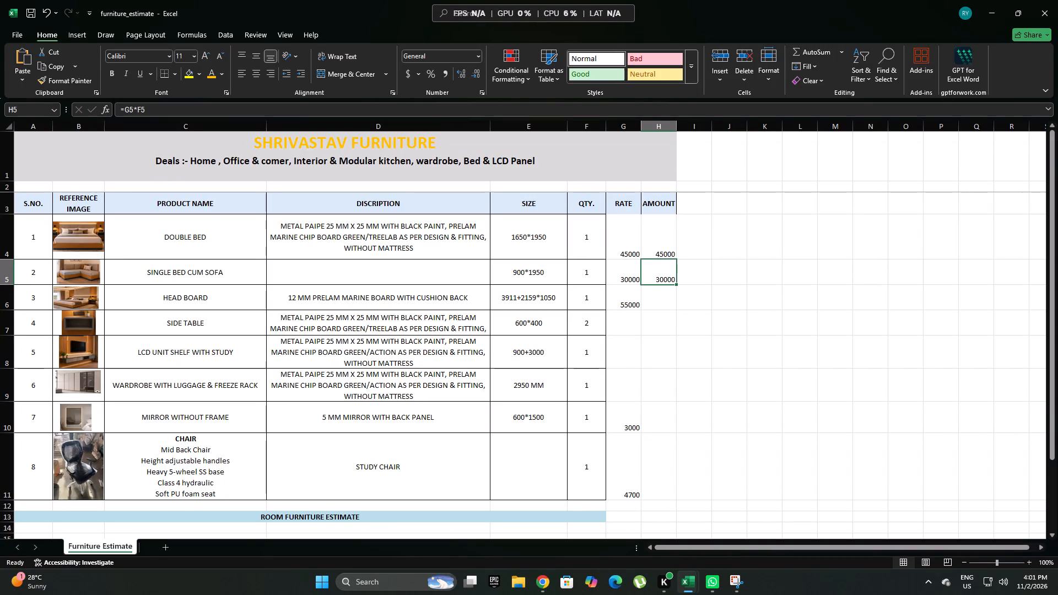
left_click_drag(675, 285, 674, 300)
left_click(679, 345)
Enter the RATE 4000 for SIDE TABLE and fill the AMOUNT formula from H6 down to H7.
left_click(629, 320)
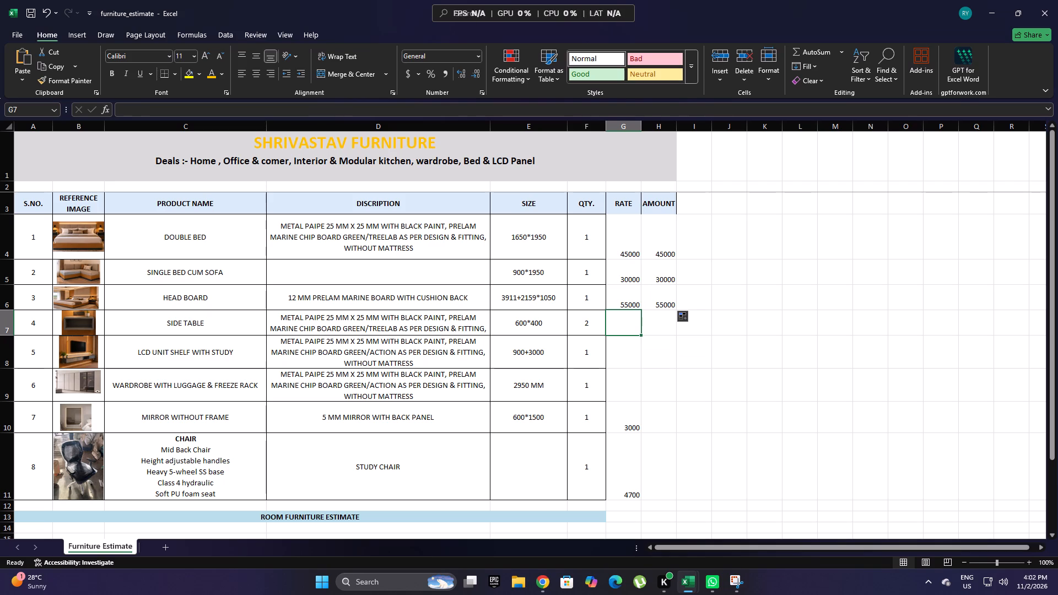
key("5")
key("BackSpace")
type("4000")
key("Down")
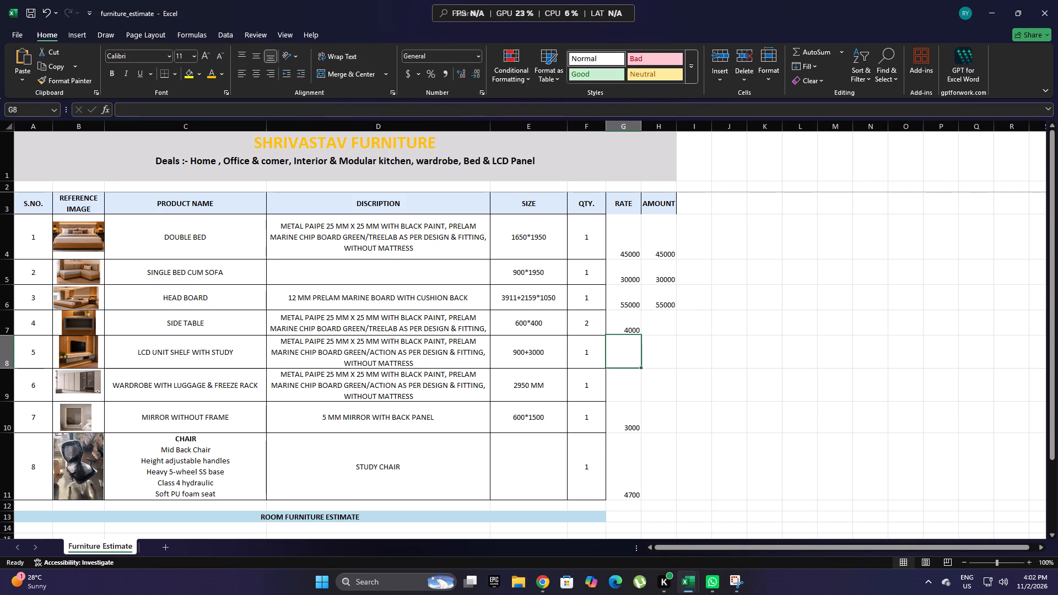
left_click(662, 301)
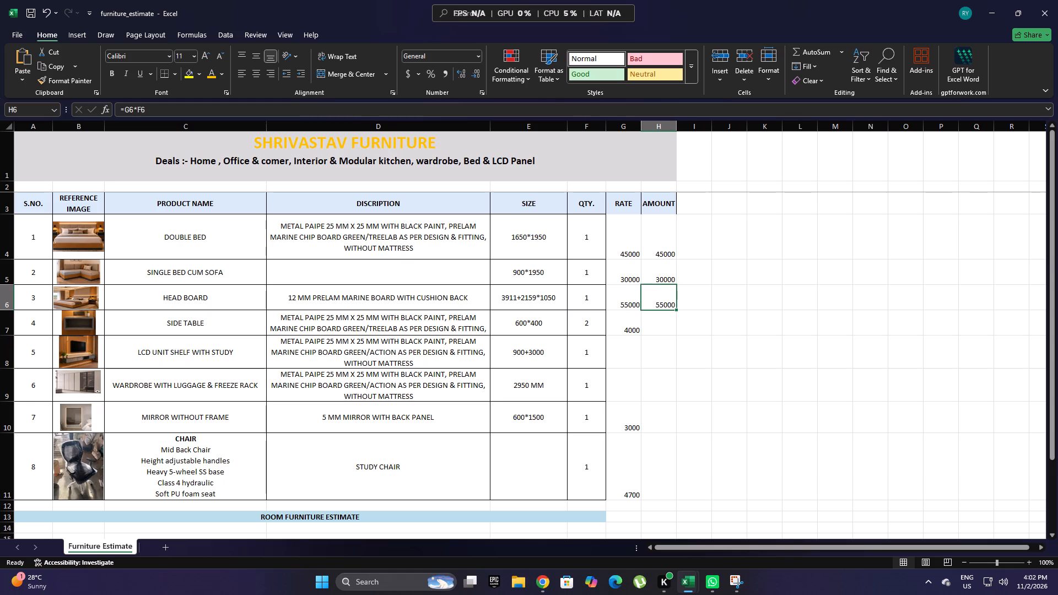
left_click_drag(677, 310, 673, 328)
left_click(708, 340)
Replace ACTION with the copied word TREELAB in the LCD UNIT SHELF WITH STUDY description in cell D8.
left_click(619, 353)
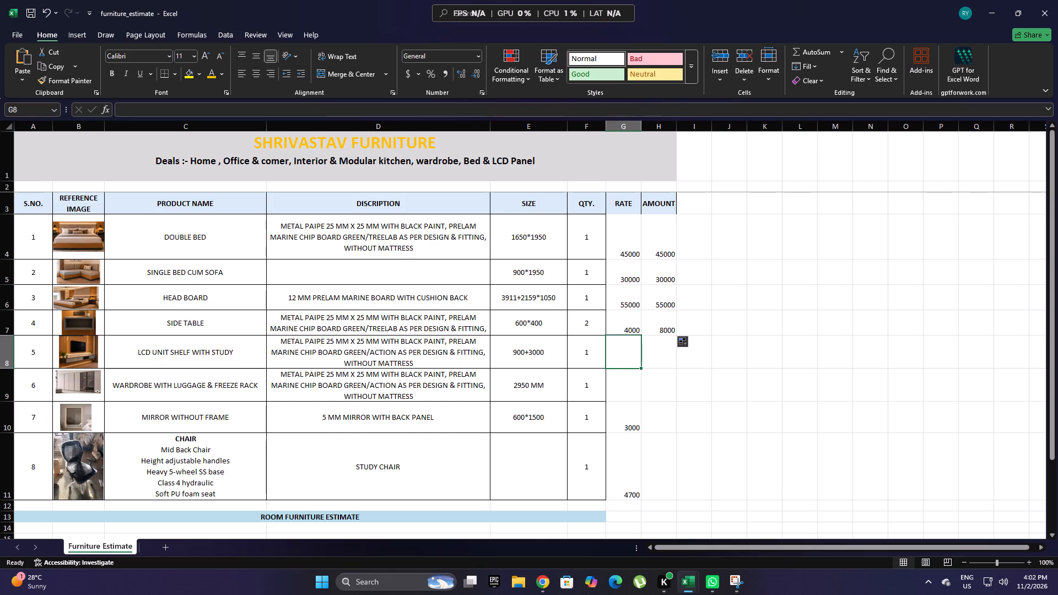
double_click(388, 355)
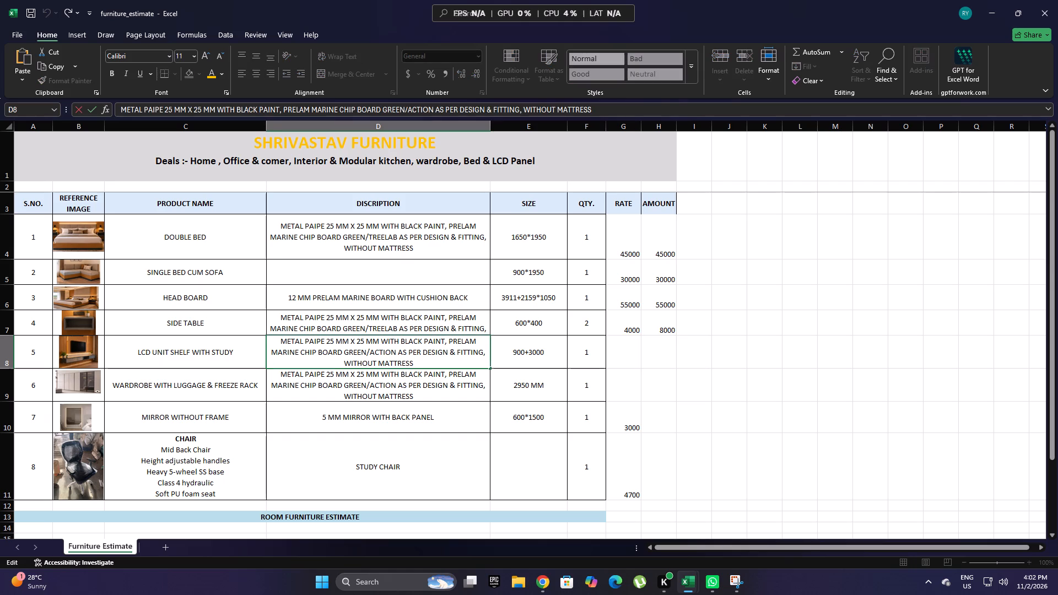
left_click_drag(396, 354, 375, 354)
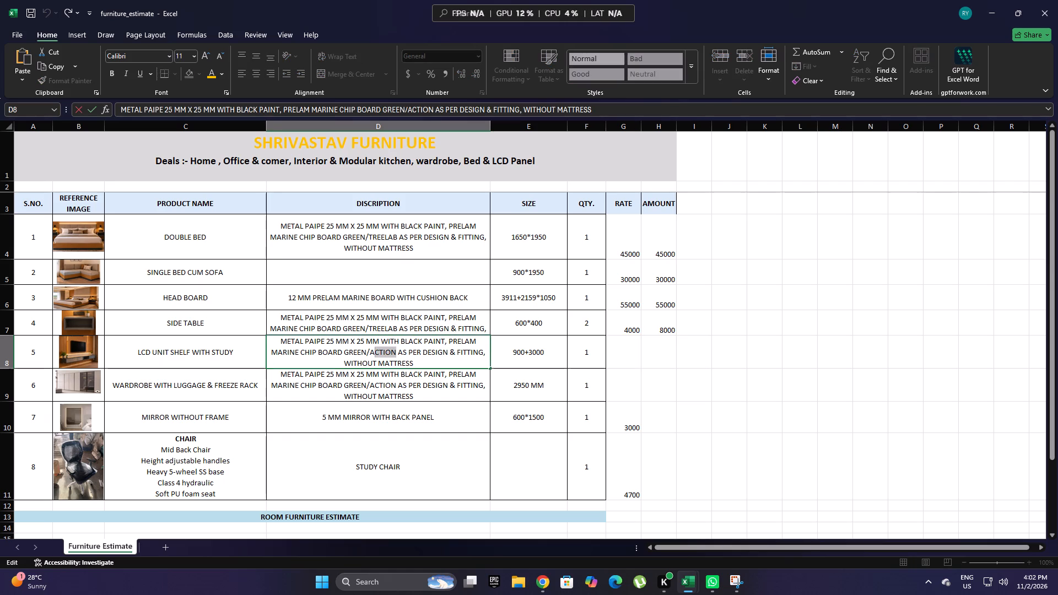
key("ctrl+v")
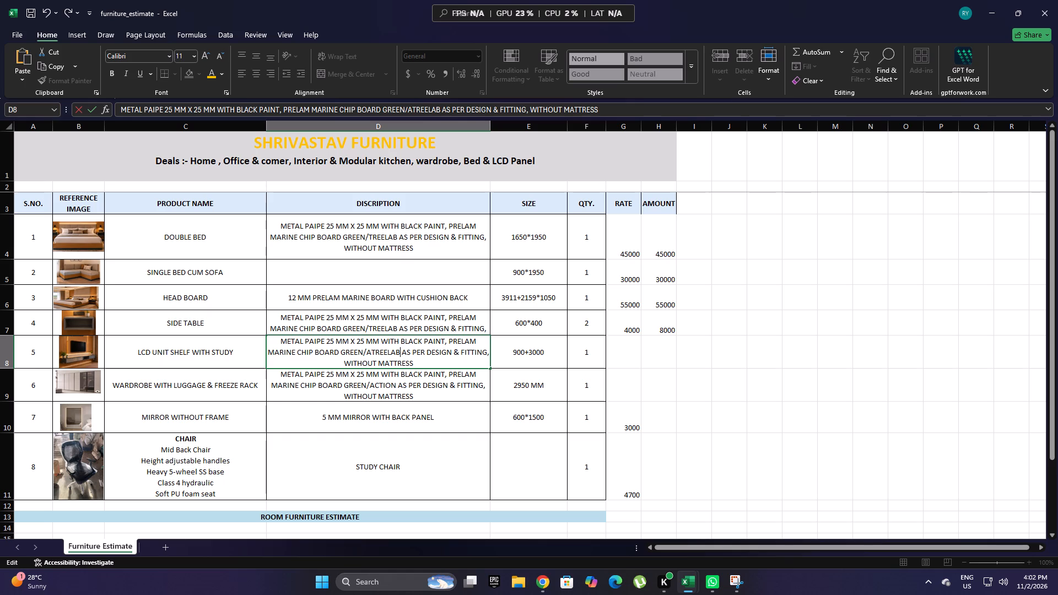
Delete the leading METAL PAIPE 25 MM X 25 MM WITH BLACK PAINT phrase from the SIDE TABLE description so it starts with PRELAM.
double_click(436, 323)
left_click_drag(446, 320, 441, 319)
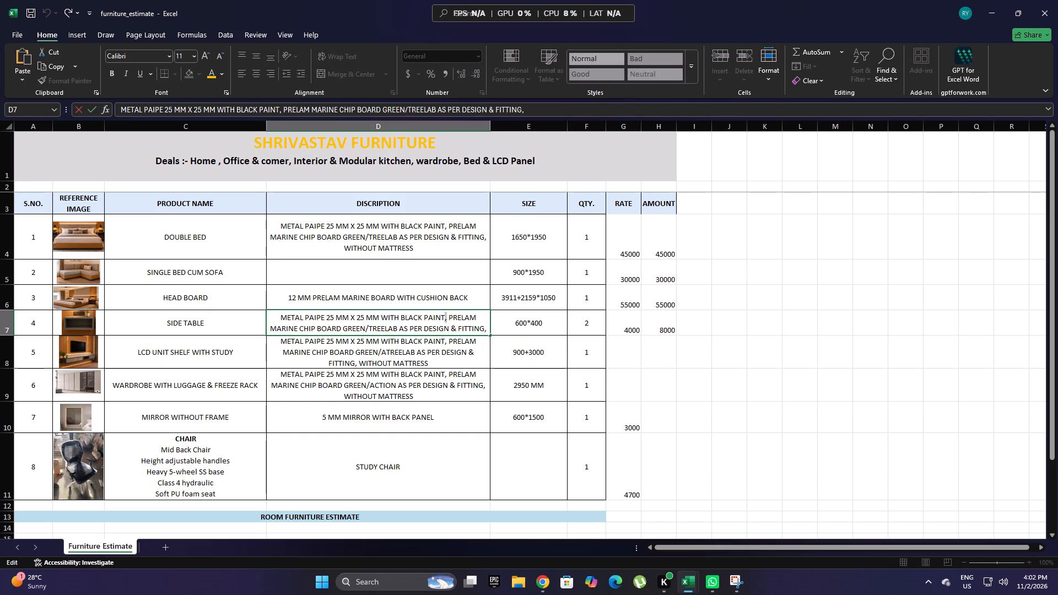
left_click_drag(441, 319, 260, 320)
key("BackSpace")
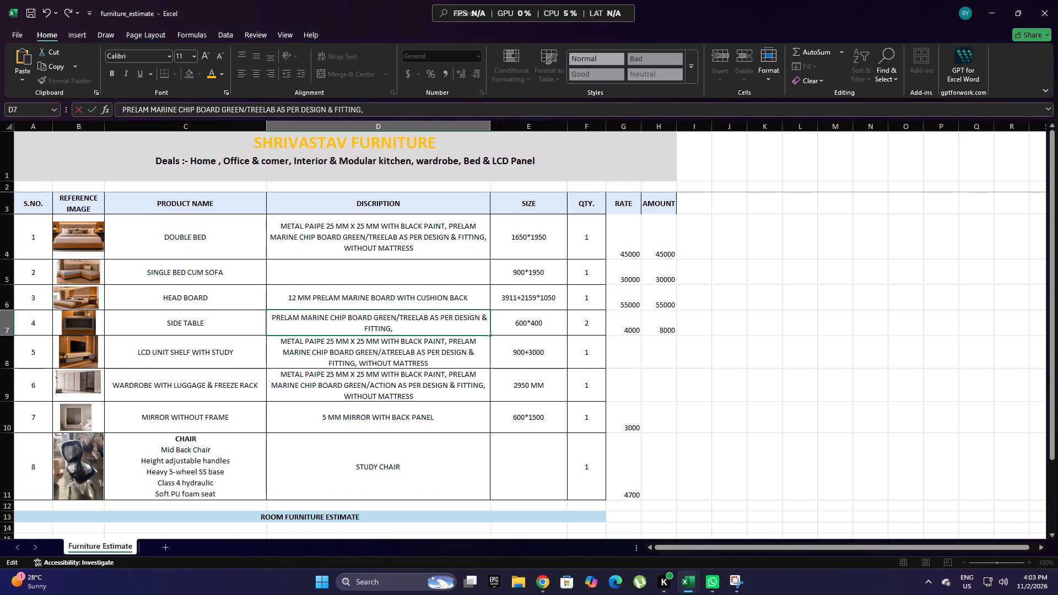
left_click(352, 268)
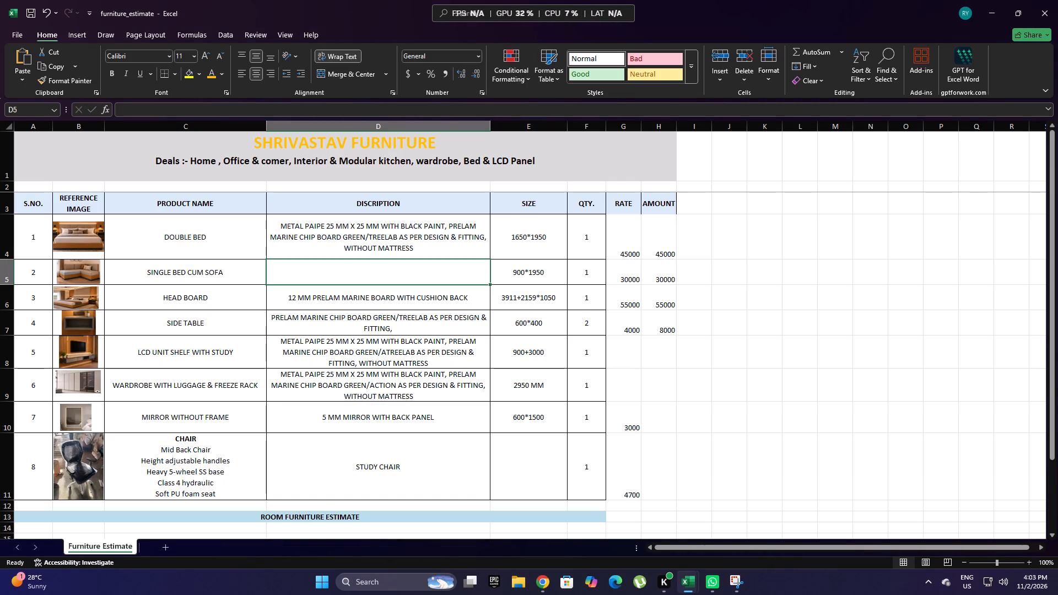
Copy the SIDE TABLE description from D7 into the empty SINGLE BED CUM SOFA description cell D5.
left_click(350, 322)
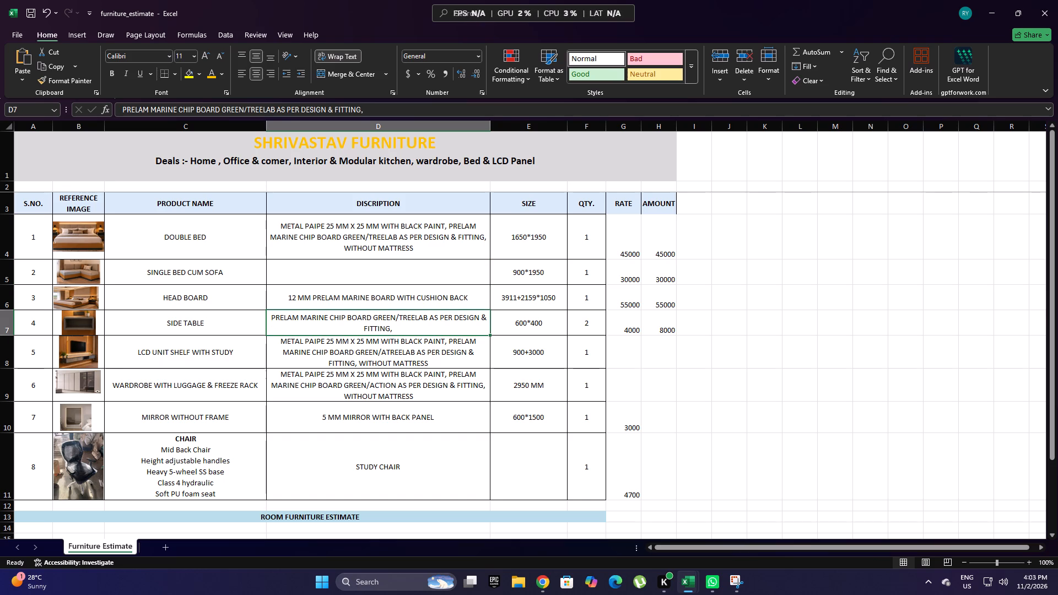
key("ctrl+c")
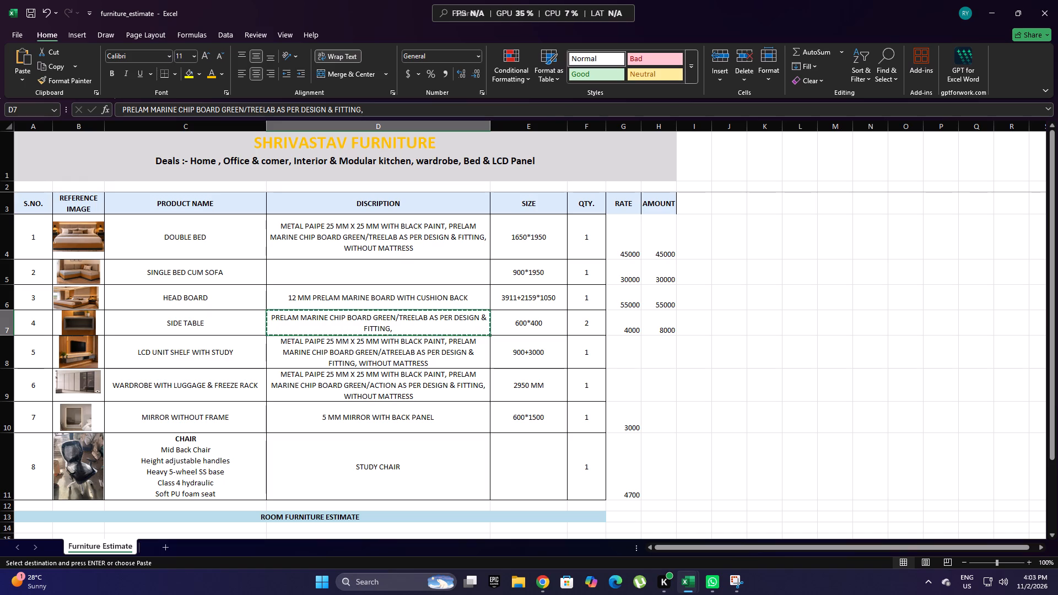
left_click(373, 273)
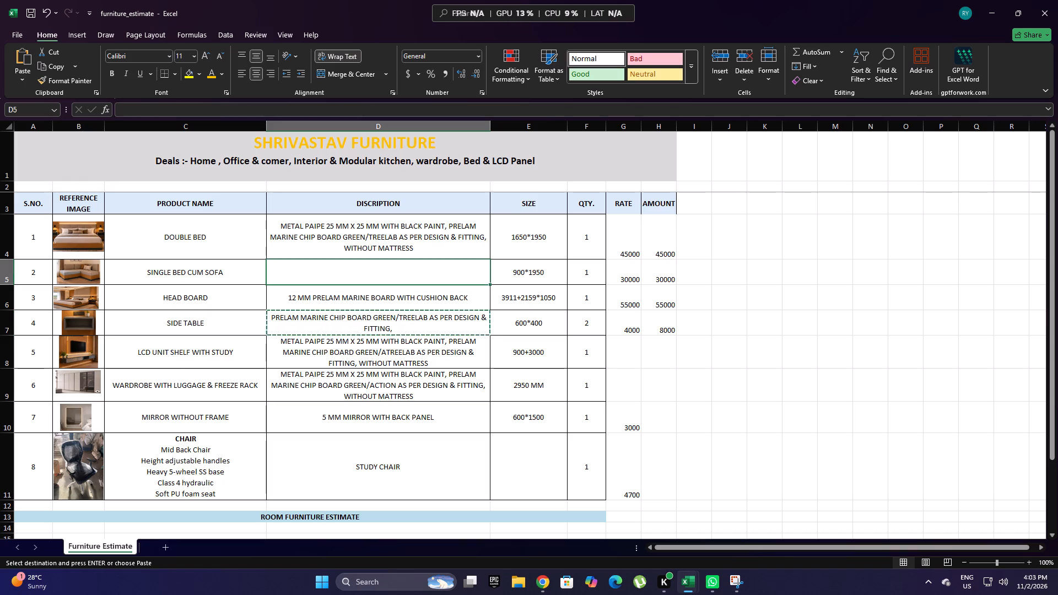
key("ctrl+v")
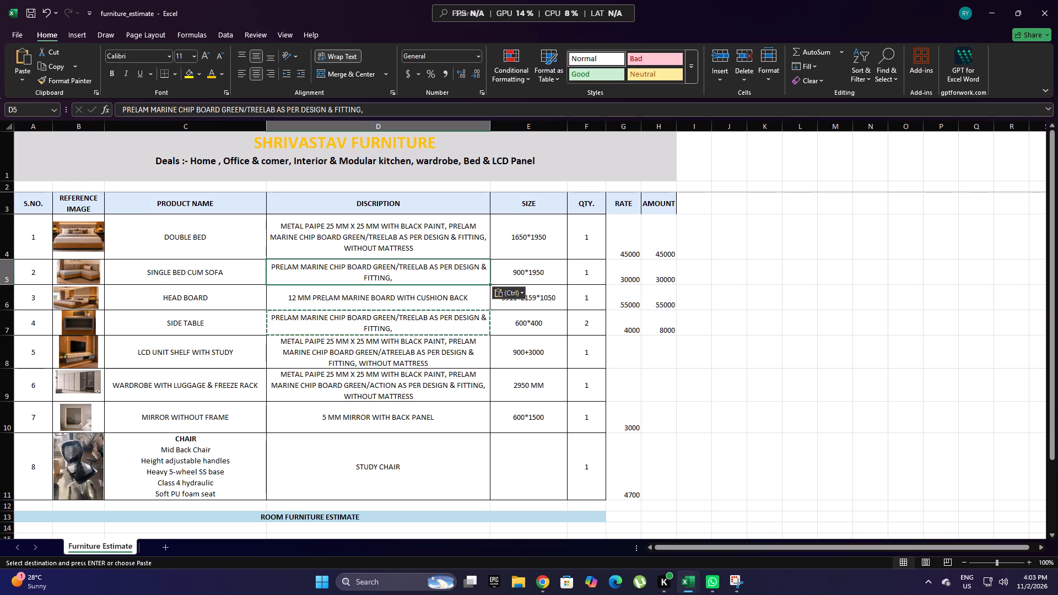
Insert MARANDI WOOD USE FOR FRAMING between DESIGN & and FITTING in the SINGLE BED CUM SOFA description.
double_click(483, 269)
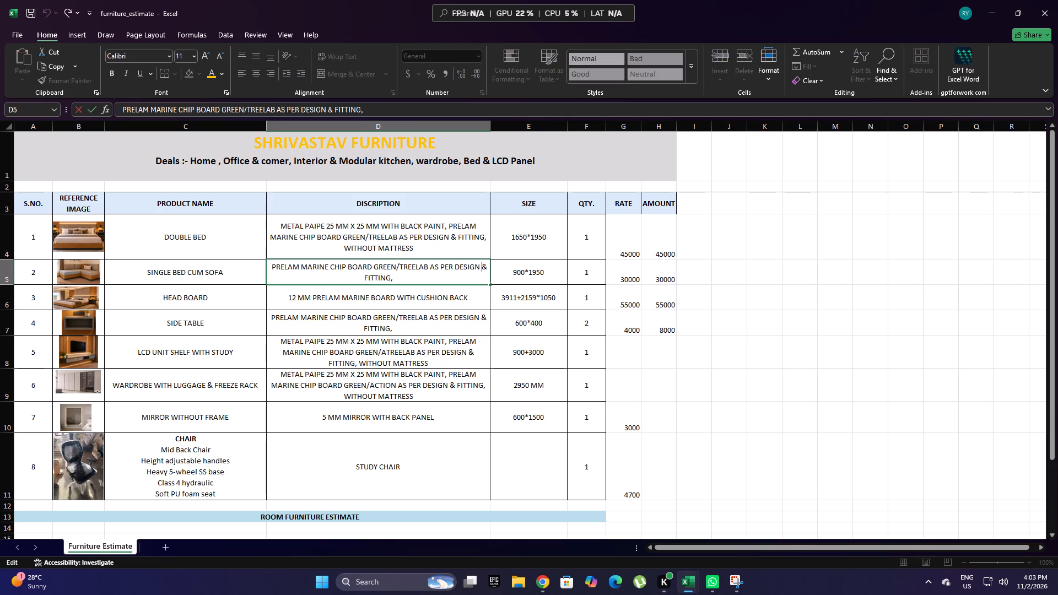
left_click(485, 268)
key("space")
type("MARANDI WOOD")
key("space")
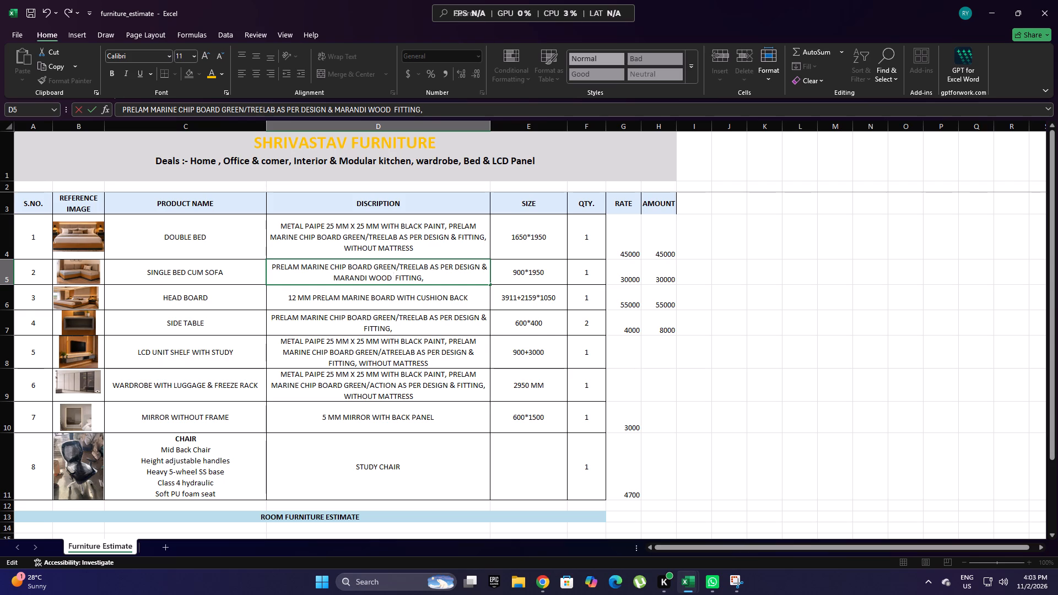
type("USE")
key("space")
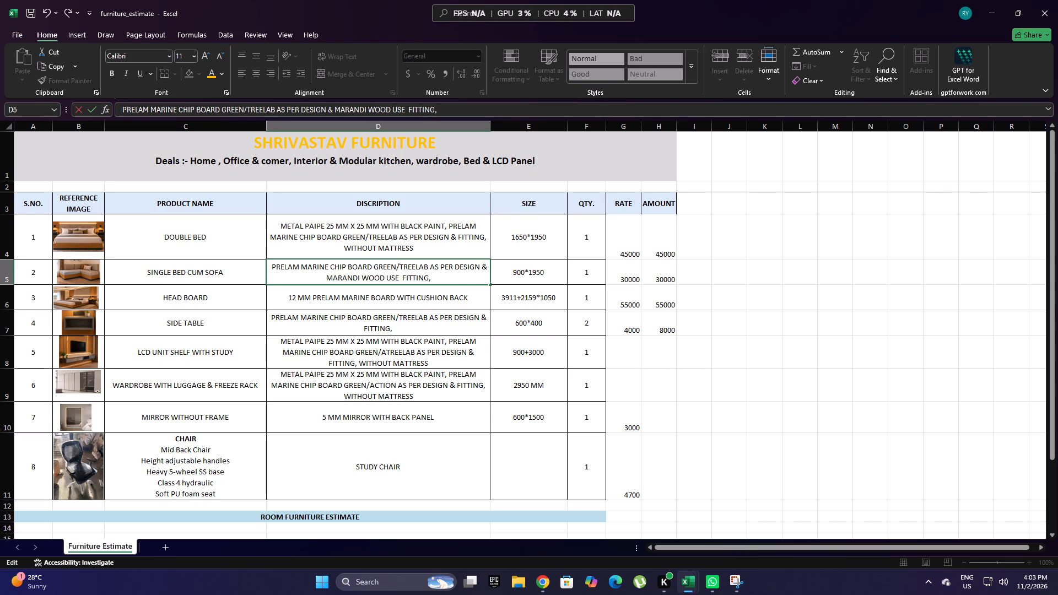
type("FOR FRA")
type("MING")
key("space")
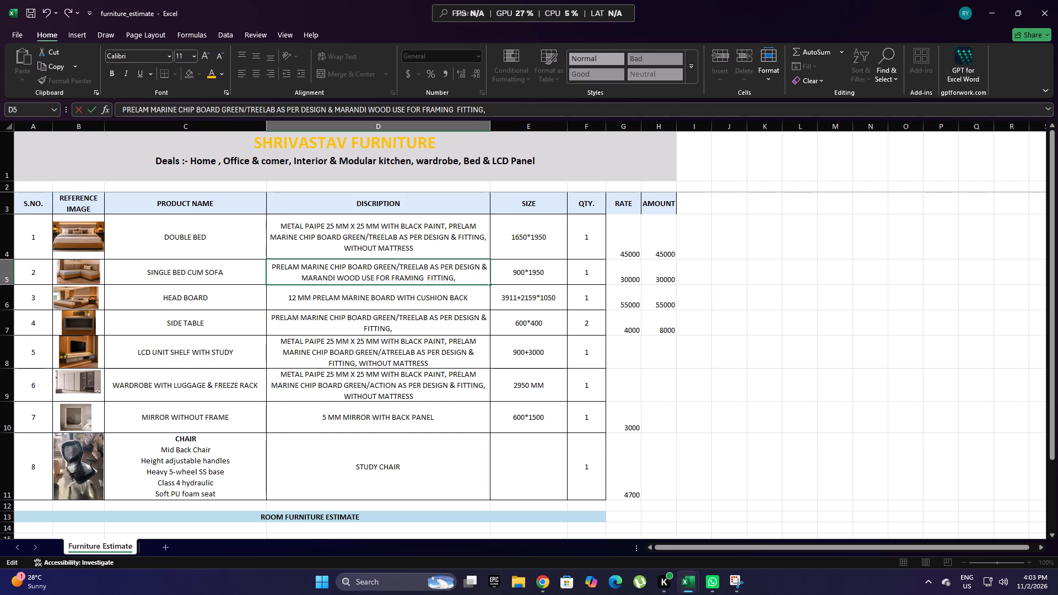
Delete METAL PAIPE 25 MM X 25 MM WITH BLACK PAINT and its trailing comma from the LCD UNIT SHELF WITH STUDY description.
left_click(351, 347)
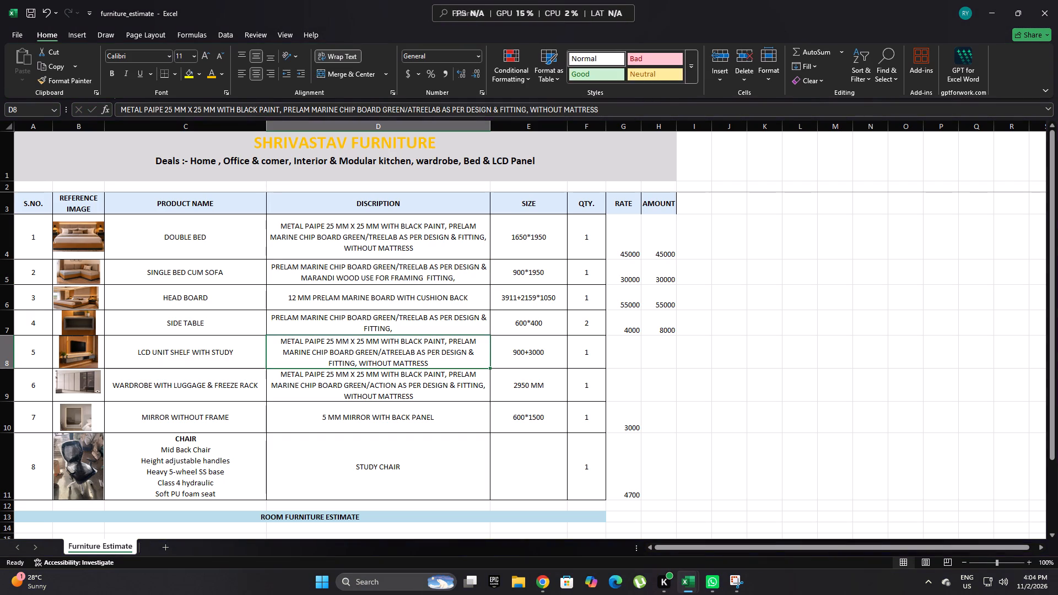
double_click(365, 350)
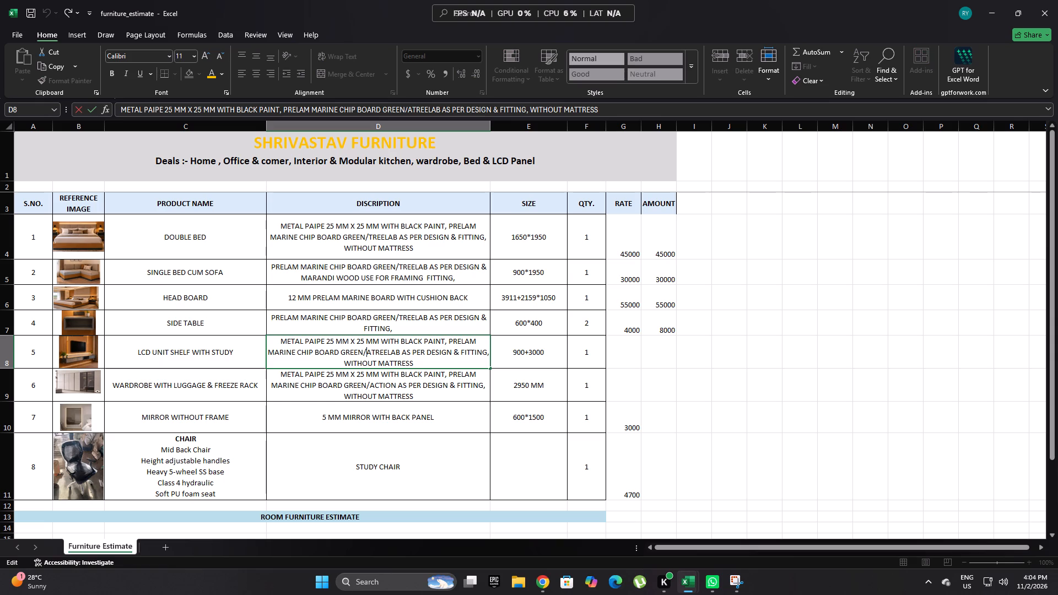
left_click_drag(446, 339, 216, 338)
key("BackSpace")
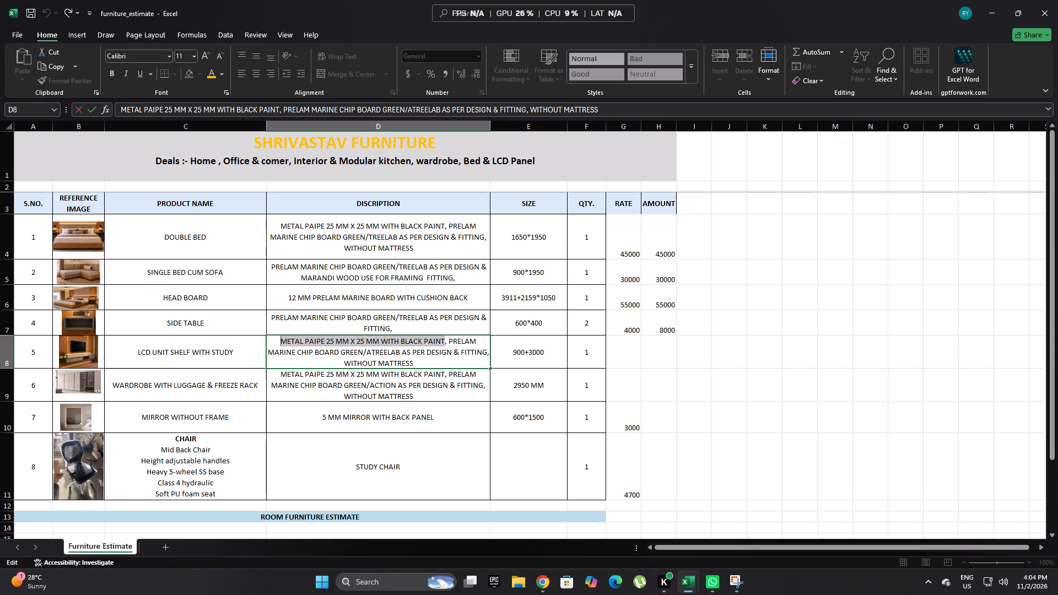
key("Right")
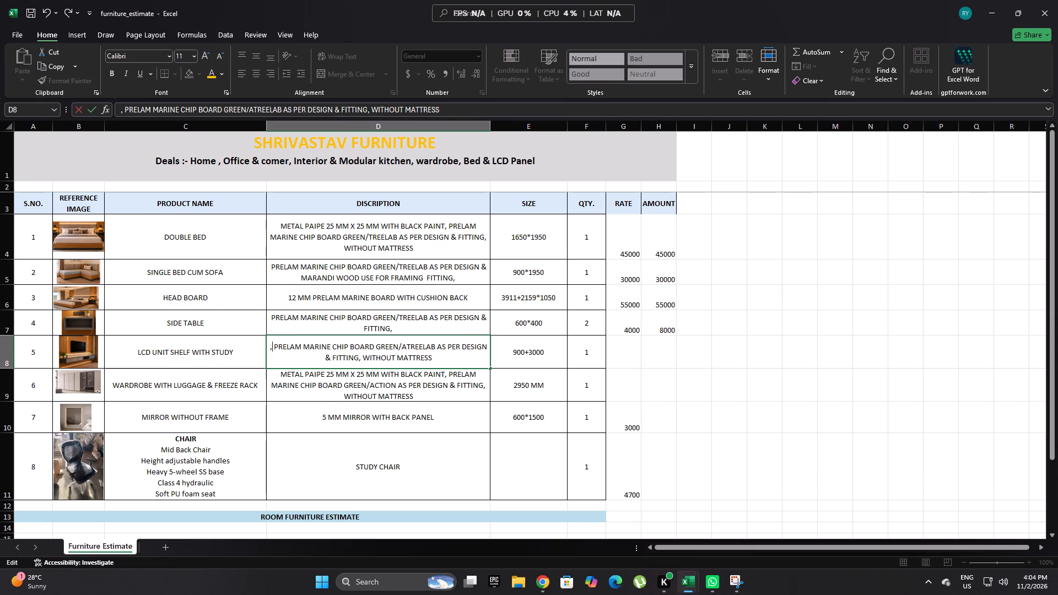
key("Right")
key("BackSpace")
key("BackSpace")
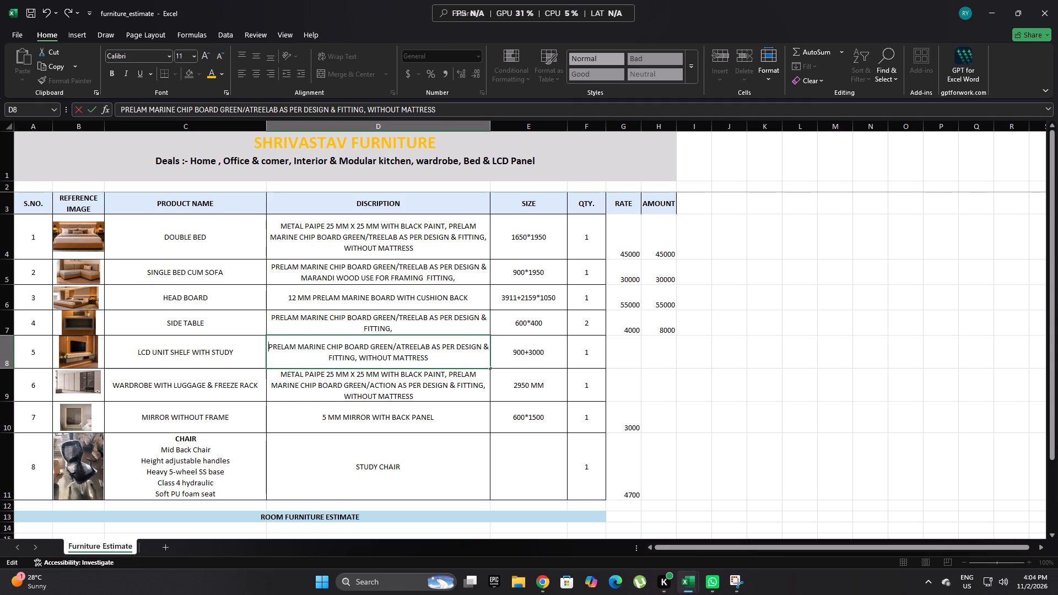
Remove the stray A before TREELAB in the LCD UNIT SHELF WITH STUDY description.
left_click(405, 350)
key("Left")
key("BackSpace")
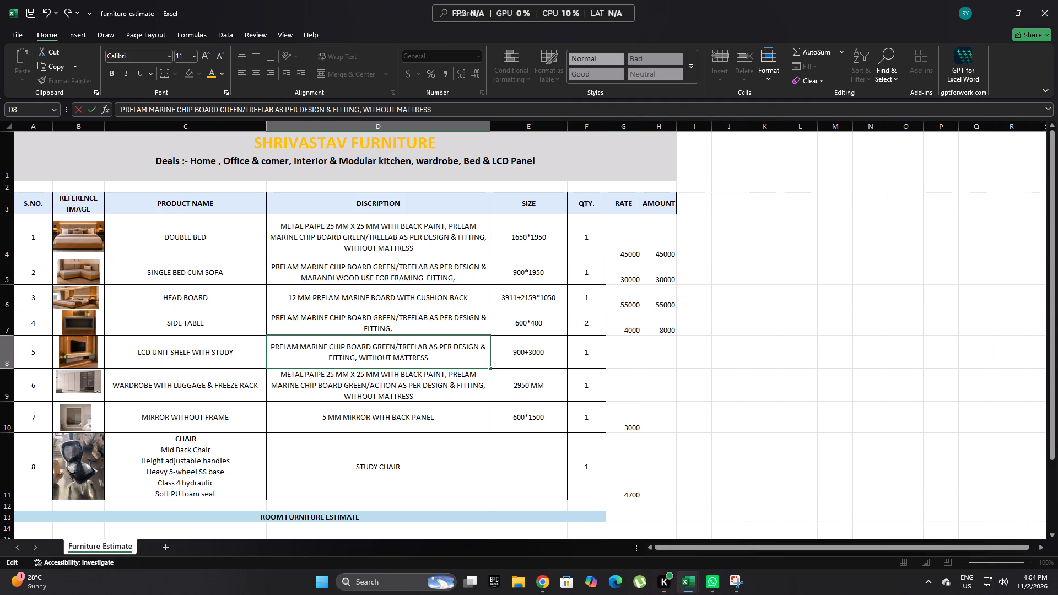
Delete WITHOUT MATTRESS and the comma before it from the end of the LCD UNIT SHELF WITH STUDY description.
left_click(427, 352)
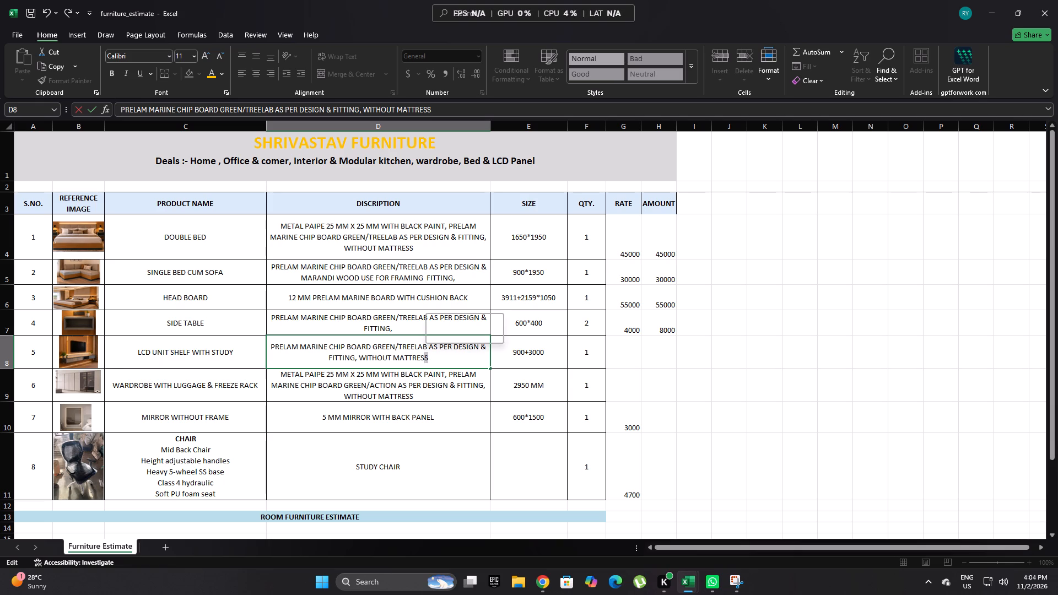
left_click(446, 353)
left_click_drag(440, 354, 358, 359)
key("BackSpace")
key("BackSpace")
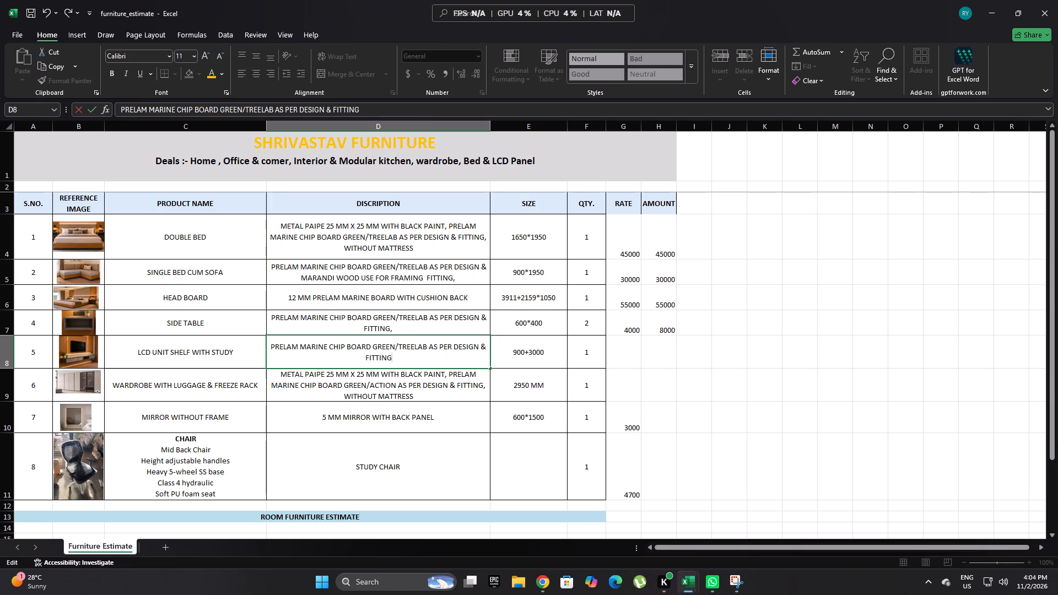
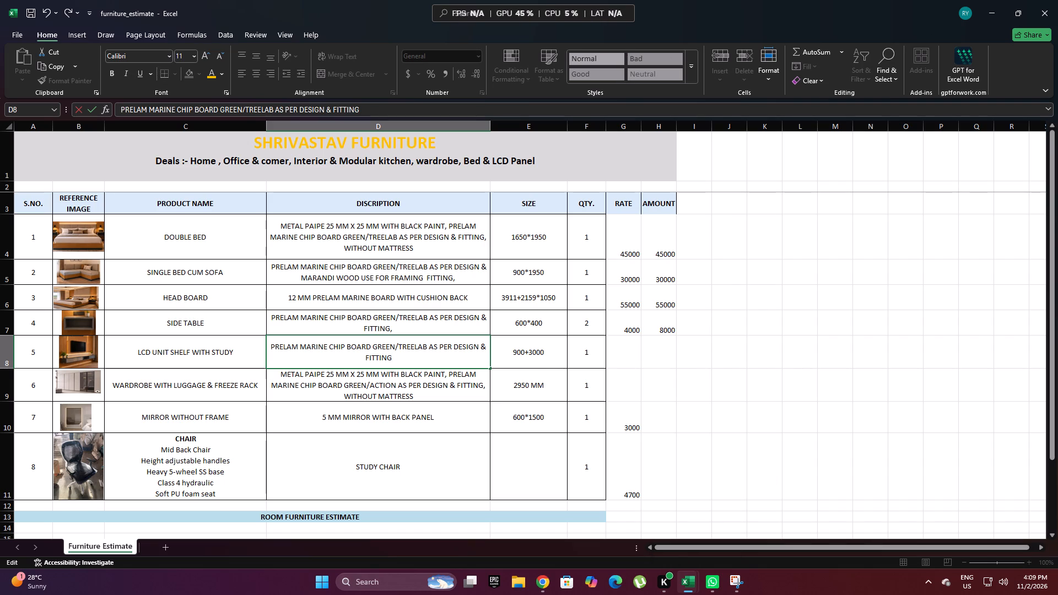
Replace the size of the LCD UNIT SHELF WITH STUDY item with 1800.
double_click(526, 353)
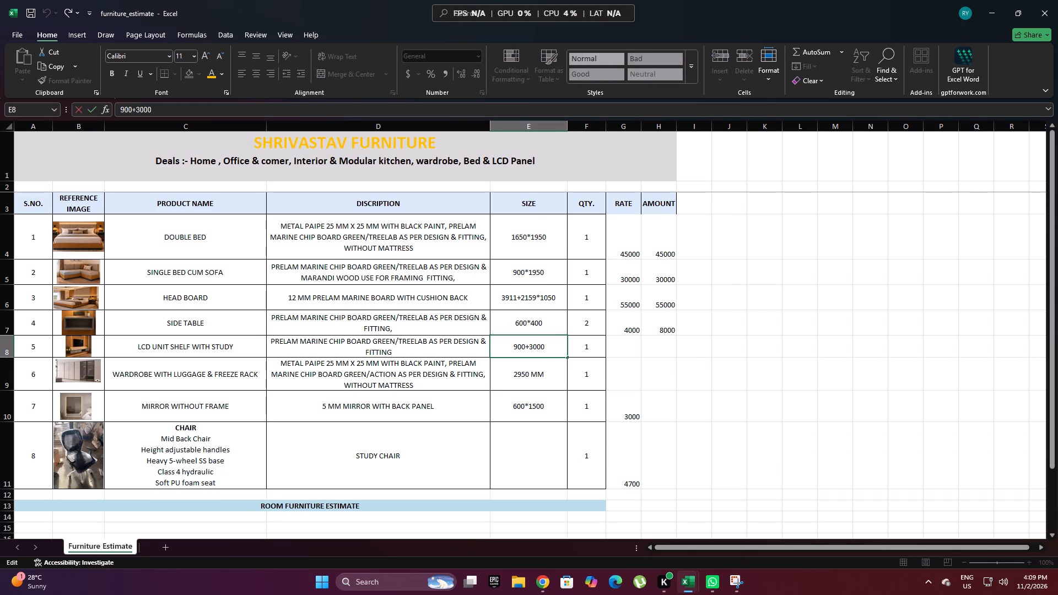
left_click_drag(513, 347, 565, 343)
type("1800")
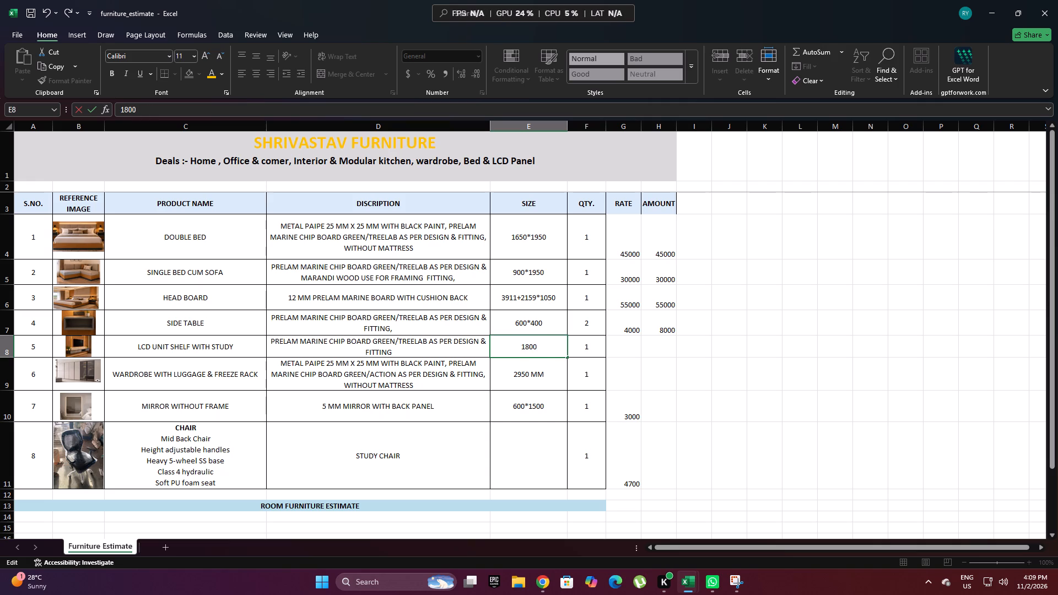
Complete the LCD UNIT SHELF WITH STUDY size as 1800*450.
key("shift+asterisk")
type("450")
Enter a RATE of 25000 for the LCD UNIT SHELF WITH STUDY.
left_click(628, 344)
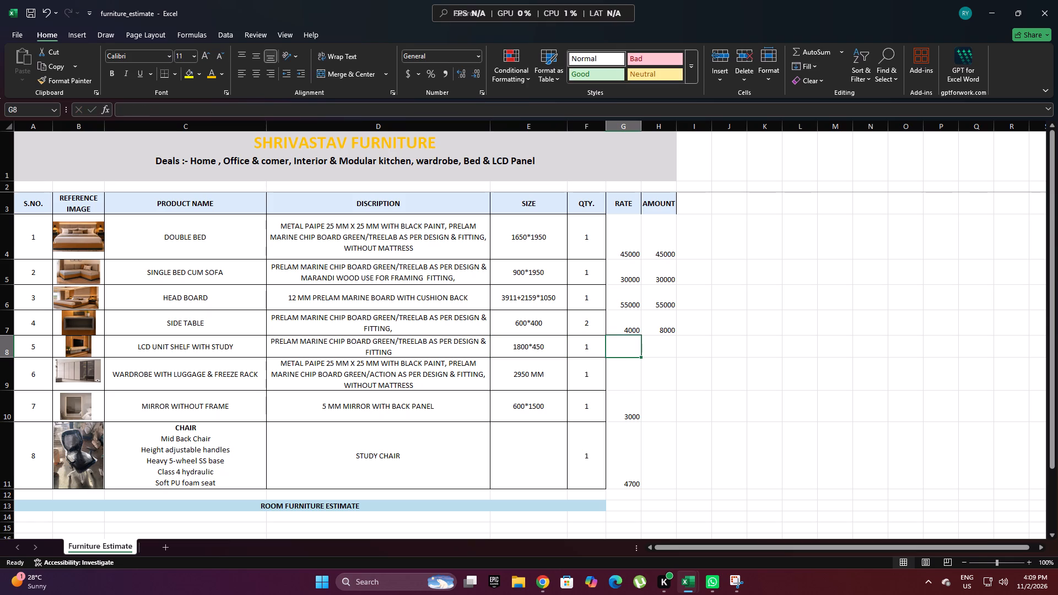
key("2")
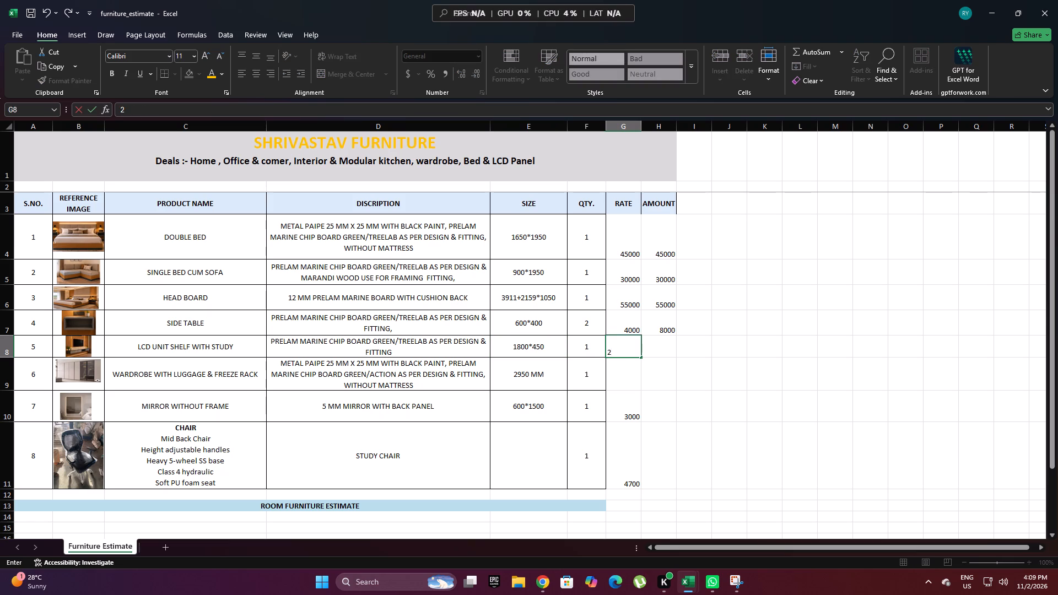
type("5000")
key("Right")
Replace the SIZE of the WARDROBE WITH LUGGAGE & FREEZE RACK with 600*2400.
left_click(618, 372)
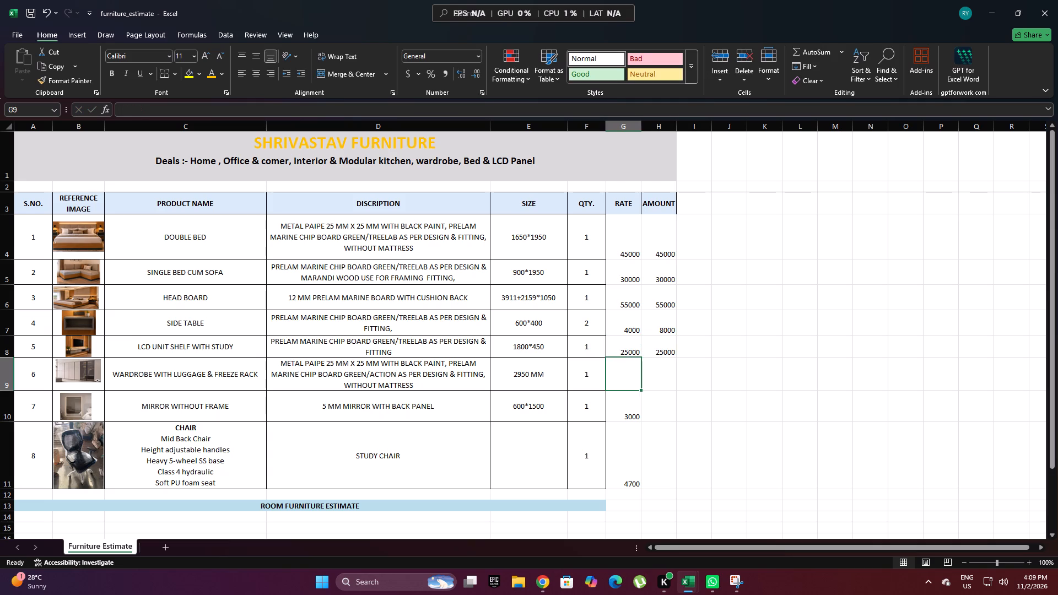
double_click(526, 377)
left_click_drag(512, 373, 542, 382)
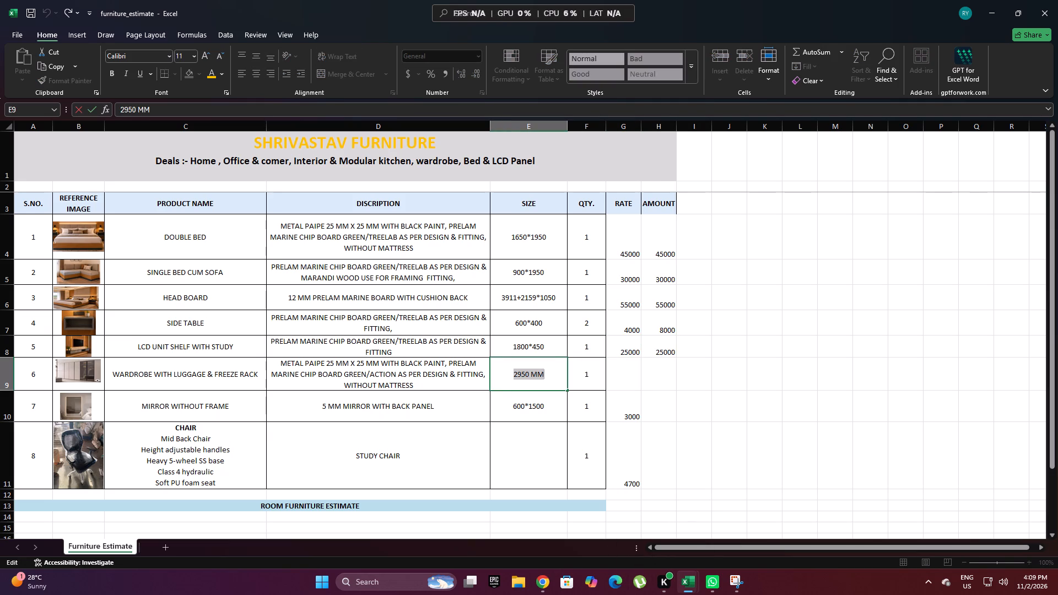
left_click_drag(542, 382, 540, 383)
left_click_drag(540, 383, 551, 382)
type("600")
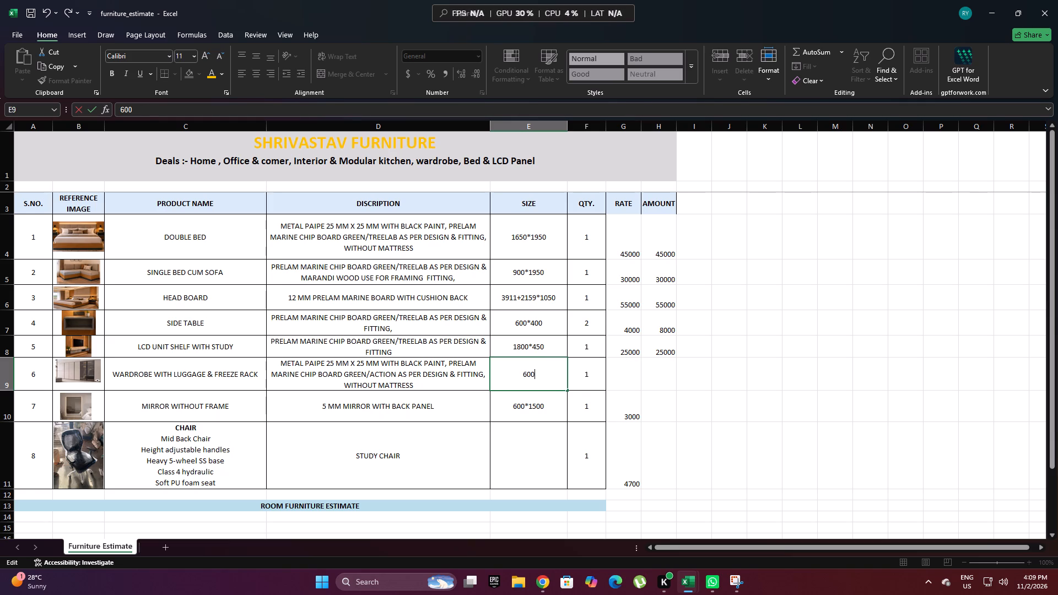
key("shift+asterisk")
type("2400")
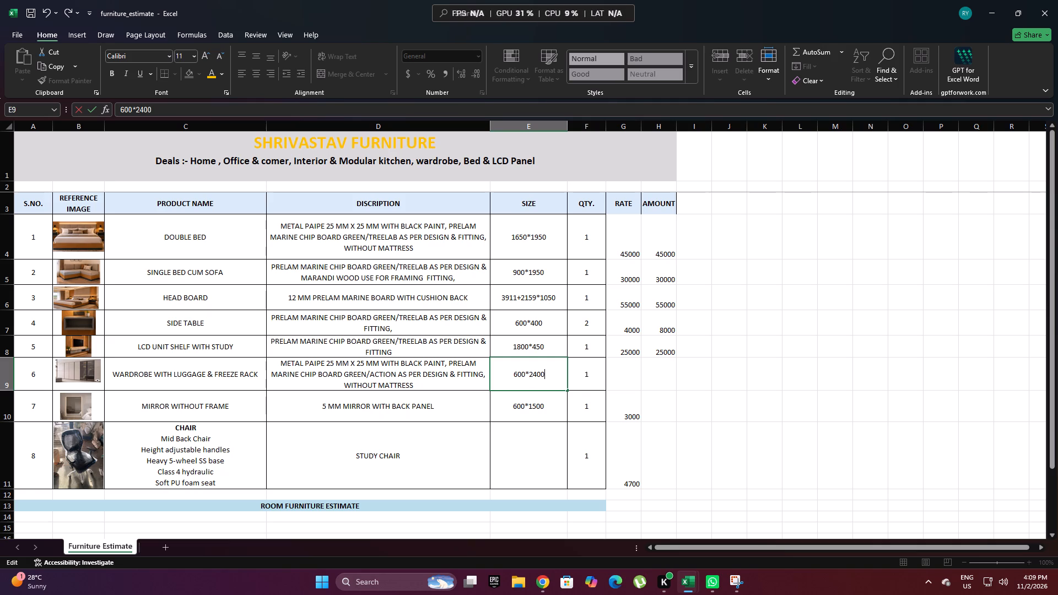
left_click(629, 376)
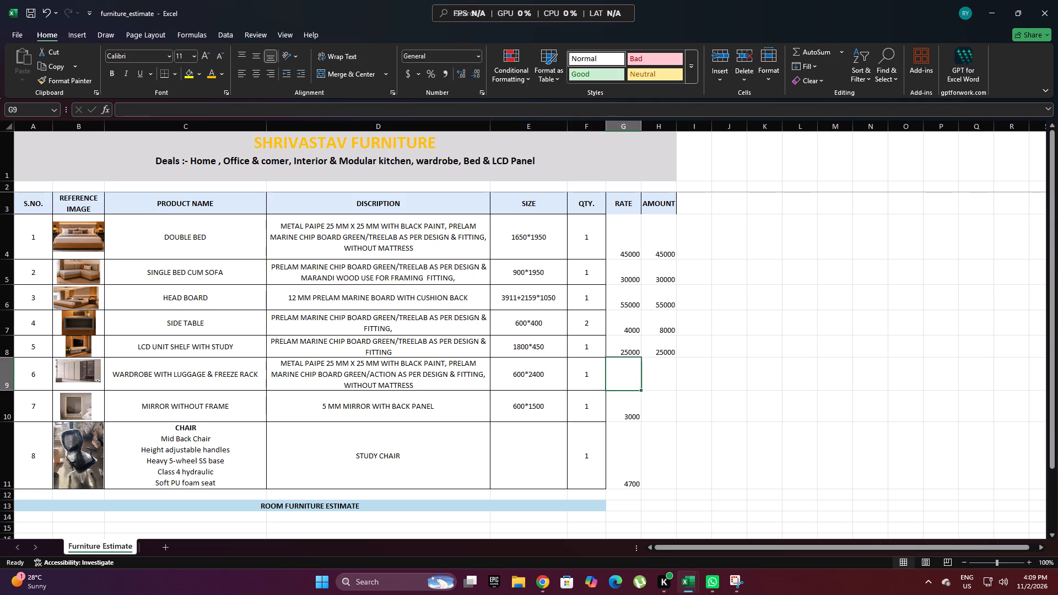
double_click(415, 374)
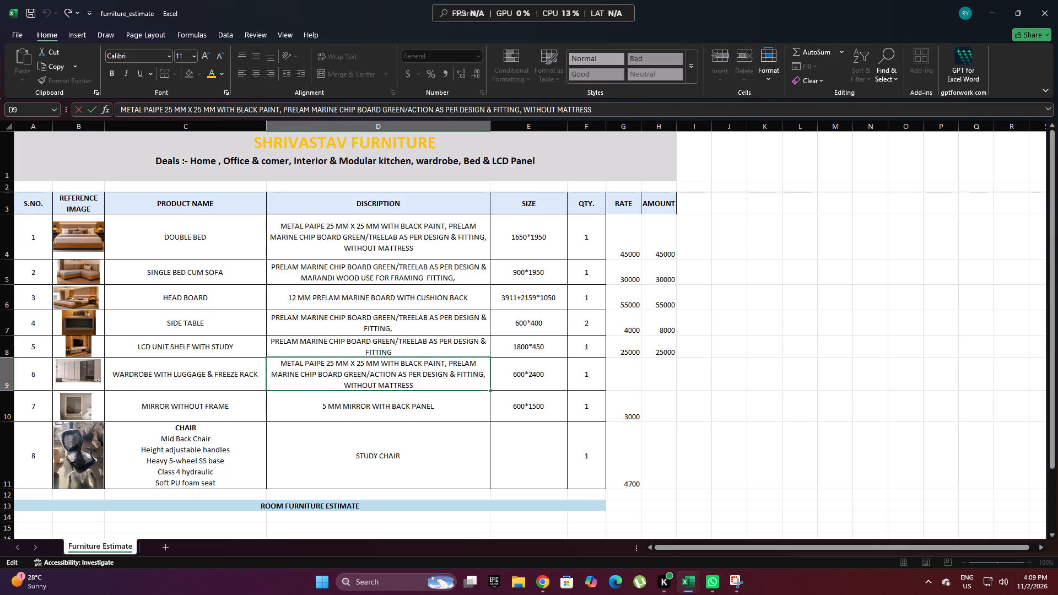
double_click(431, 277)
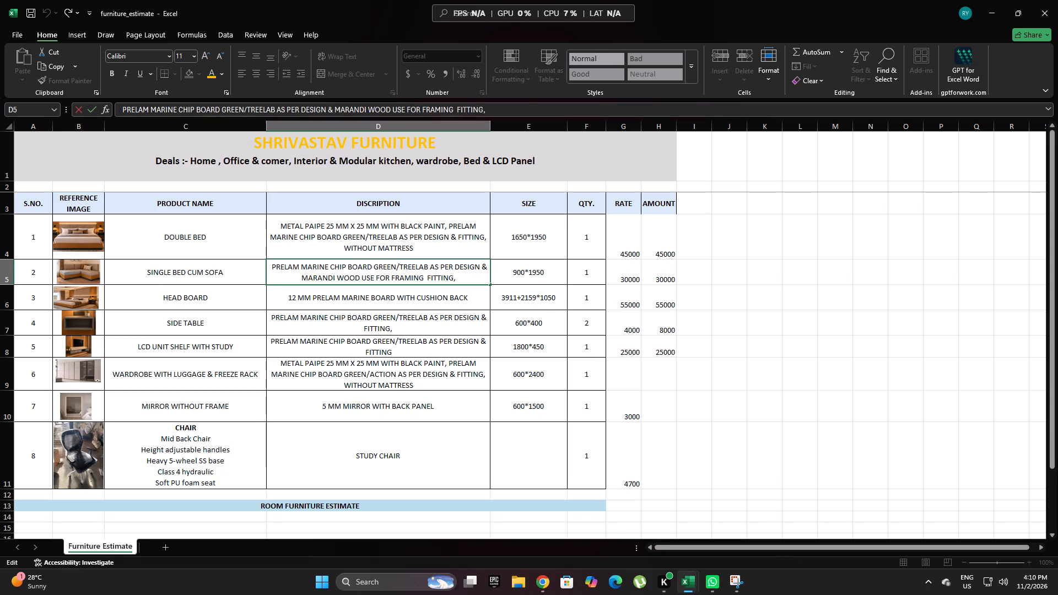
Change the LCD UNIT SHELF WITH STUDY size to 1800*300.
double_click(548, 349)
key("BackSpace")
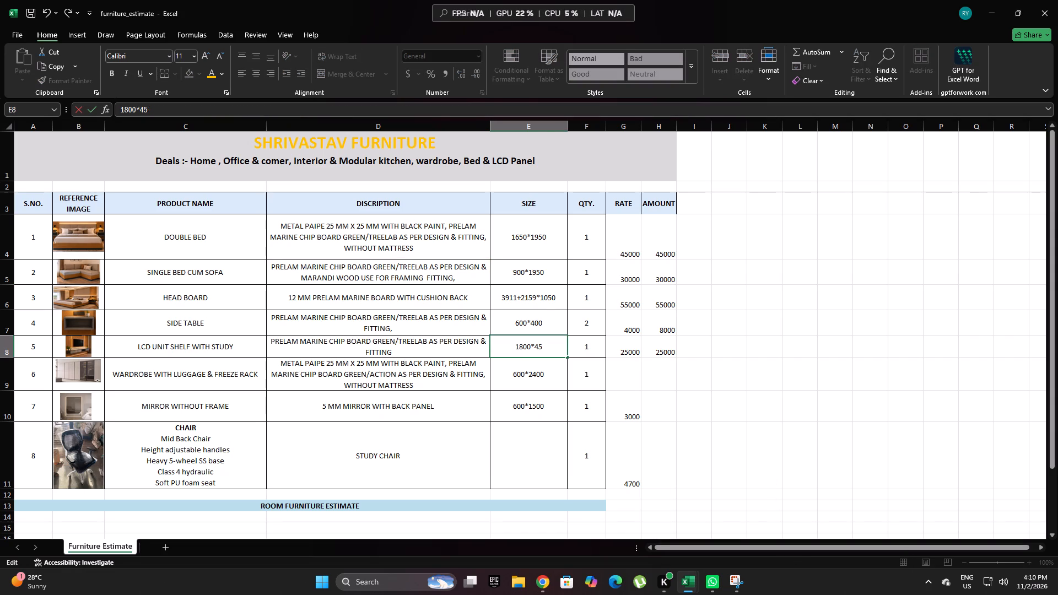
key("BackSpace")
key("BackSpace")
type("300")
left_click(650, 383)
left_click(617, 375)
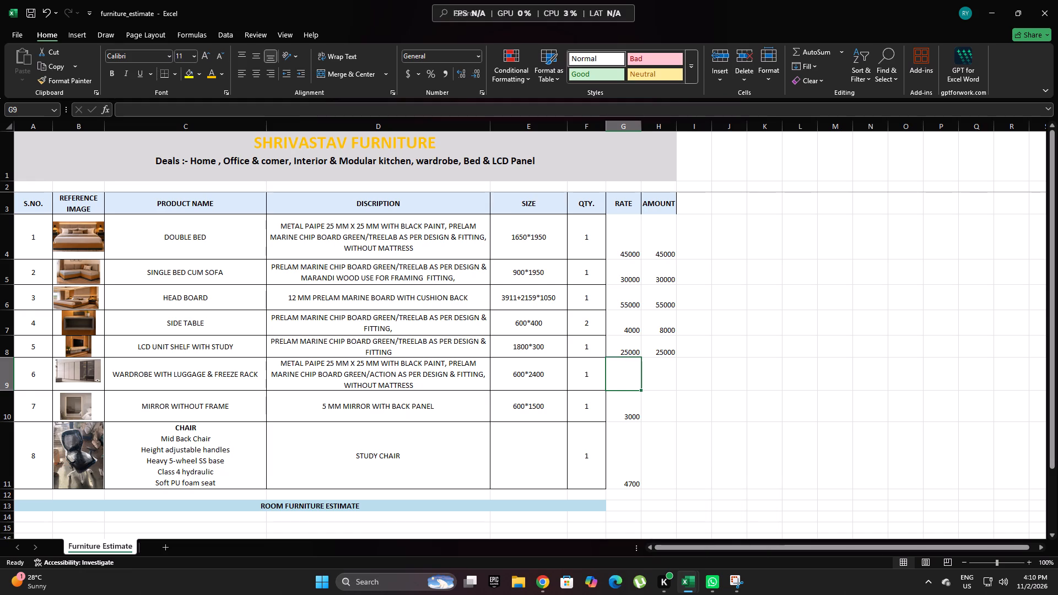
Open the SIZE of the WARDROBE WITH LUGGAGE & FREEZE RACK for editing and select its 2400 part.
double_click(543, 381)
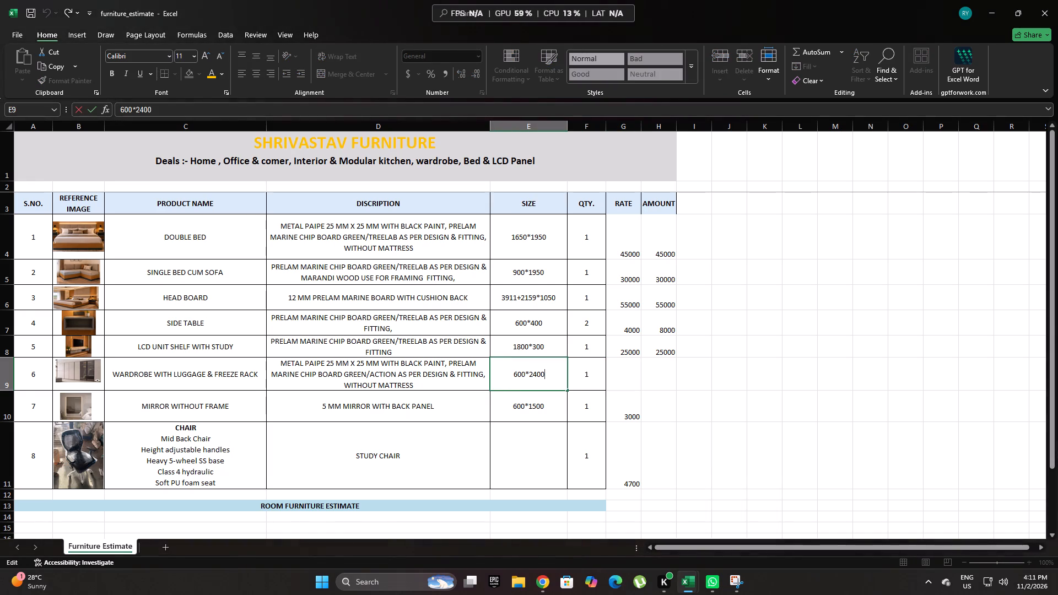
left_click_drag(530, 375, 560, 377)
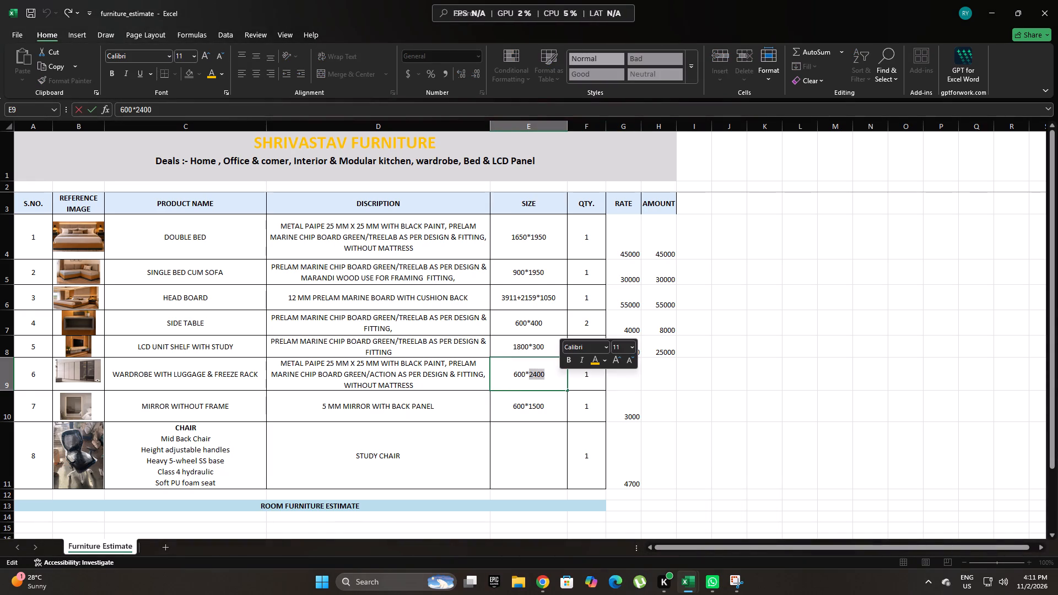
Replace the selected part of the WARDROBE WITH LUGGAGE & FREEZE RACK size with 1800, giving 600*1800.
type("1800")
Enter a RATE of 20000 for the WARDROBE WITH LUGGAGE & FREEZE RACK.
left_click(620, 369)
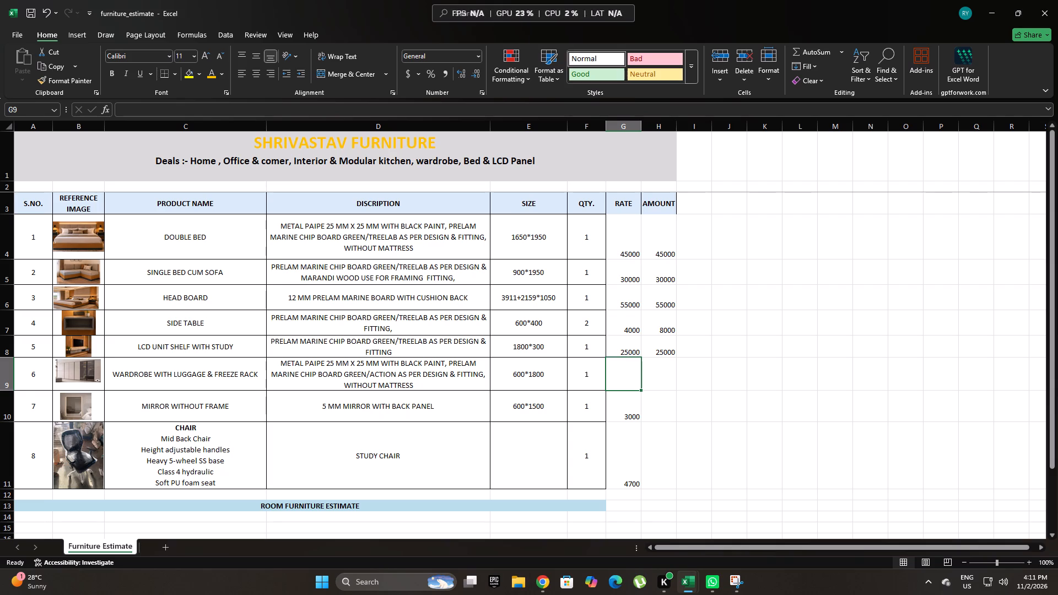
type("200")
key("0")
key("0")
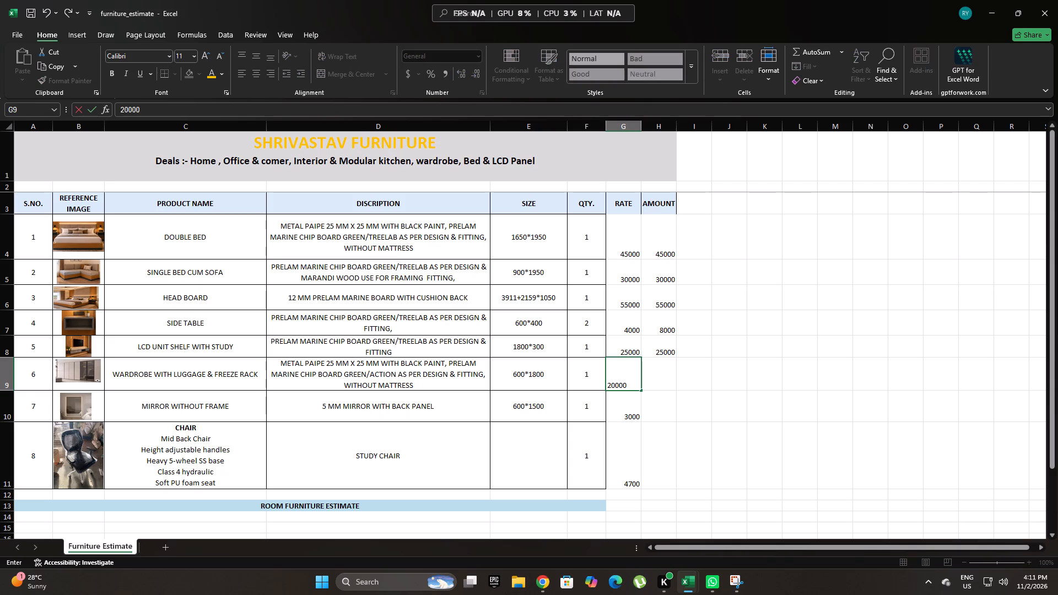
Fill the wardrobe's AMOUNT formula down through the MIRROR WITHOUT FRAME and CHAIR rows.
left_click(665, 366)
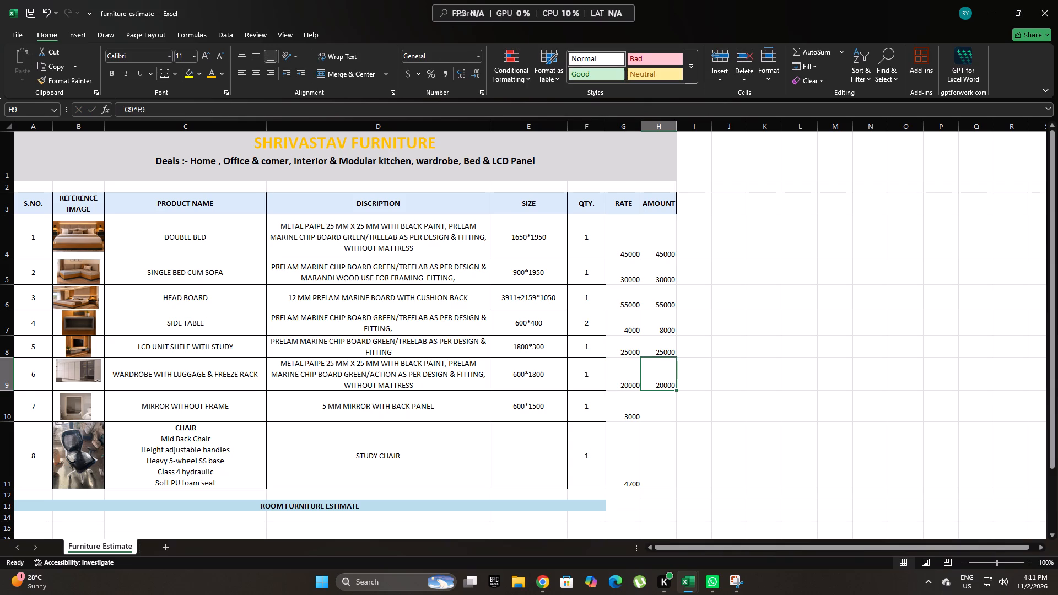
left_click_drag(676, 390, 672, 474)
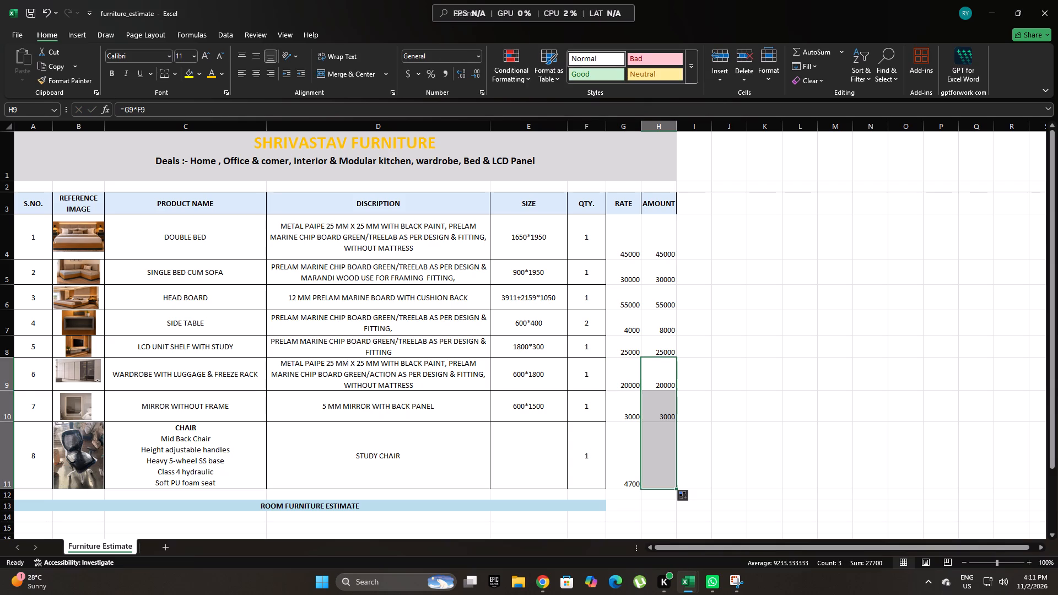
left_click(704, 451)
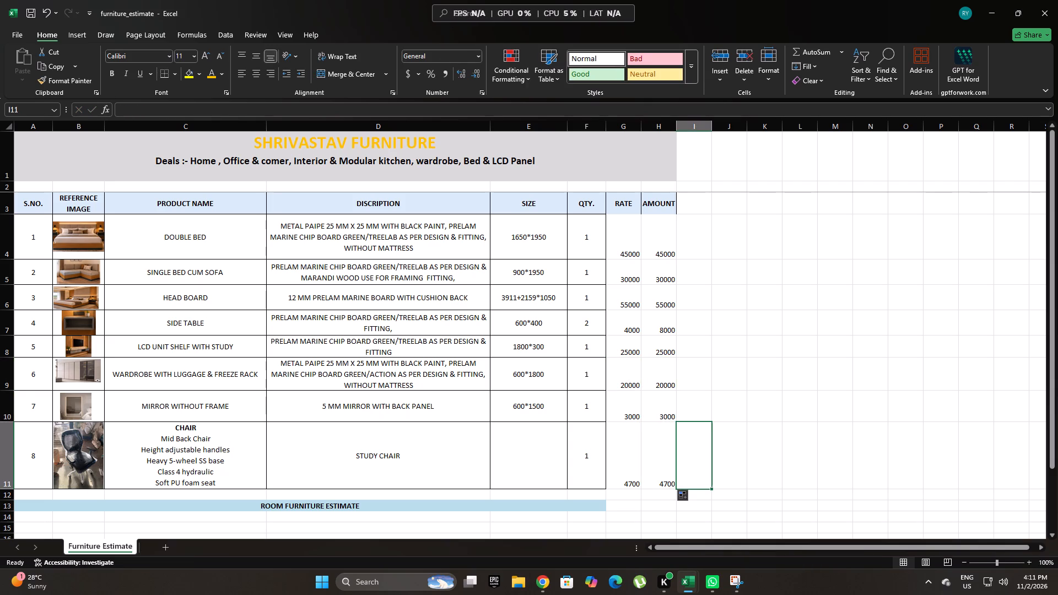
Select all the AMOUNT values from the DOUBLE BED row through the CHAIR row.
left_click_drag(670, 241, 650, 468)
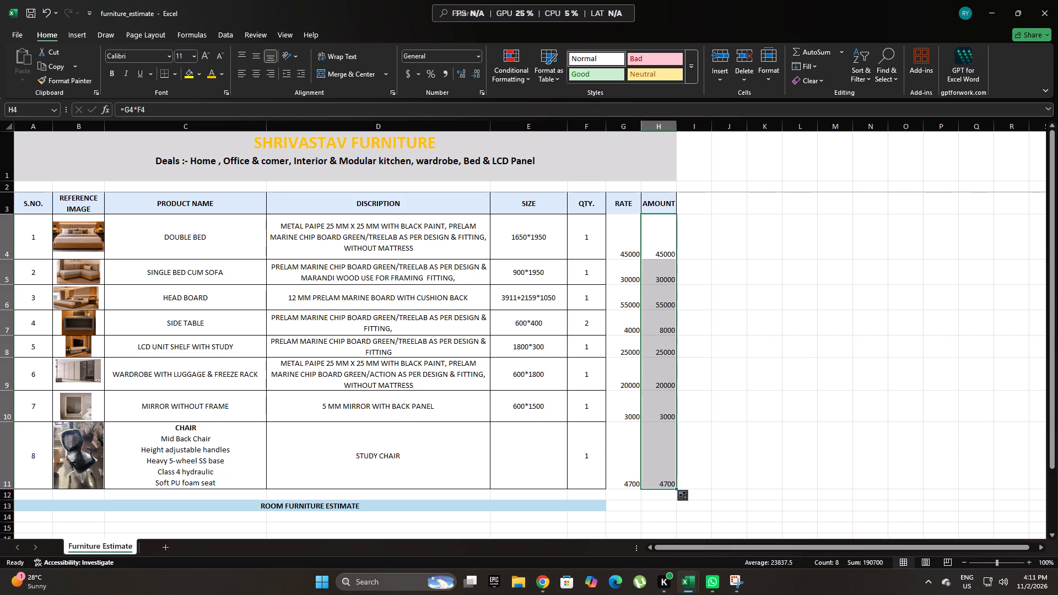
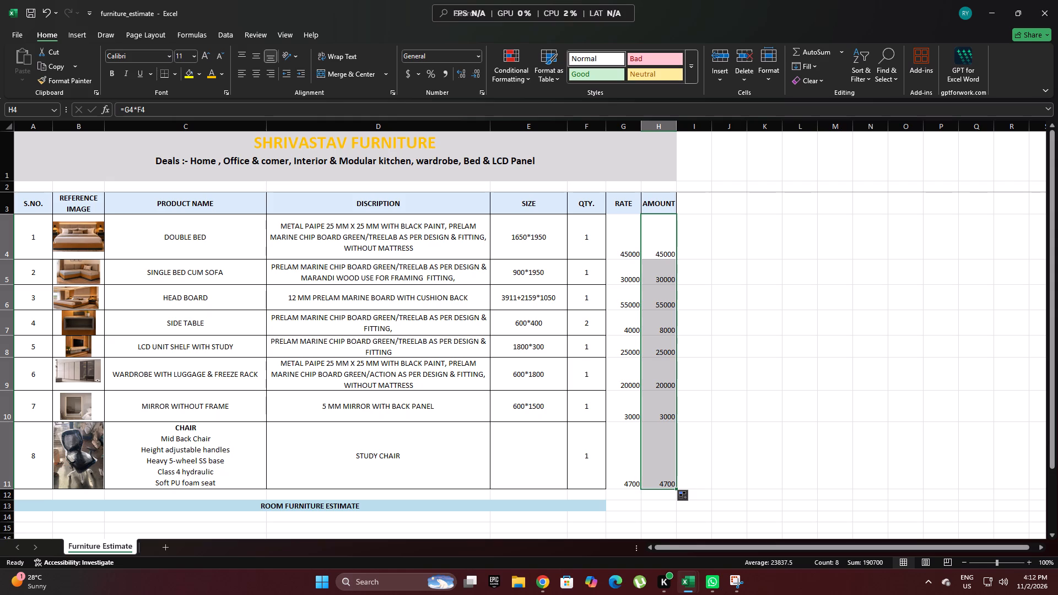
Select the AMOUNT cells of all eight items together with the empty cell below them.
left_click(629, 408)
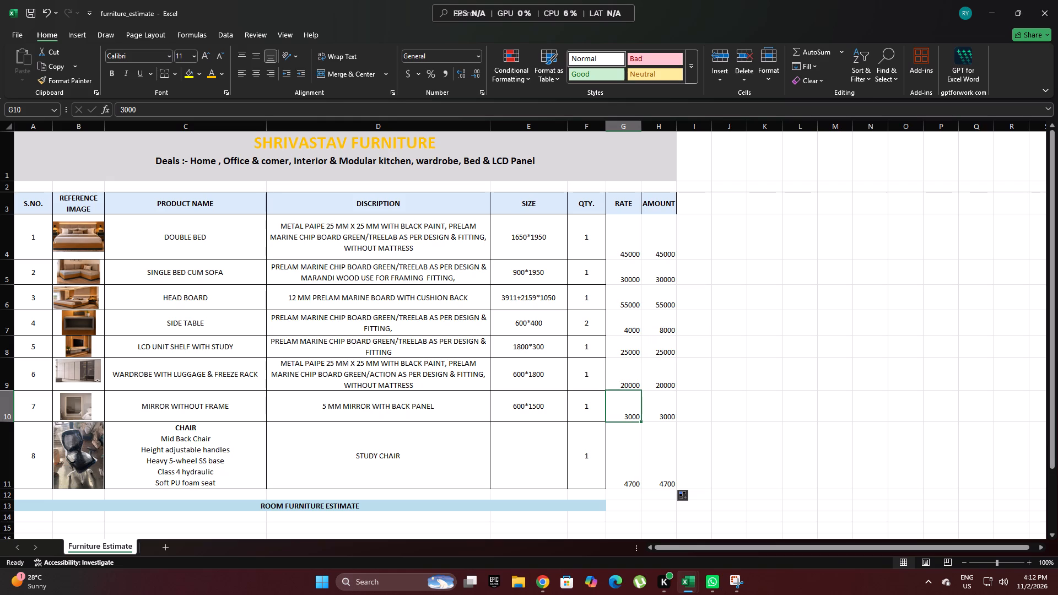
left_click(689, 459)
left_click_drag(661, 490, 645, 245)
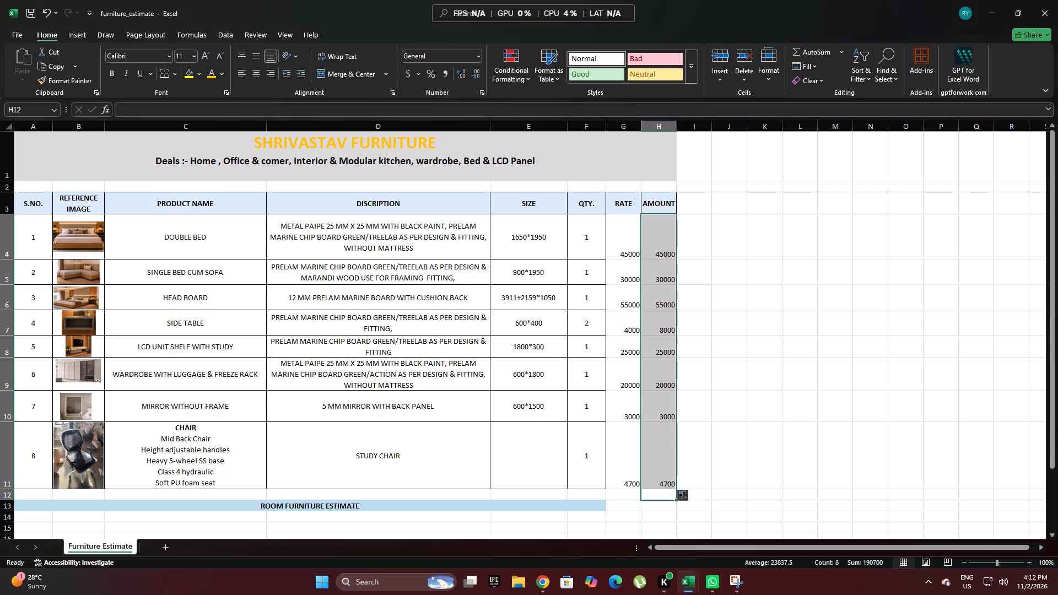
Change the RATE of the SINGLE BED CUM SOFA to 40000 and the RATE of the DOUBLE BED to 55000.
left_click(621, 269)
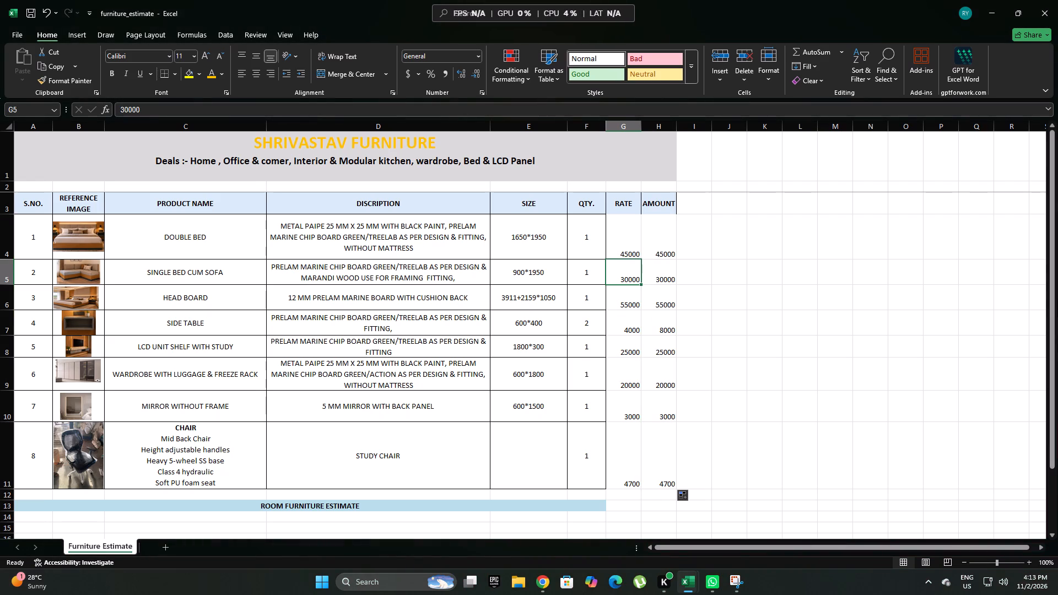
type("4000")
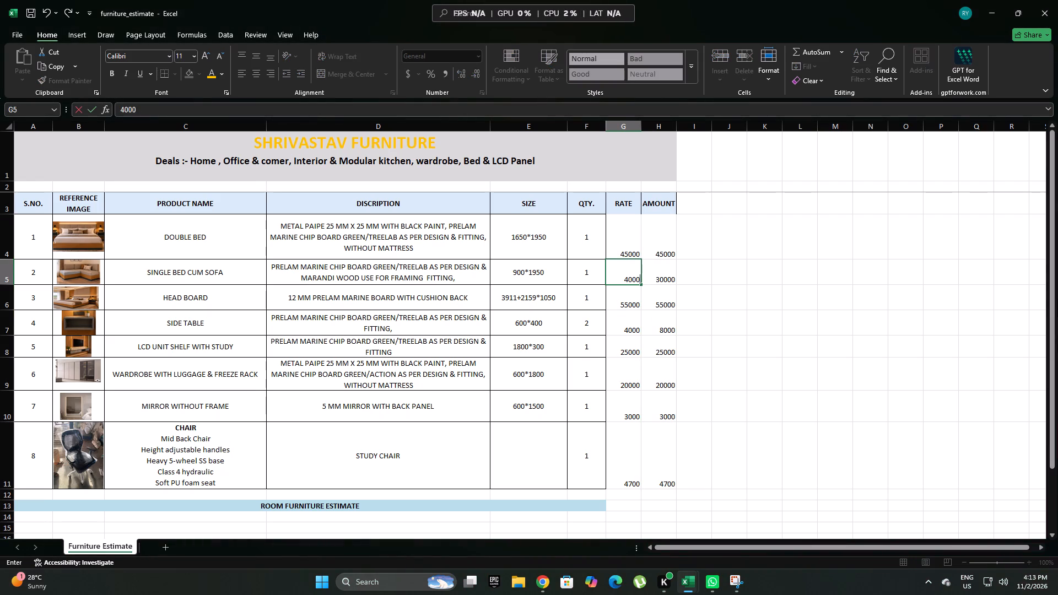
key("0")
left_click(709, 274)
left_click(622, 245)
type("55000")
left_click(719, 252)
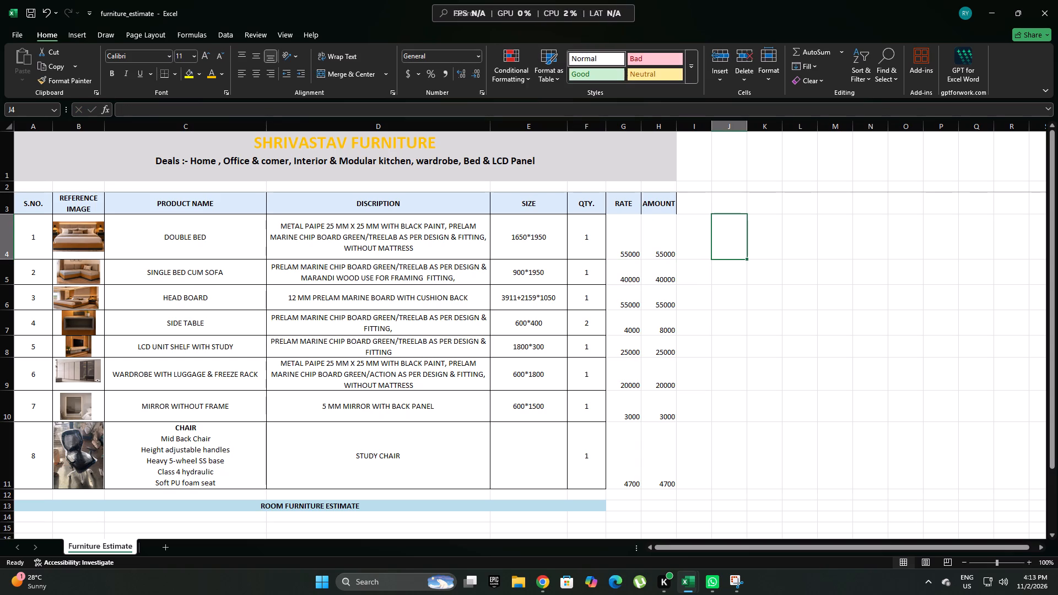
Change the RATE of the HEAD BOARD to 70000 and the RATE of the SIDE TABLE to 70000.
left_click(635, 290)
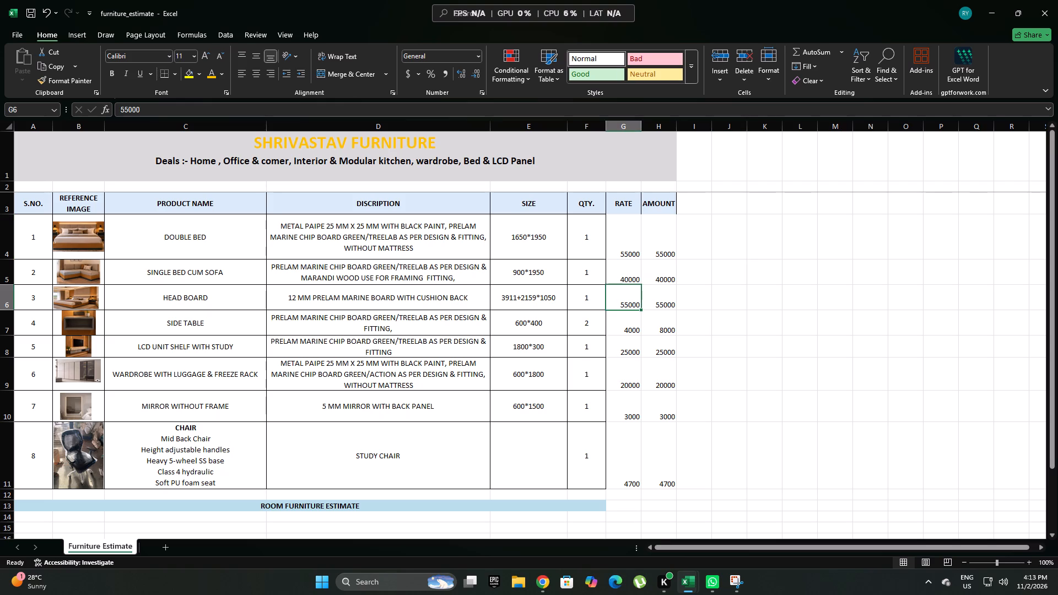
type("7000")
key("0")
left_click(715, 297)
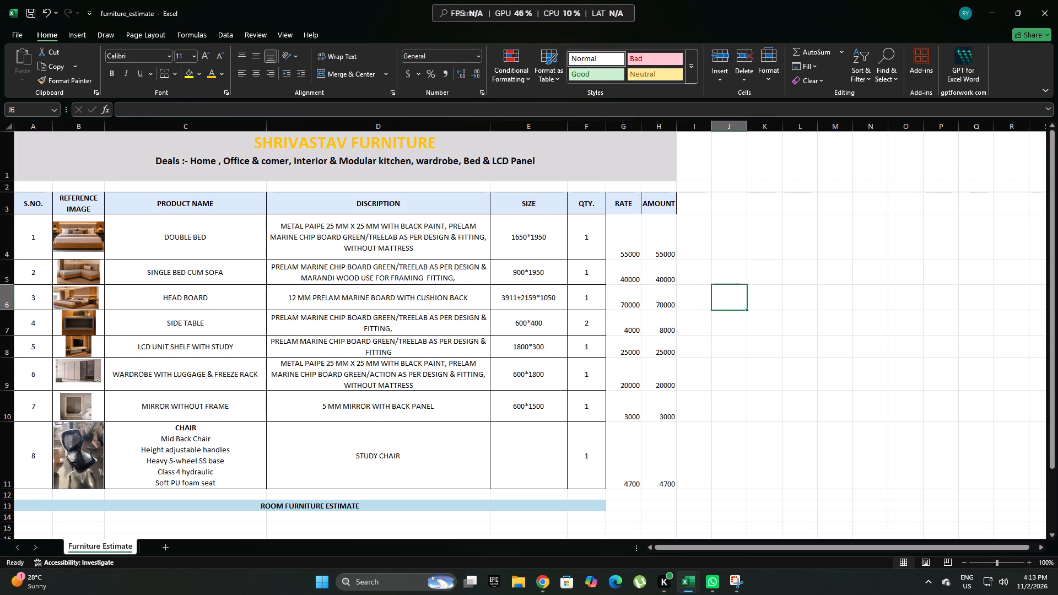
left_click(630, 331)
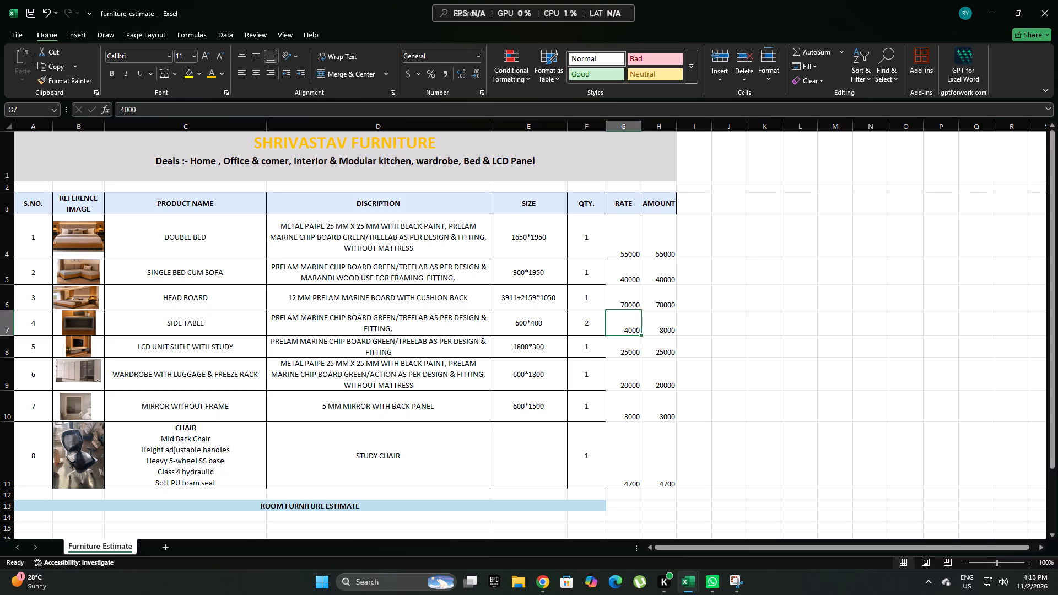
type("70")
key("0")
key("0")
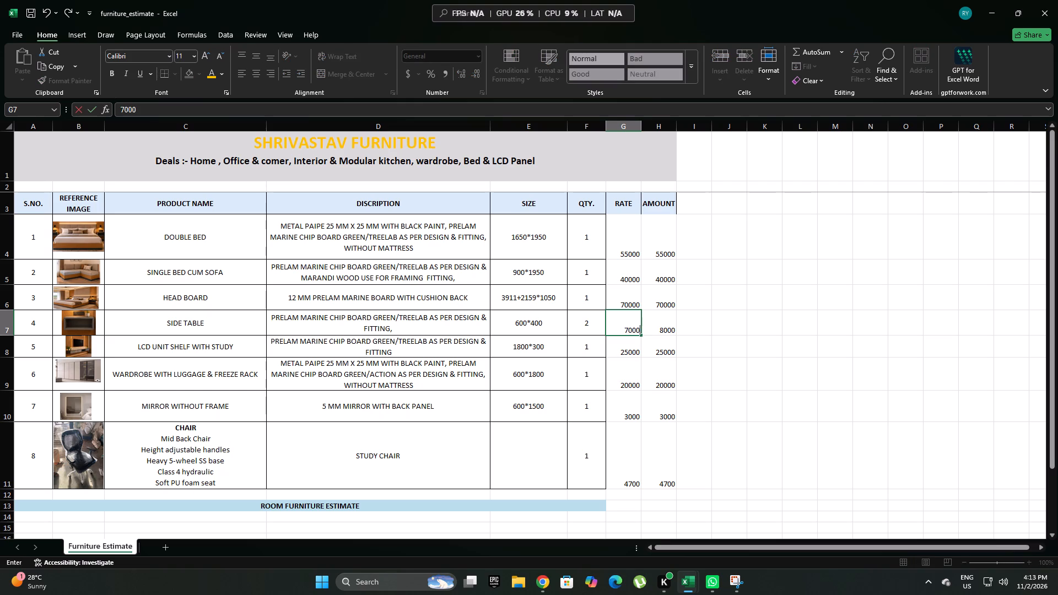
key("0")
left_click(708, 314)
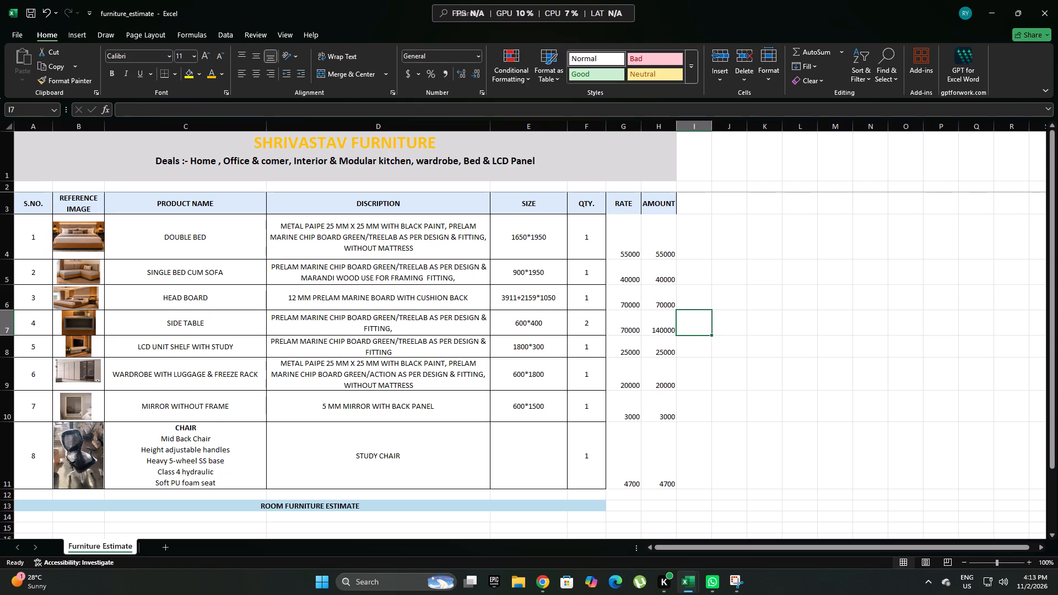
Set the RATE of the LCD UNIT SHELF WITH STUDY to 40000.
left_click(631, 348)
type("400")
key("0")
key("0")
left_click(722, 345)
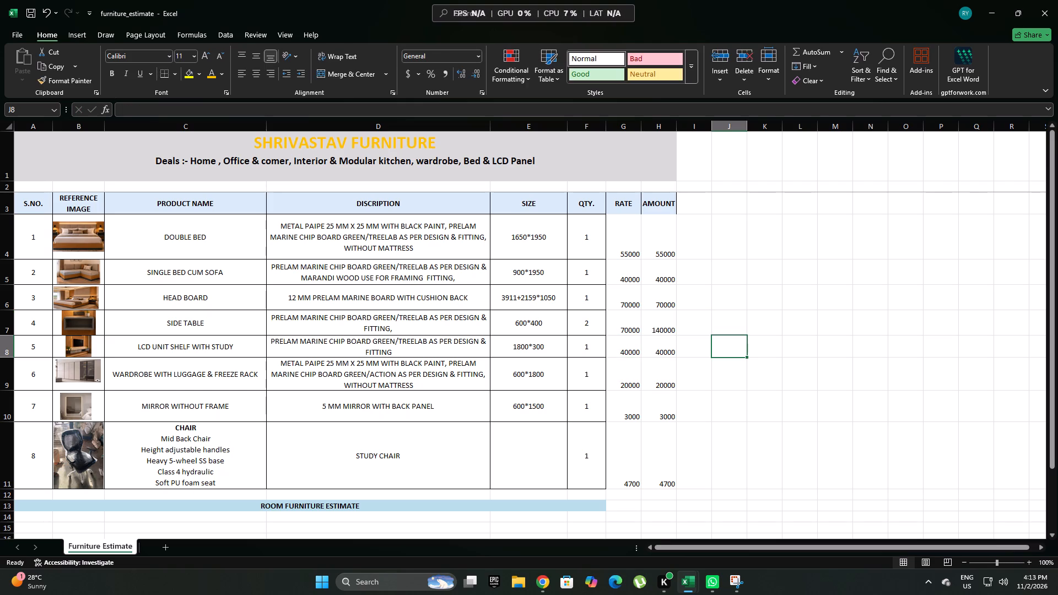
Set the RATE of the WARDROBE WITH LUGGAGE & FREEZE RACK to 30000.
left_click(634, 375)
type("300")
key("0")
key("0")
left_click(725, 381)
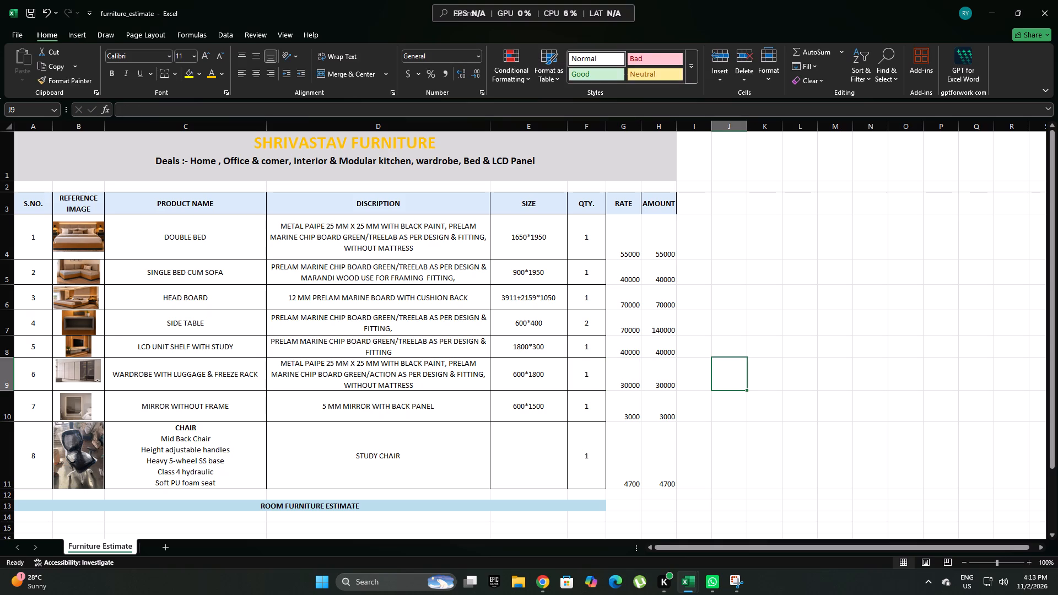
Set the RATE of the MIRROR WITHOUT FRAME to 5000.
left_click(629, 409)
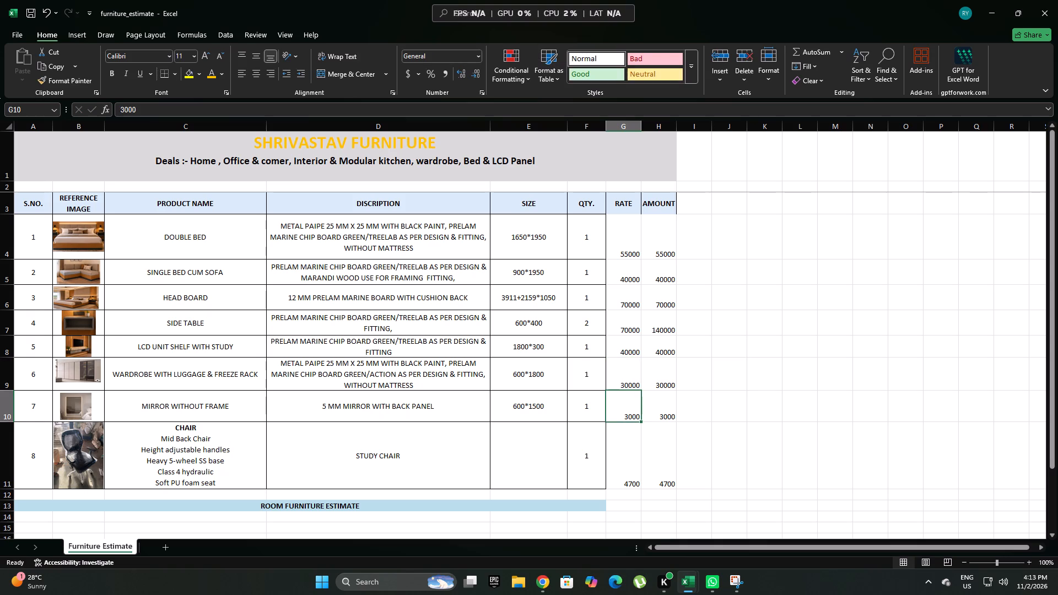
type("5000")
key("0")
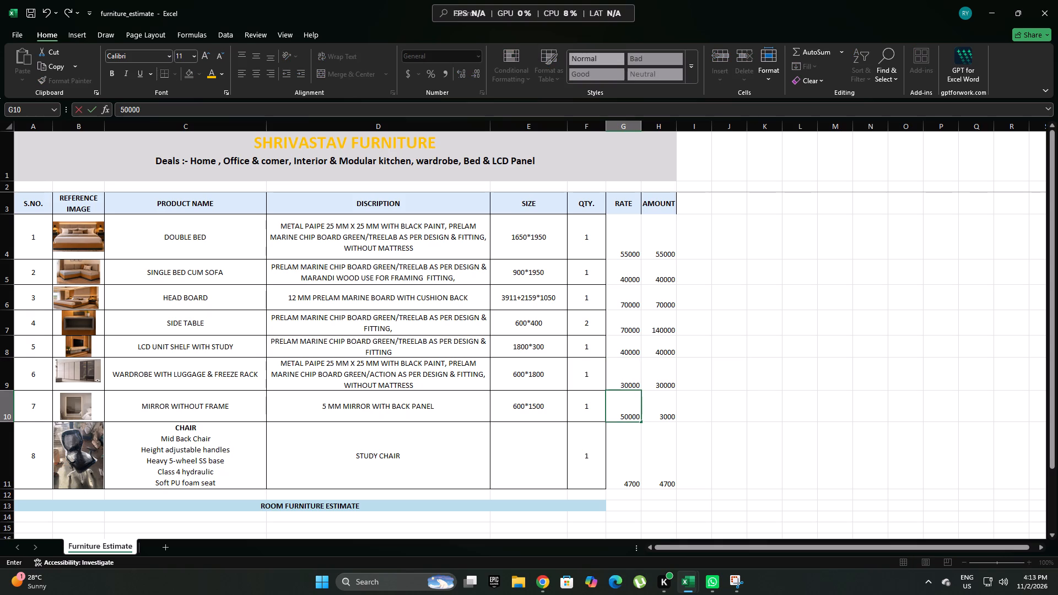
key("BackSpace")
left_click(697, 409)
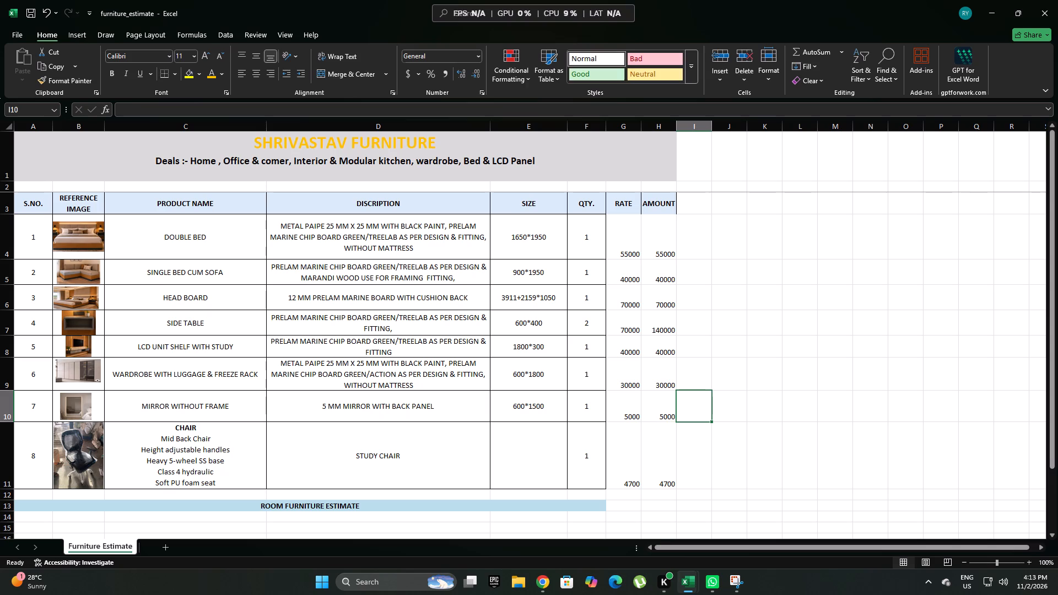
Set the RATE of the CHAIR to 50000 and check the sum of all eight AMOUNT values.
left_click(627, 457)
key("5")
type("00")
key("0")
key("0")
left_click(699, 442)
left_click_drag(658, 462, 651, 243)
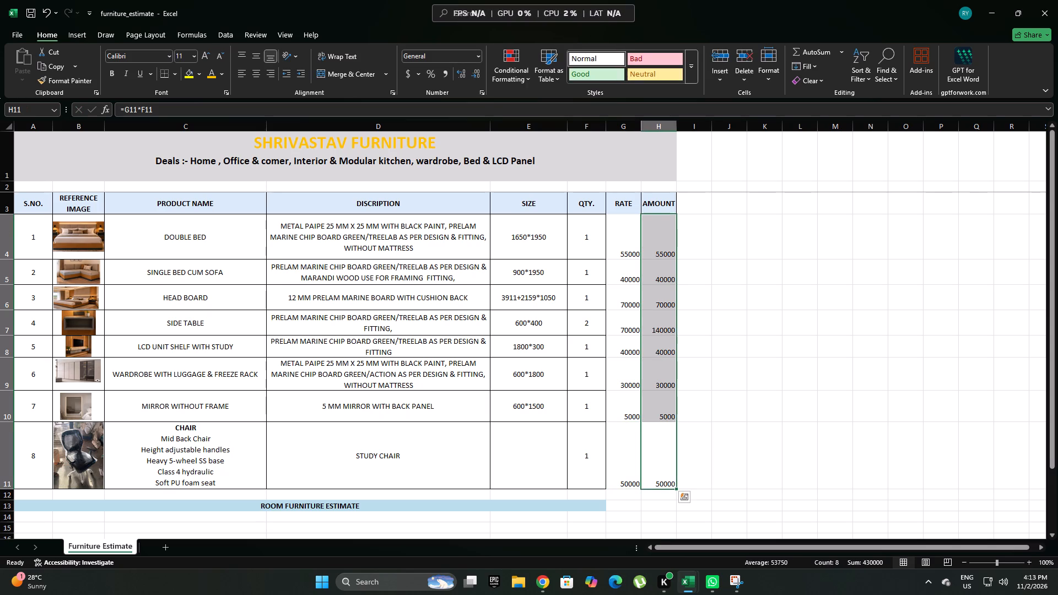
left_click(770, 335)
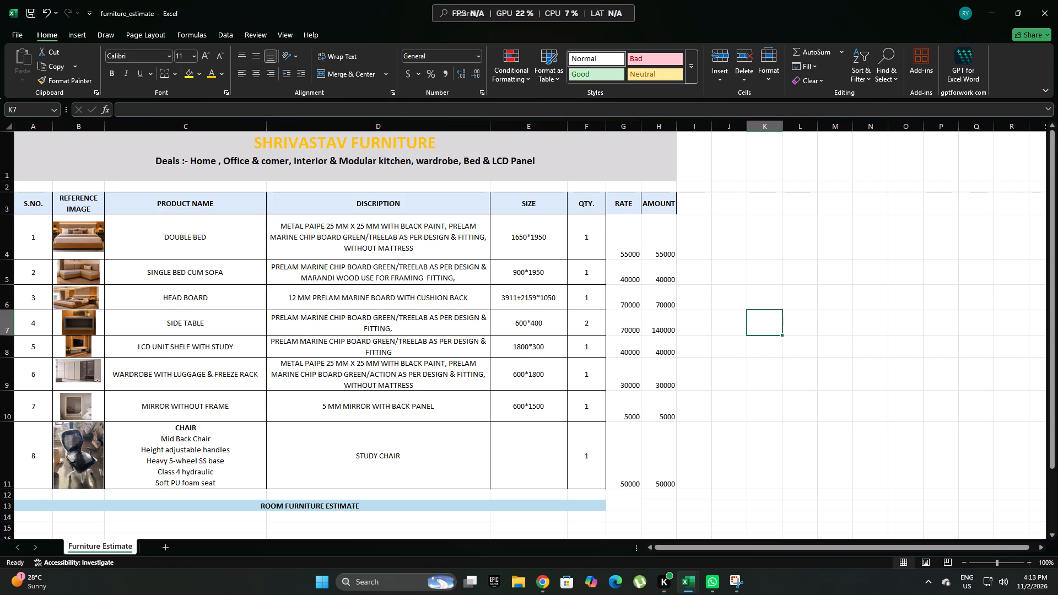
Set the RATE of the WARDROBE WITH LUGGAGE & FREEZE RACK to 25000 and recheck the sum of the AMOUNT column.
left_click(622, 380)
type("2500")
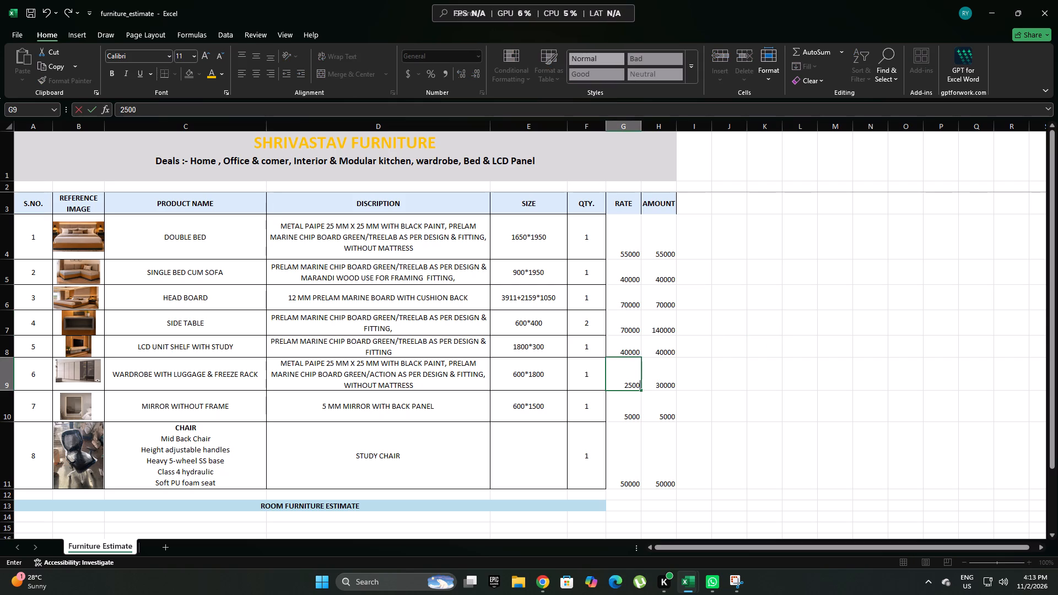
key("0")
left_click(770, 359)
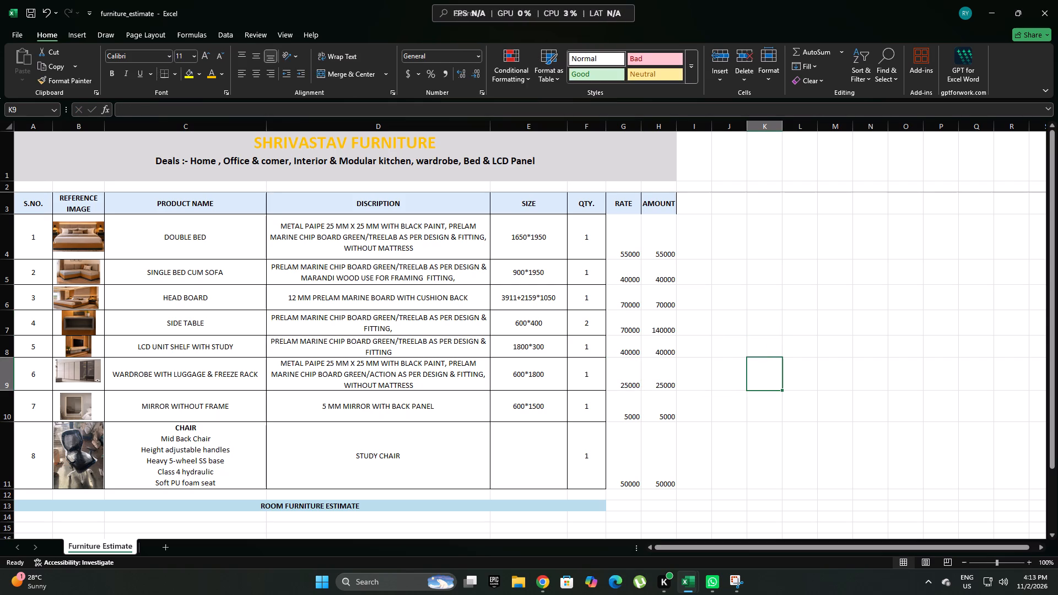
left_click_drag(672, 448, 655, 246)
left_click(761, 255)
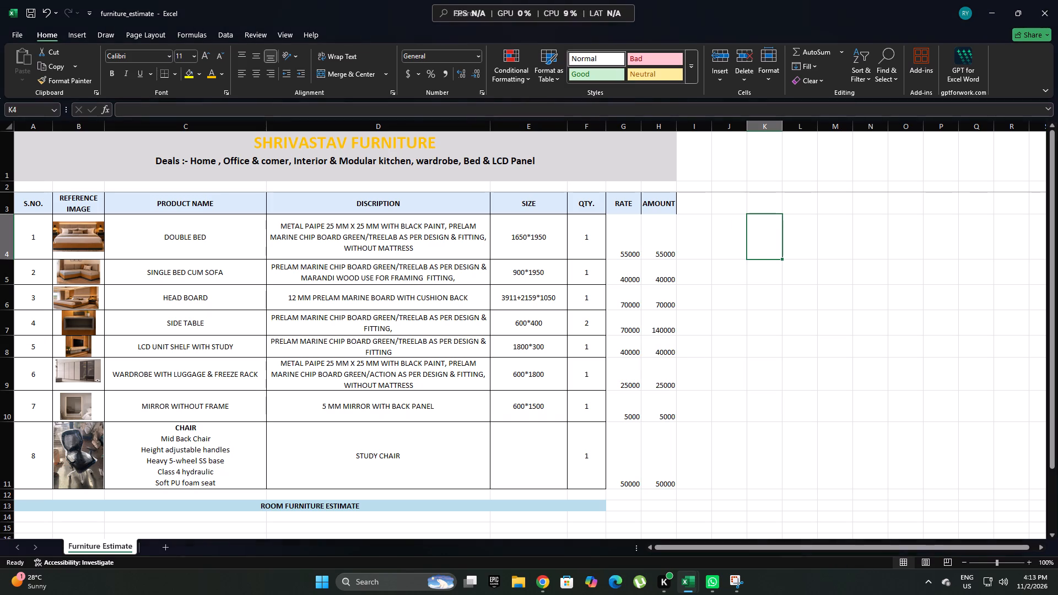
Set the RATE of the DOUBLE BED to 47500 and check the sum of the AMOUNT column again.
left_click(625, 241)
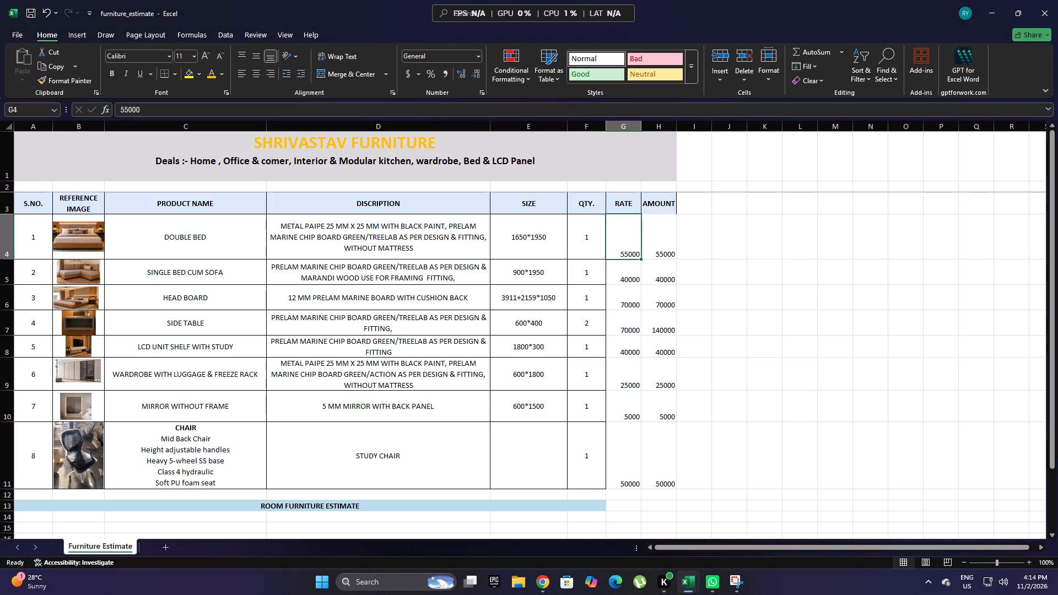
type("45")
key("BackSpace")
type("7500")
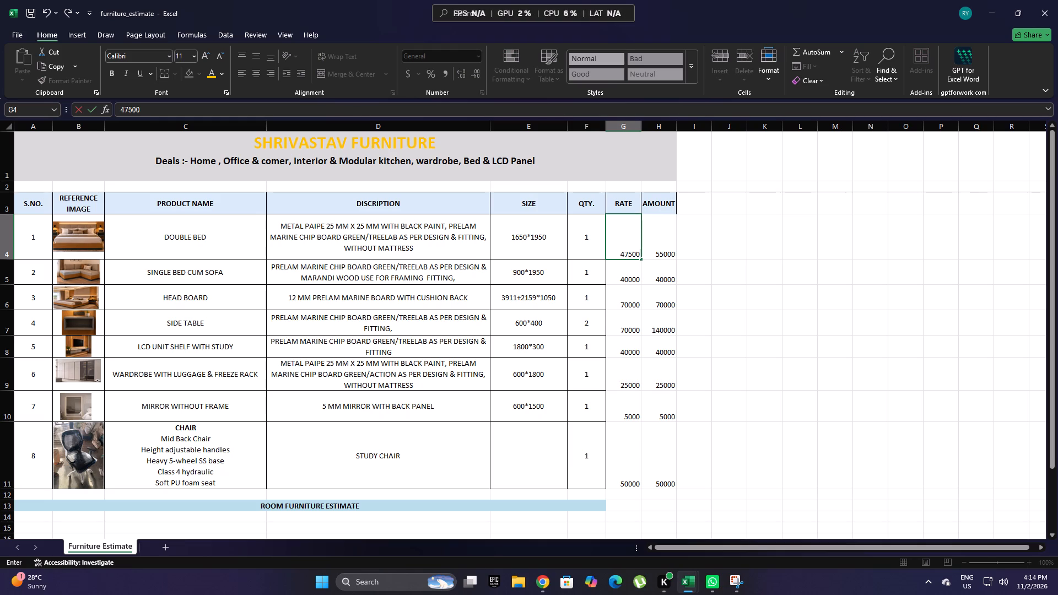
left_click(700, 246)
left_click_drag(671, 234, 667, 238)
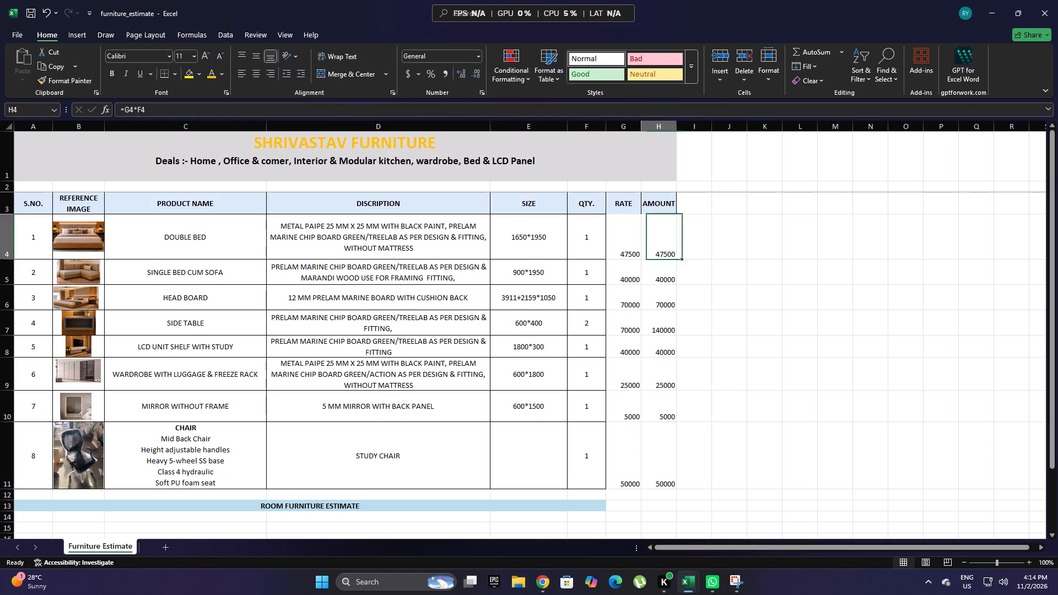
left_click_drag(667, 238, 665, 445)
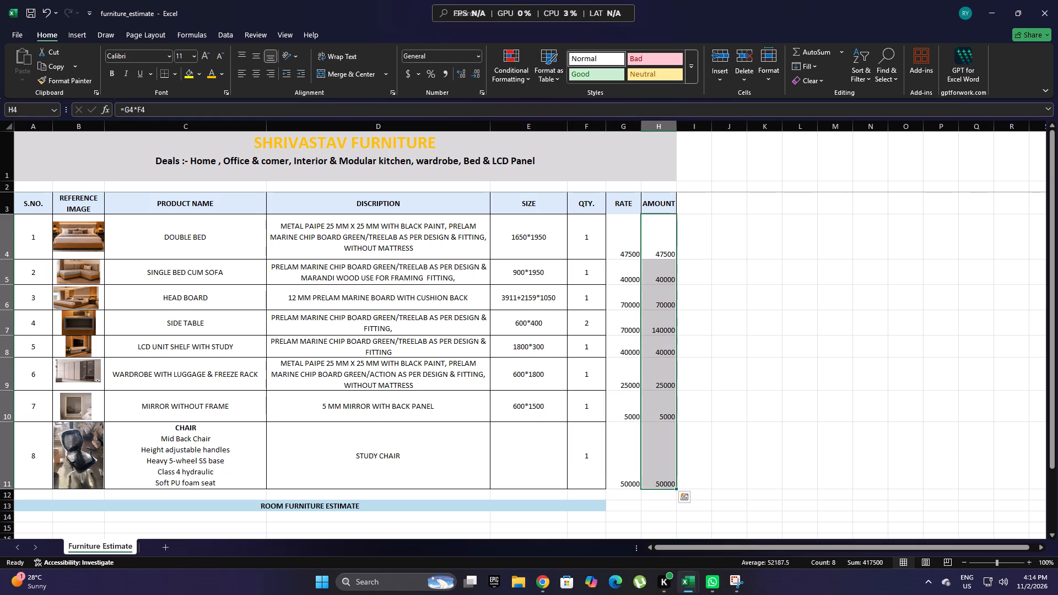
Set the RATE of the SINGLE BED CUM SOFA to 35000.
left_click(631, 268)
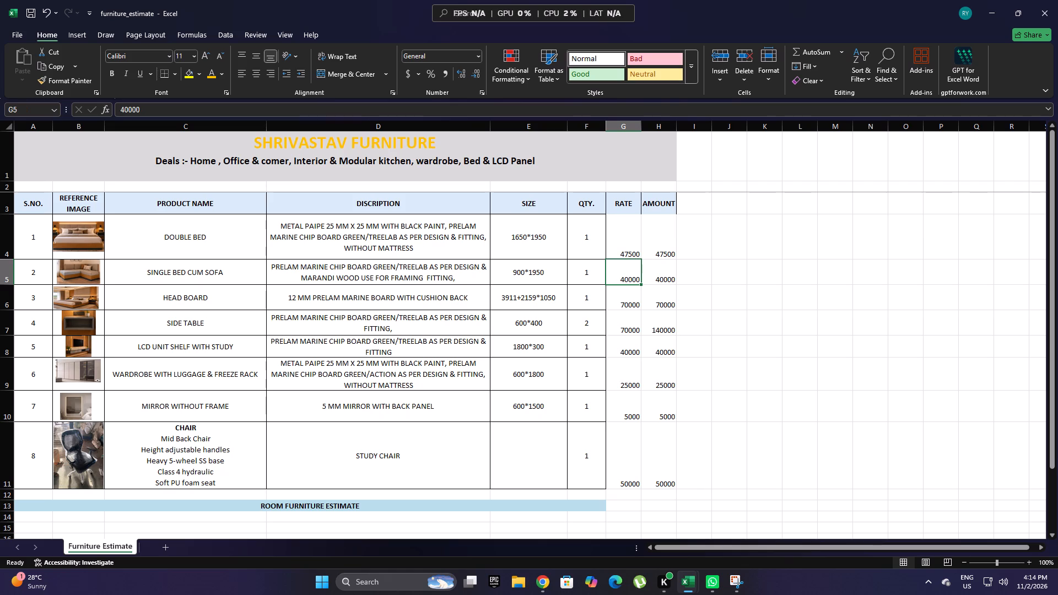
type("3500")
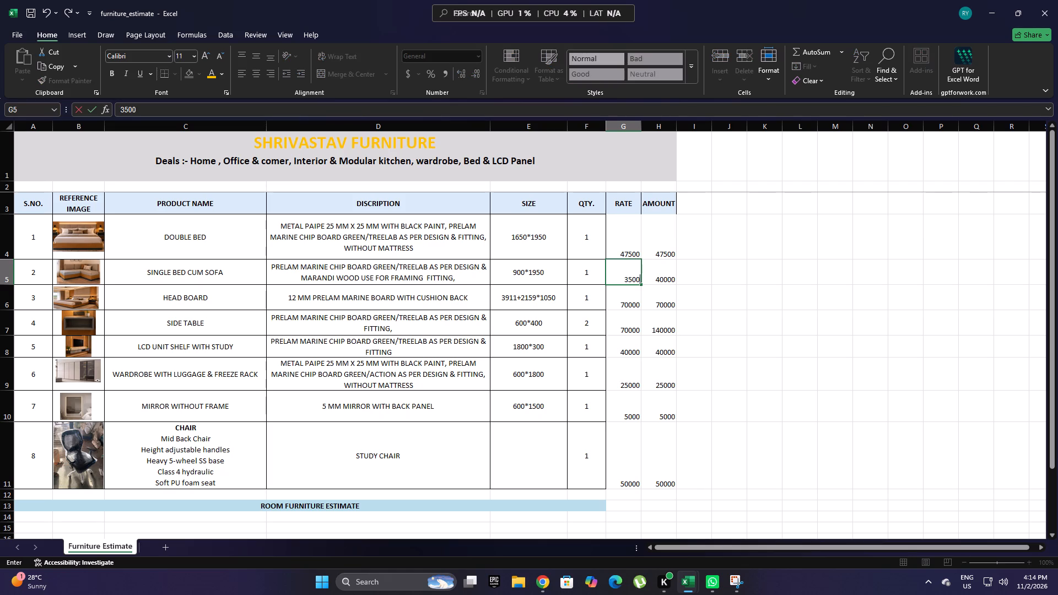
key("0")
left_click(731, 276)
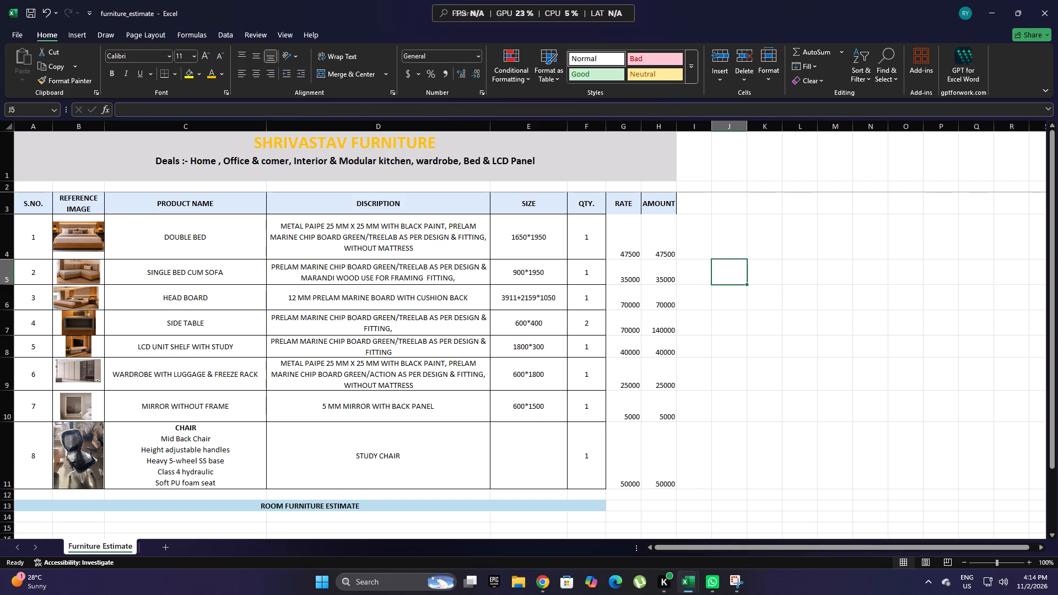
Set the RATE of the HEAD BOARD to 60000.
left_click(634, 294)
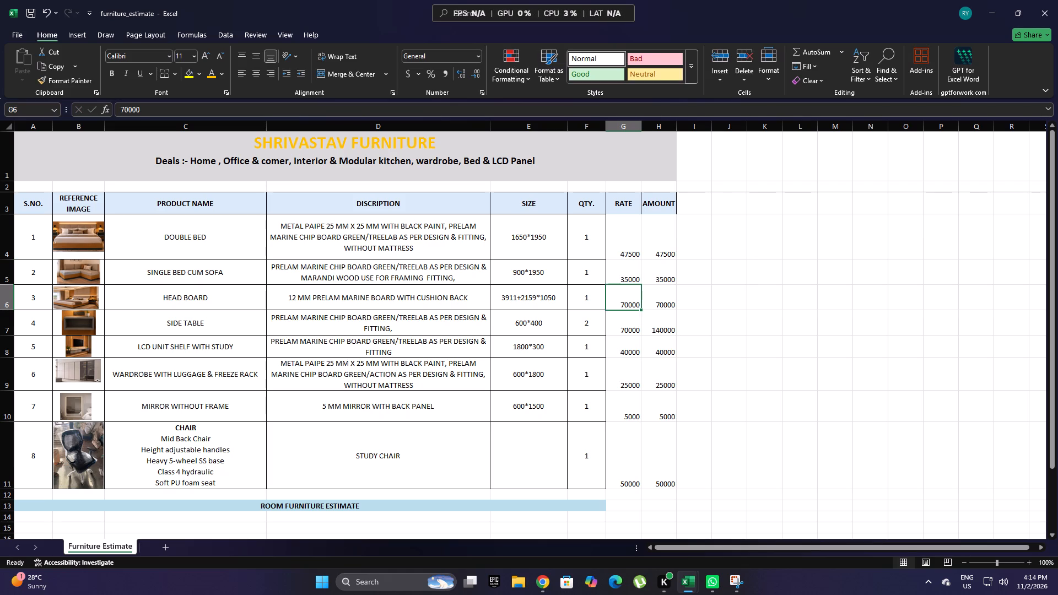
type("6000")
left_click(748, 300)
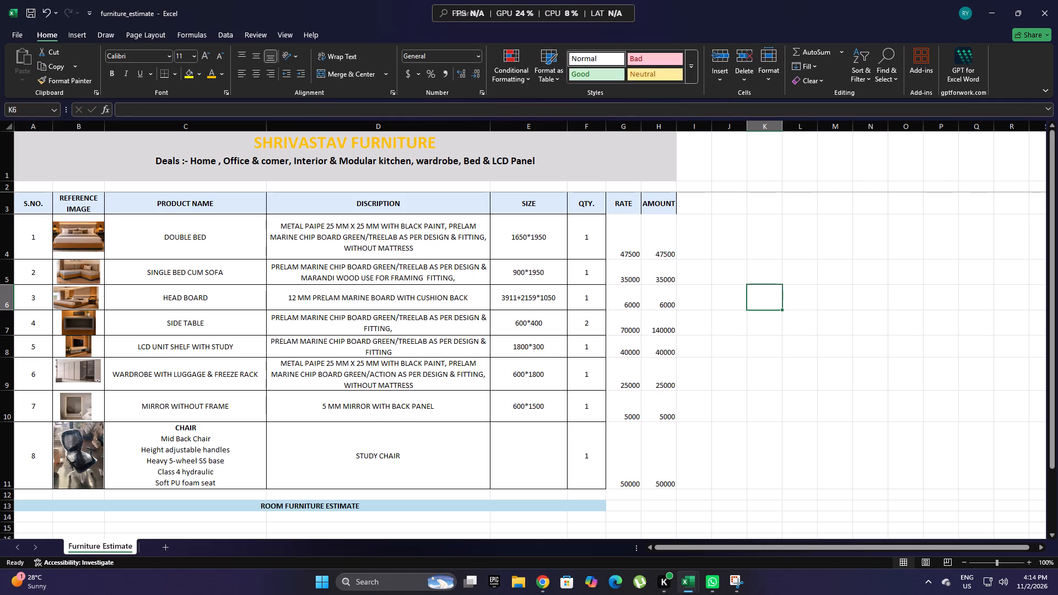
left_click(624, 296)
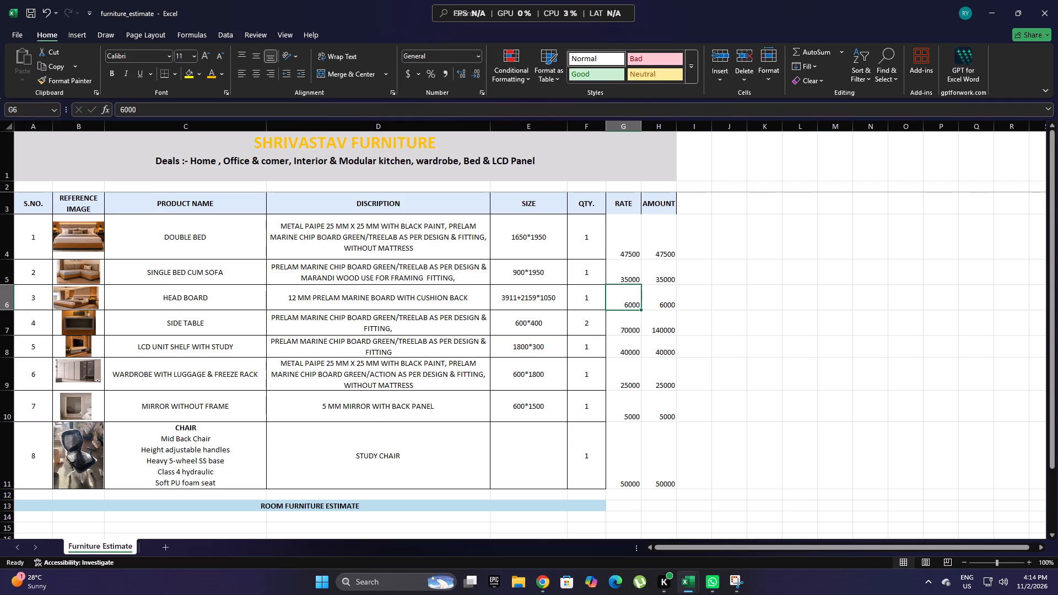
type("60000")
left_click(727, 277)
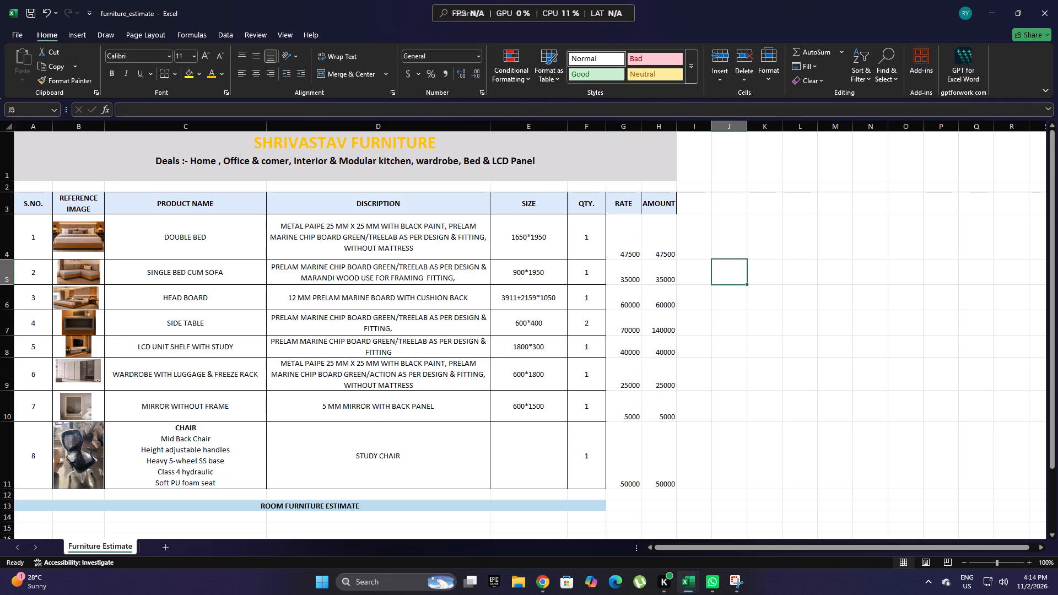
Set the RATE of the SIDE TABLE to 6000 and check the sum of all AMOUNT values.
left_click(622, 324)
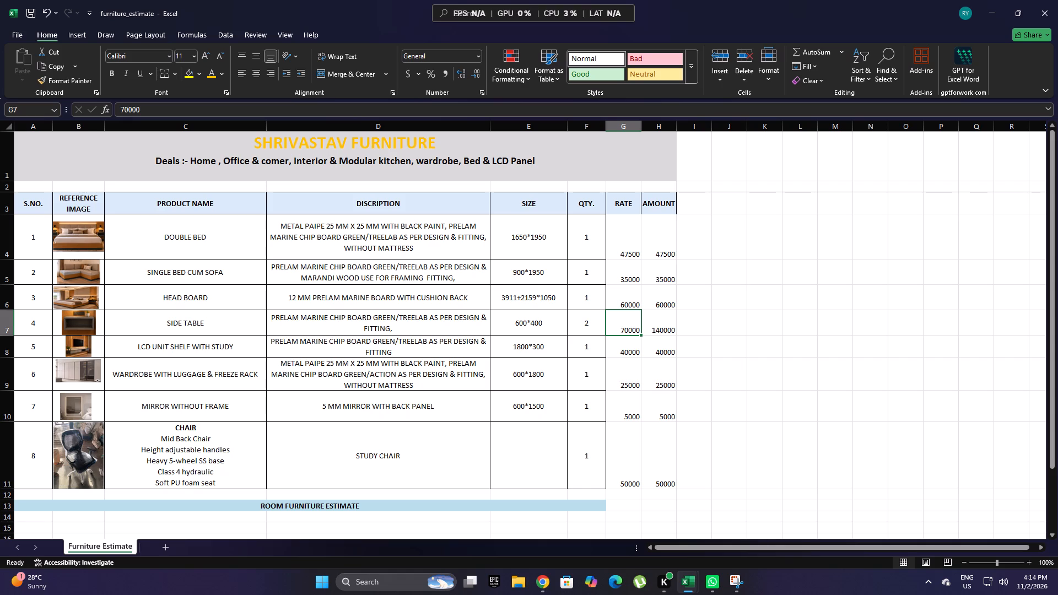
type("600")
key("0")
left_click(742, 315)
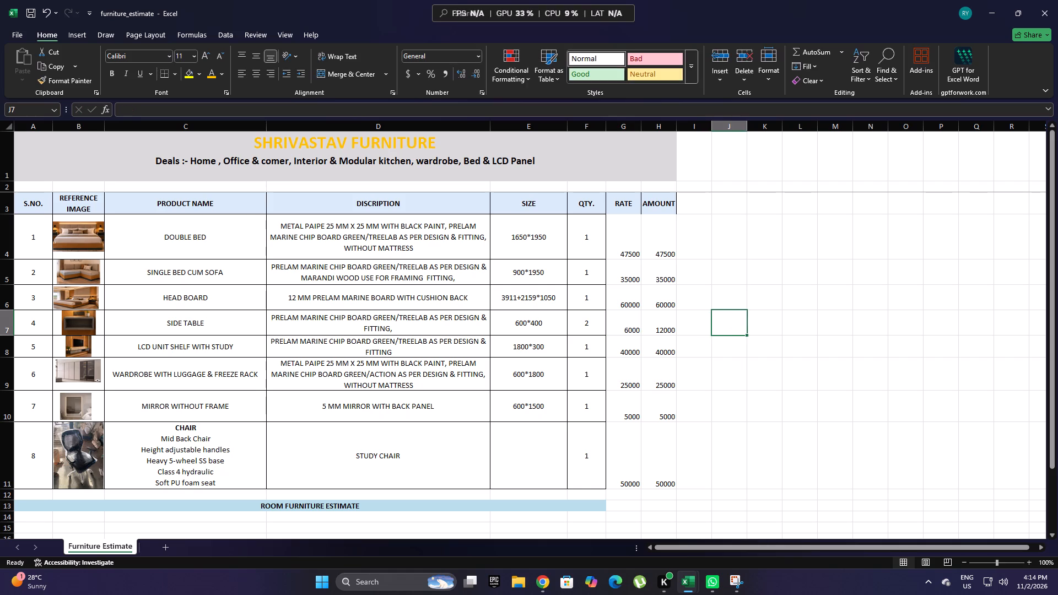
left_click_drag(663, 243, 663, 464)
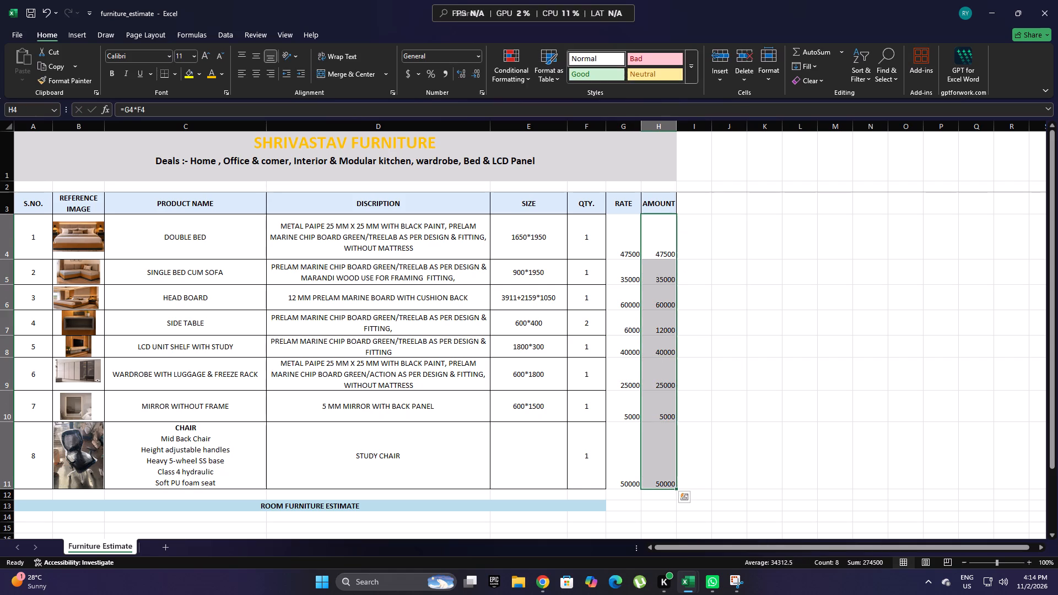
Set the RATE of the HEAD BOARD to 70000.
left_click(623, 317)
left_click(628, 300)
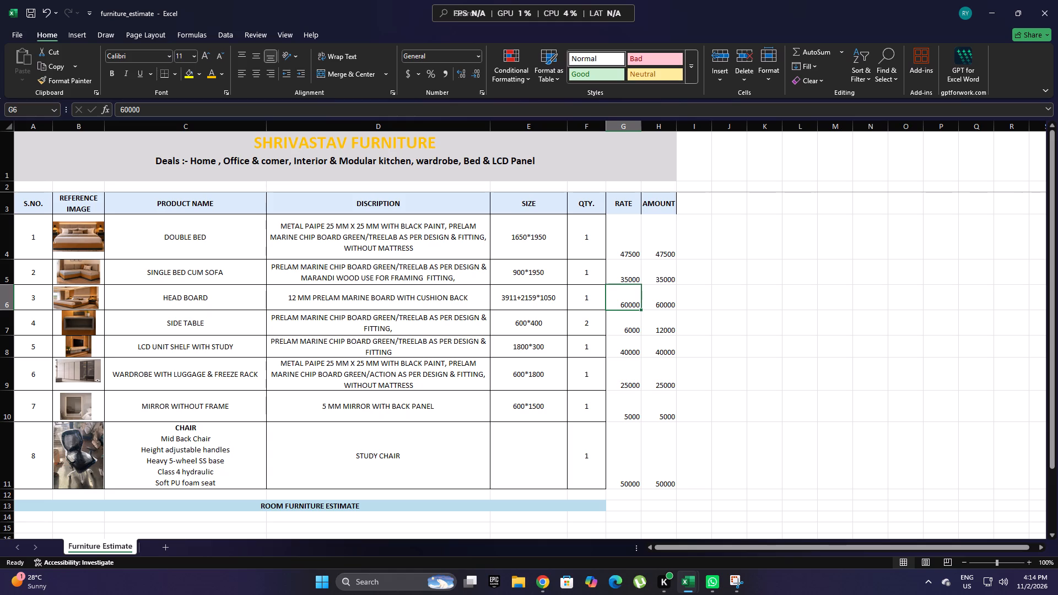
type("7000")
key("0")
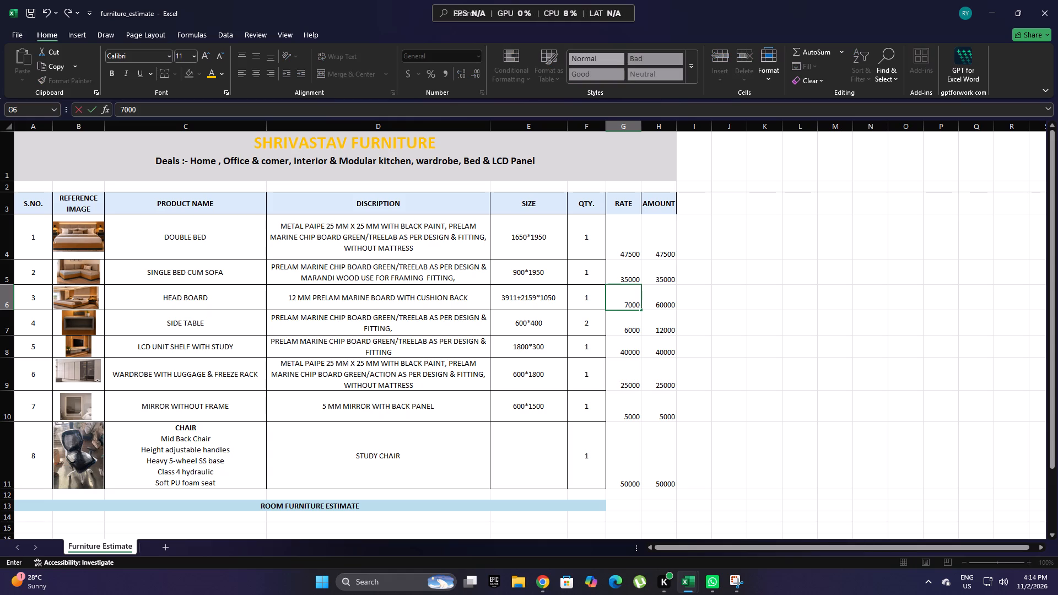
left_click(738, 296)
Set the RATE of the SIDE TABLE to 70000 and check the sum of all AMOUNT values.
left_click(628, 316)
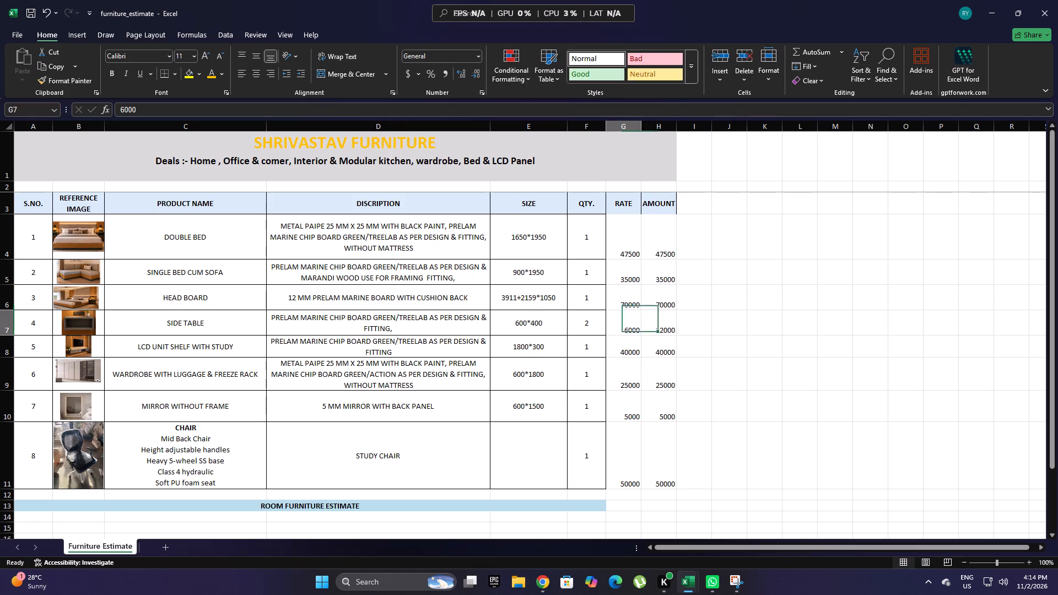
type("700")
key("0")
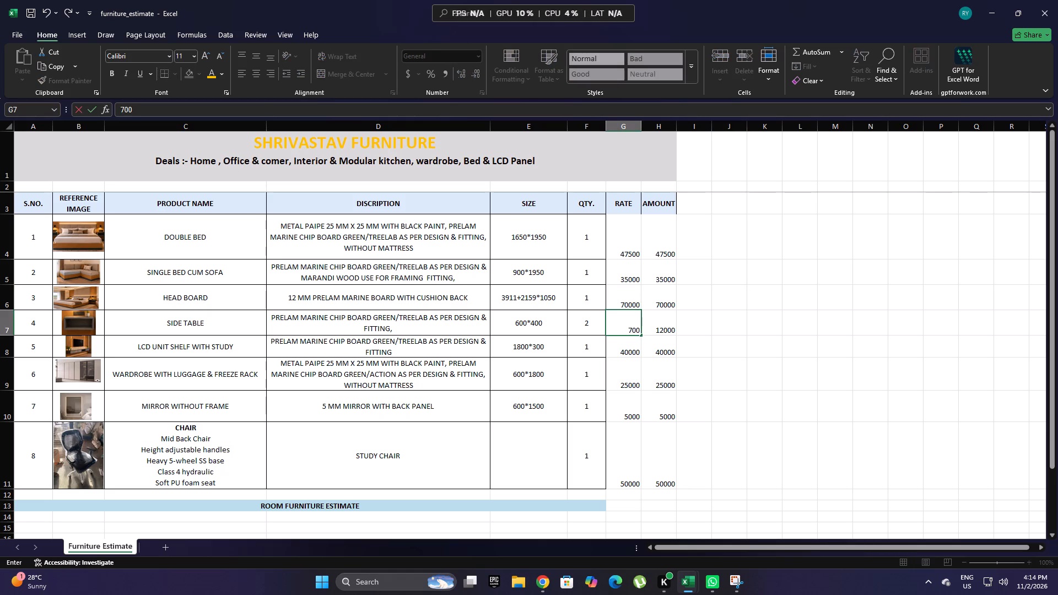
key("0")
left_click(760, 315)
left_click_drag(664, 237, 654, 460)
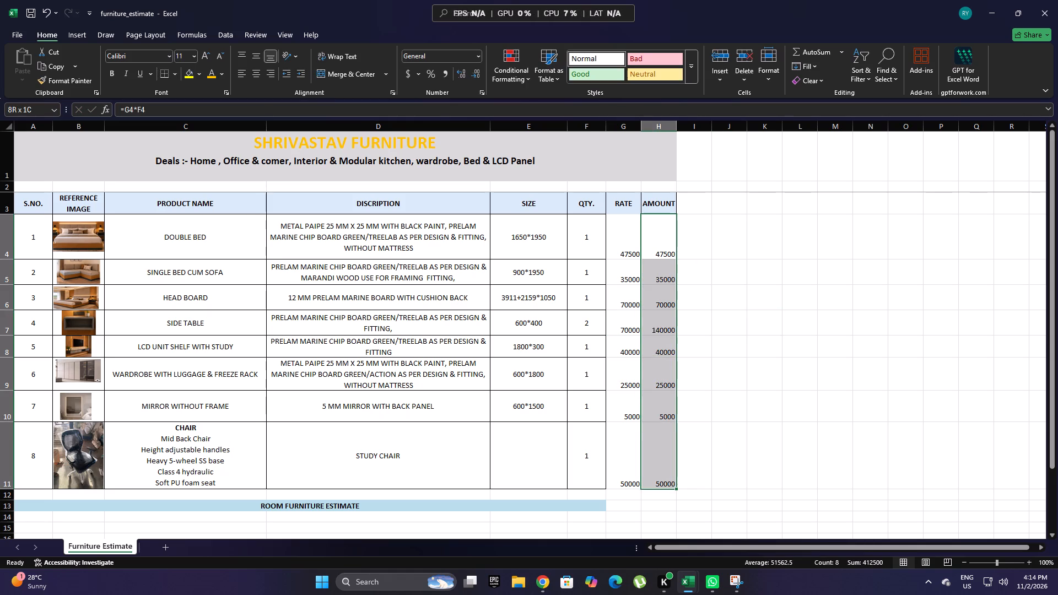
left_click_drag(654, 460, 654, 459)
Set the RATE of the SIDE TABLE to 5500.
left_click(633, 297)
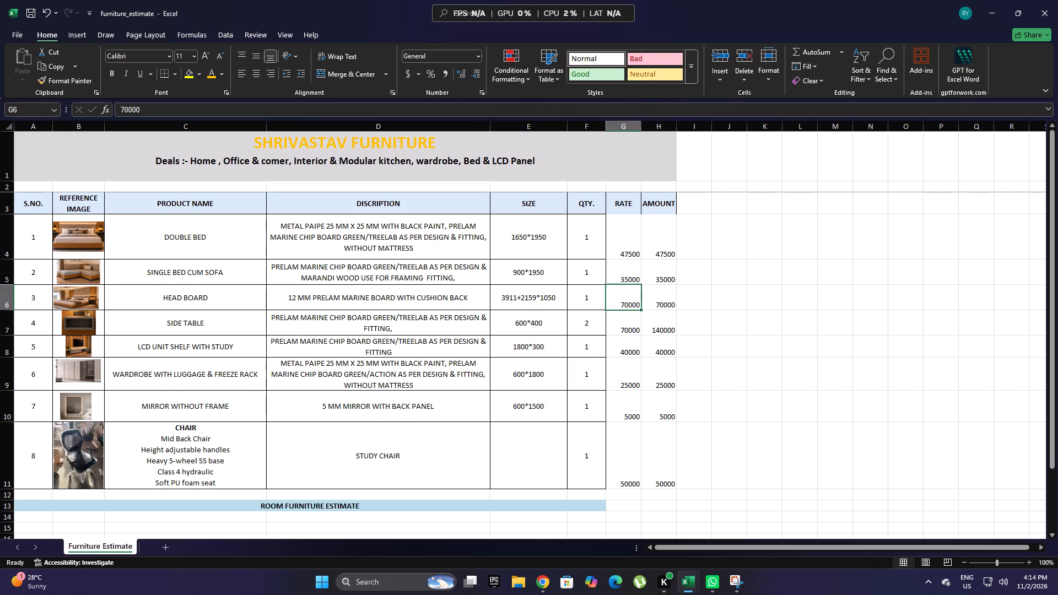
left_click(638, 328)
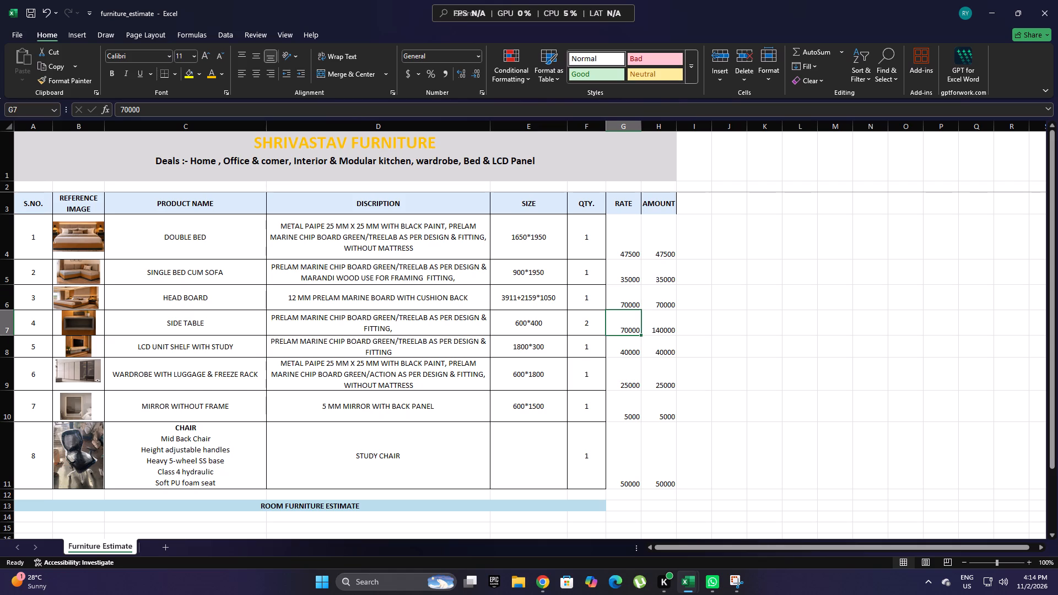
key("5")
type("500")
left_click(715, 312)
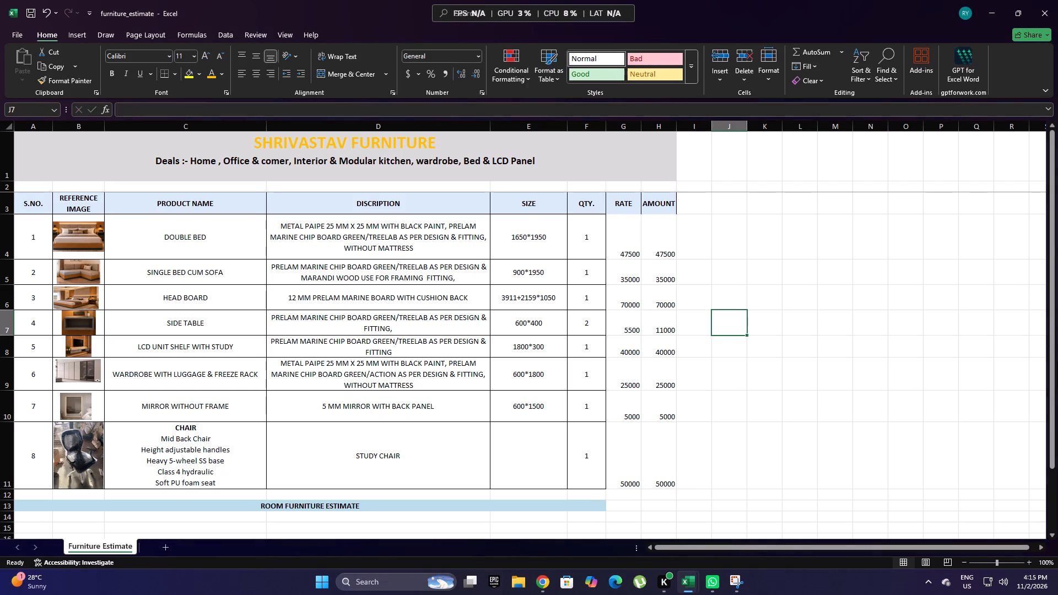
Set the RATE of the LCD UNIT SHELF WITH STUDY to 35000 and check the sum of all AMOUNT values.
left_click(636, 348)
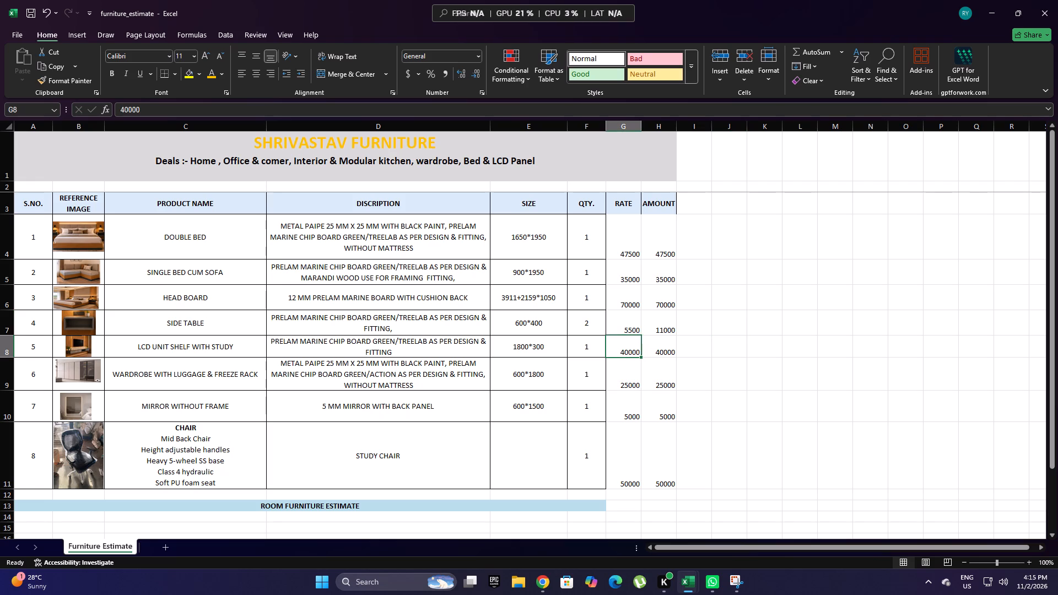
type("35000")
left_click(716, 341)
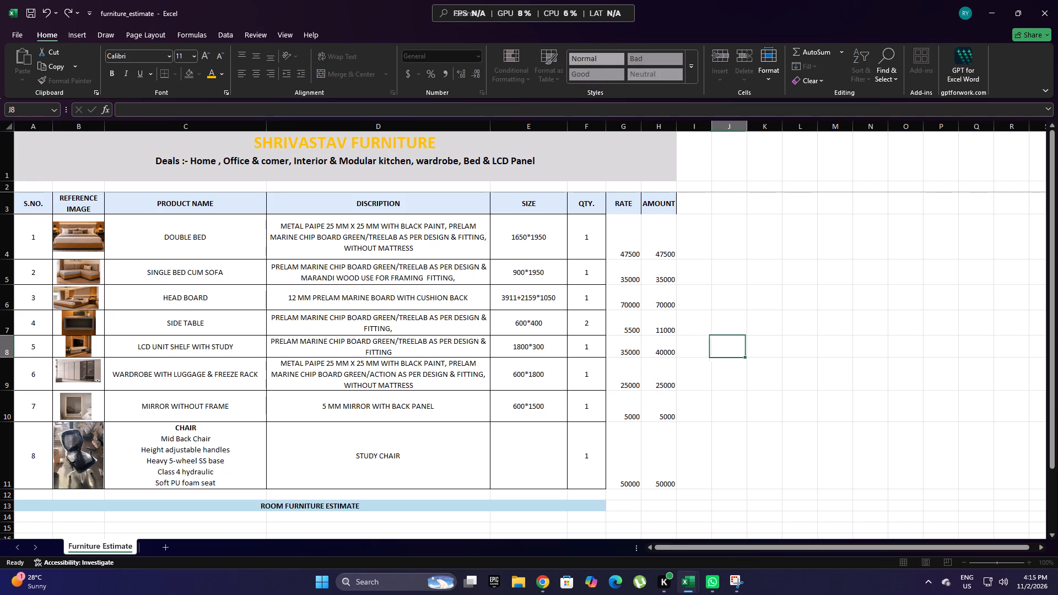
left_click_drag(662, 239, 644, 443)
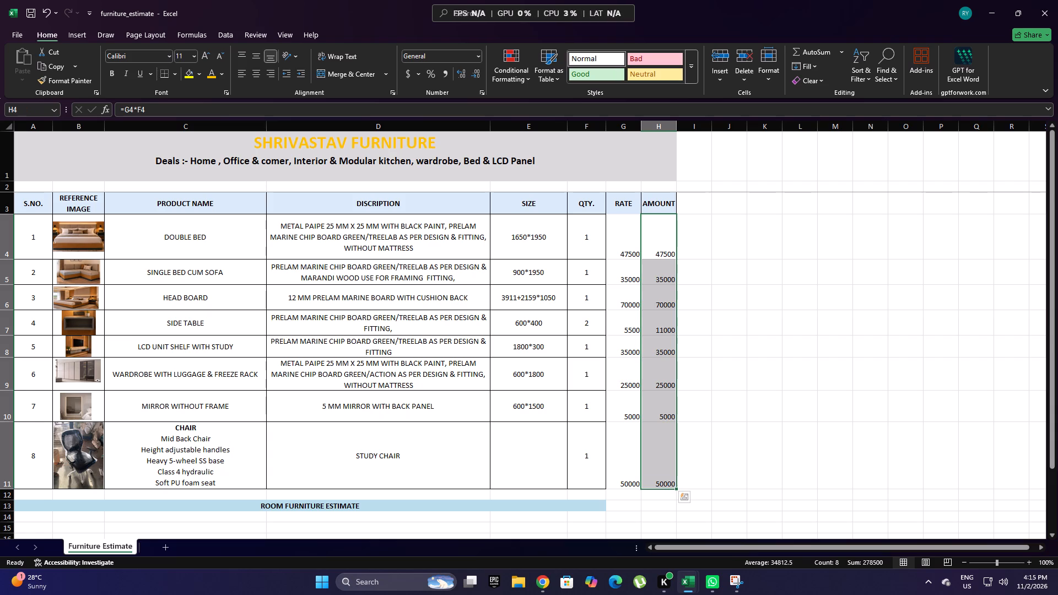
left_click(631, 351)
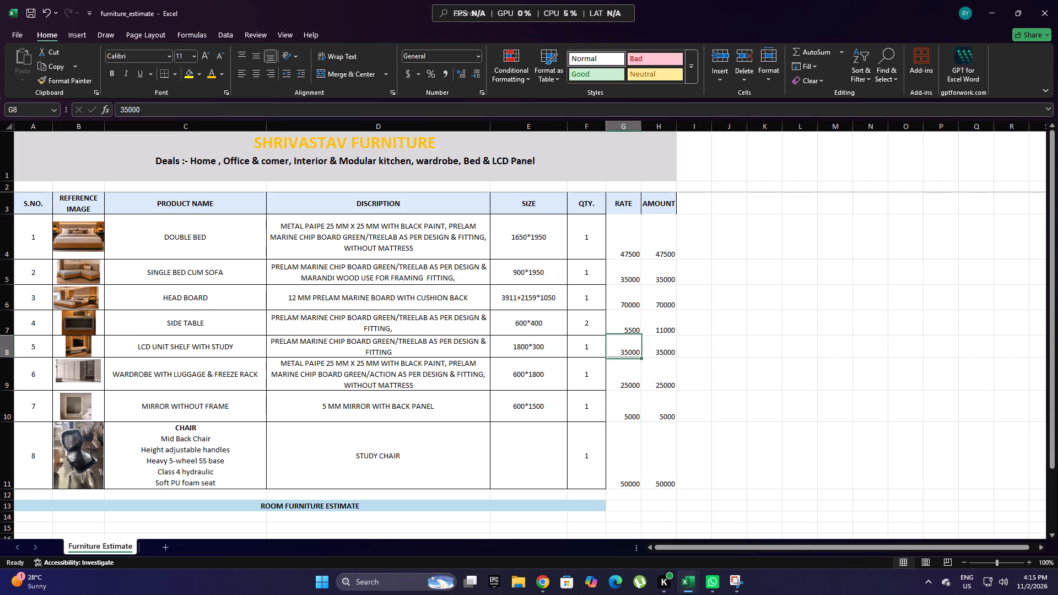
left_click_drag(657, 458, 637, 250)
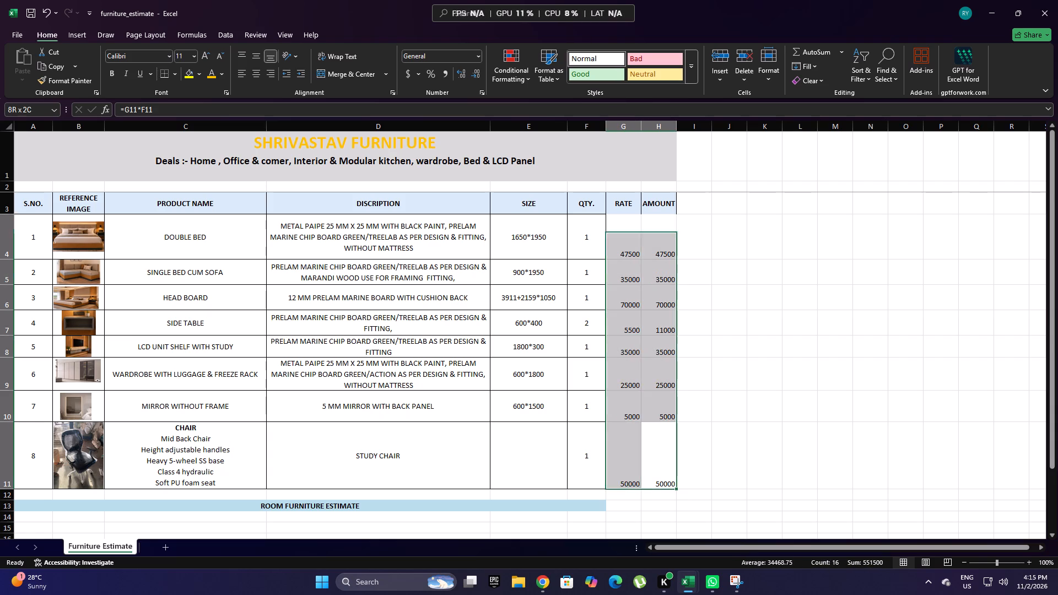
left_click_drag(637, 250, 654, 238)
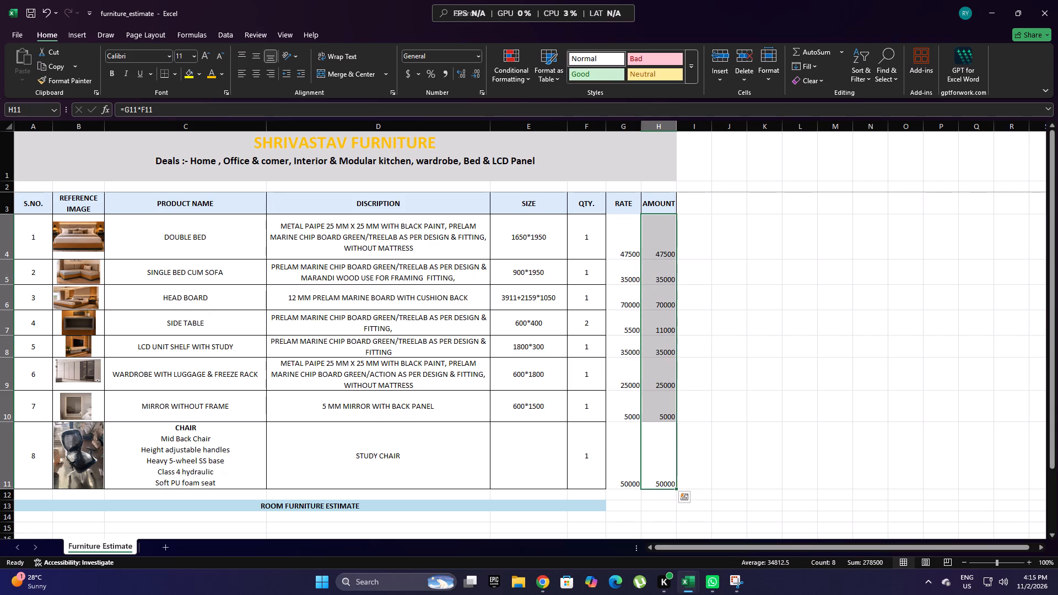
Set the RATE of the LCD UNIT SHELF WITH STUDY to 40000.
left_click(628, 352)
type("400")
key("0")
key("0")
left_click(728, 347)
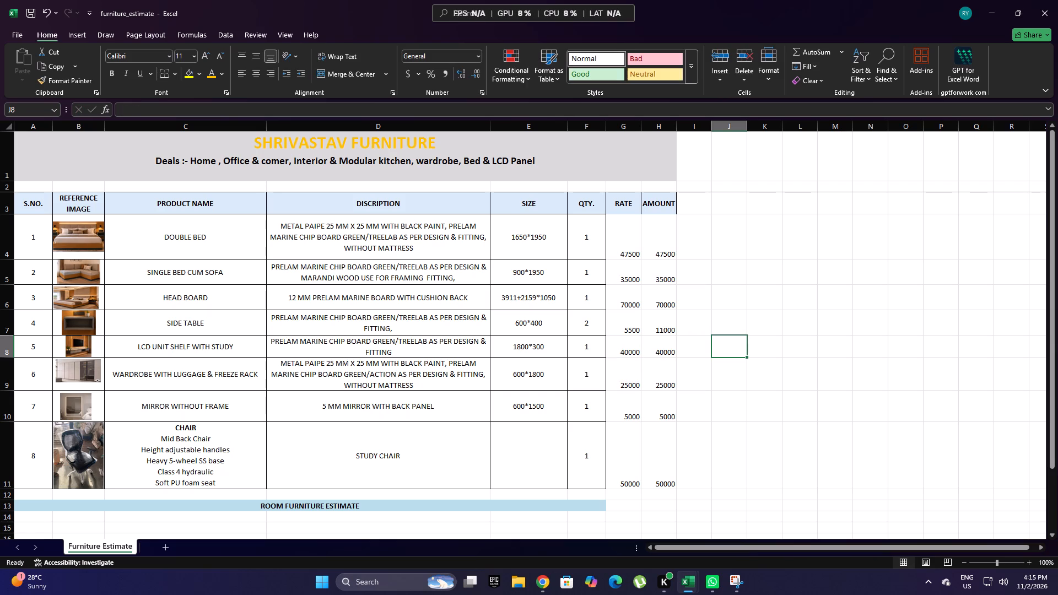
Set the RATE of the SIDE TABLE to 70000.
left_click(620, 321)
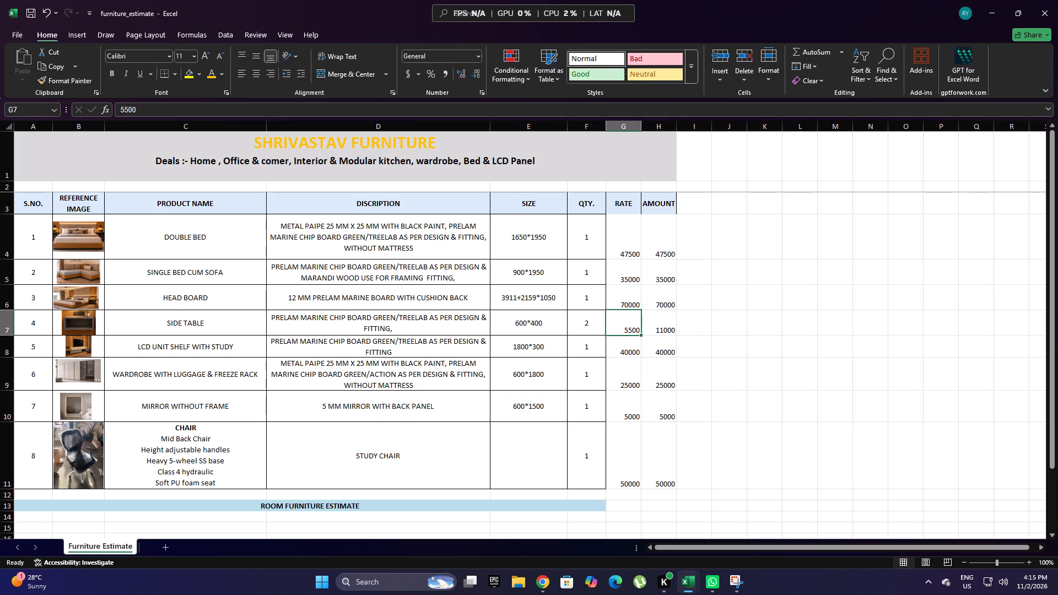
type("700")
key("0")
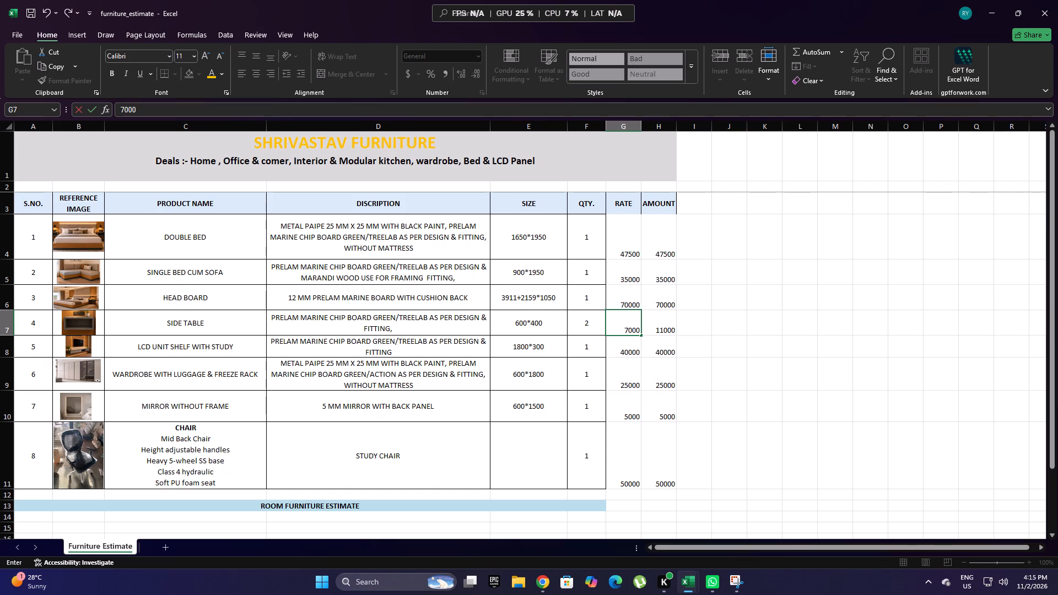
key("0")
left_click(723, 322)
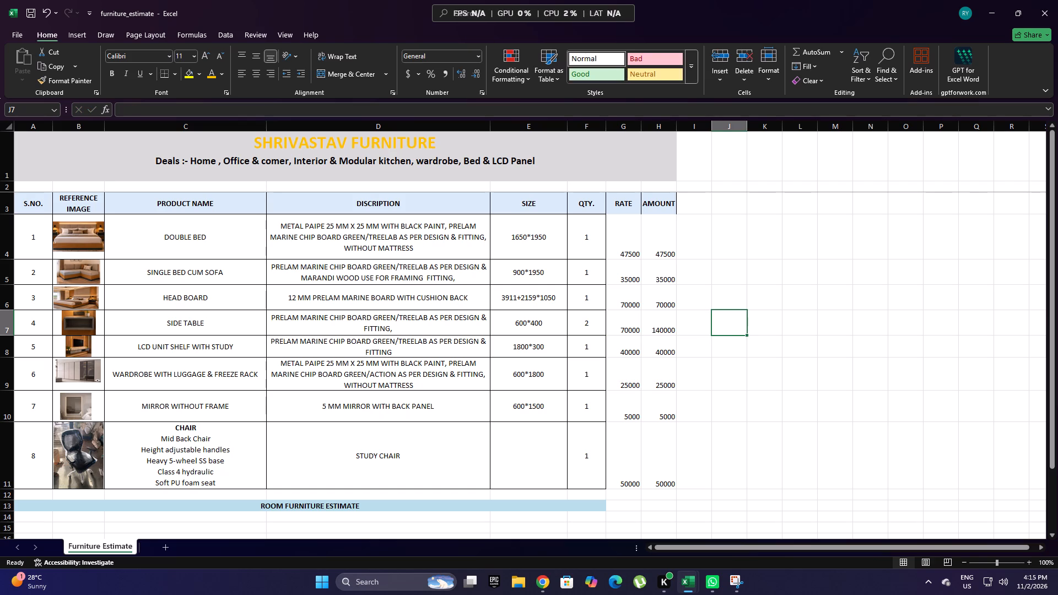
Set the RATE of the SIDE TABLE to 6500 and check the sum of all AMOUNT values.
left_click(634, 328)
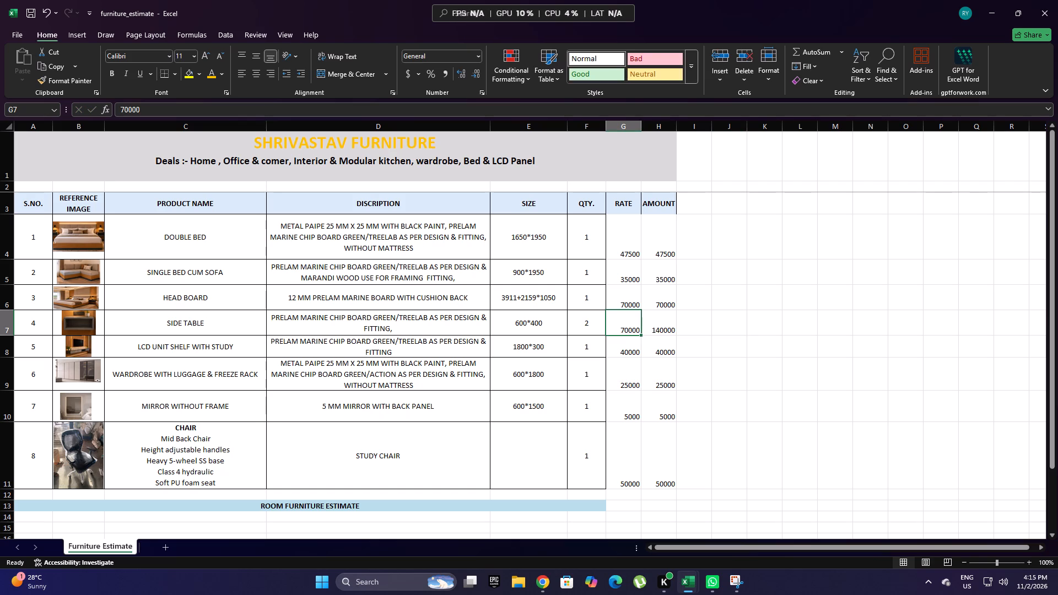
key("6")
key("5")
type("00")
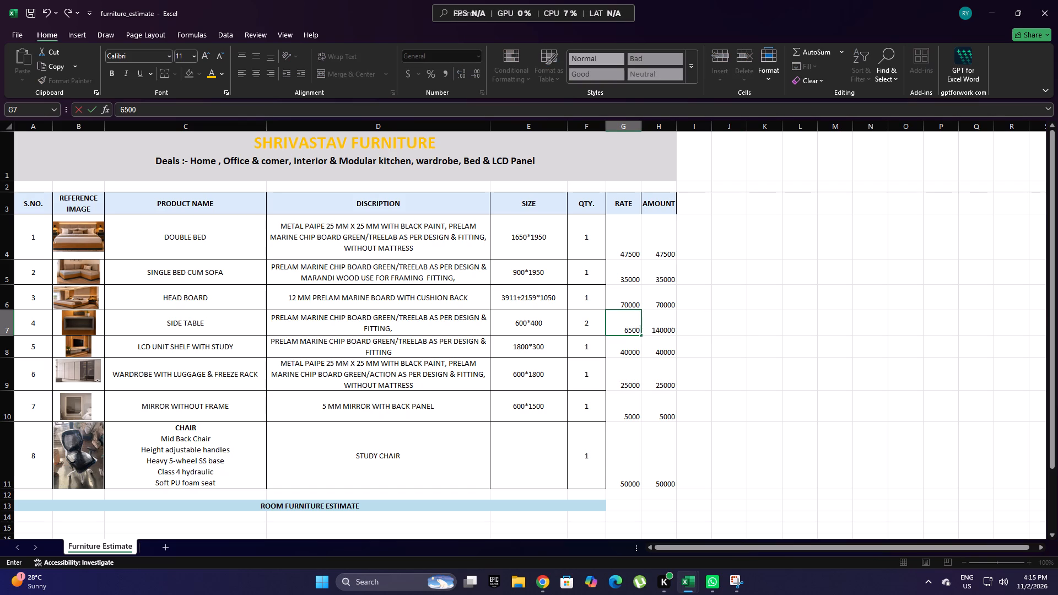
left_click(712, 318)
left_click_drag(666, 242, 669, 466)
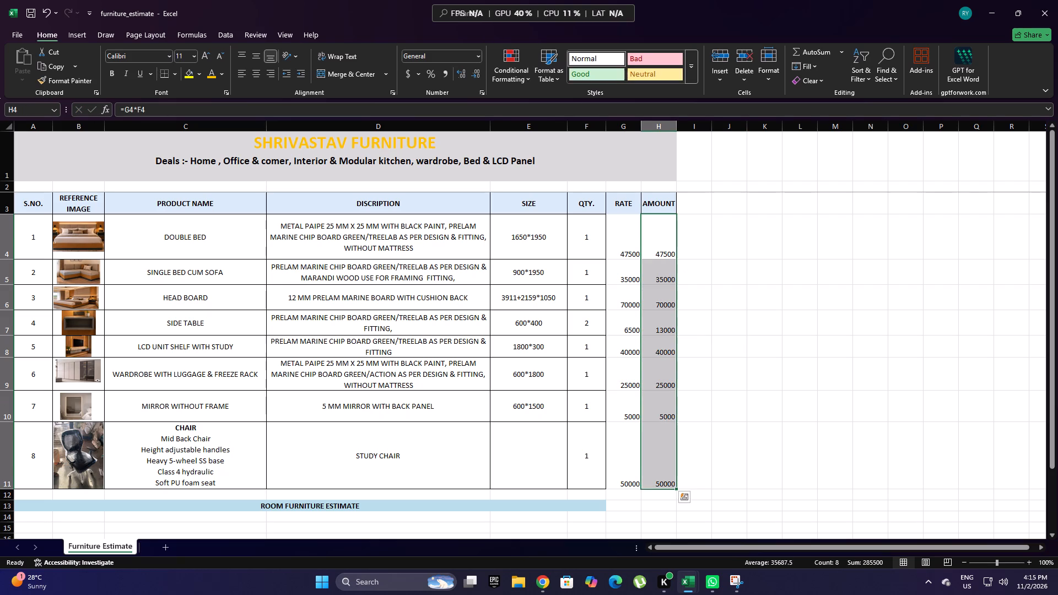
Set the RATE of the SINGLE BED CUM SOFA to 40000 and check the sum of all AMOUNT values.
left_click(628, 255)
left_click(628, 281)
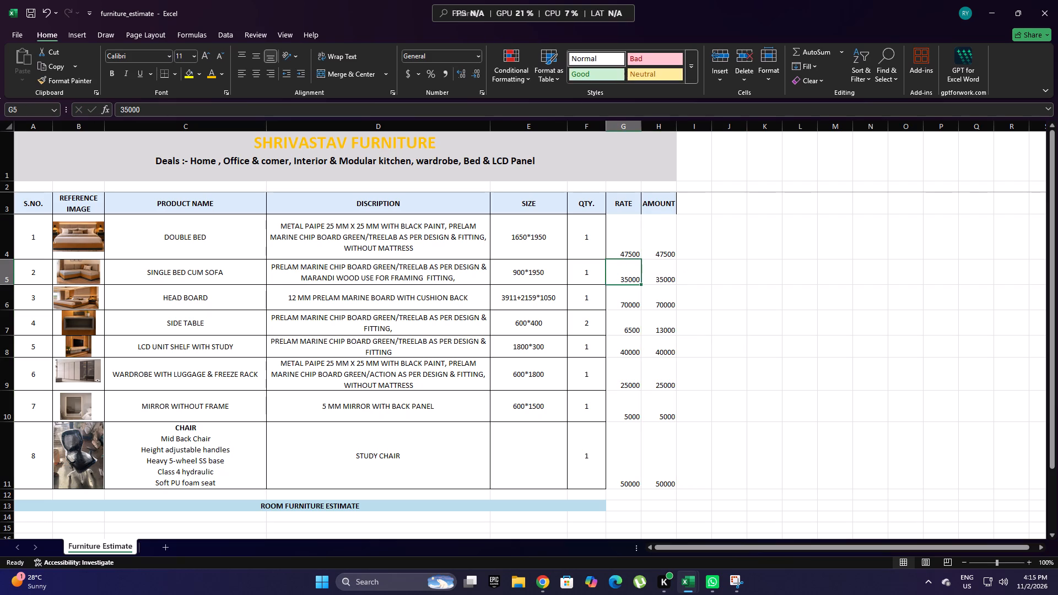
type("400")
key("0")
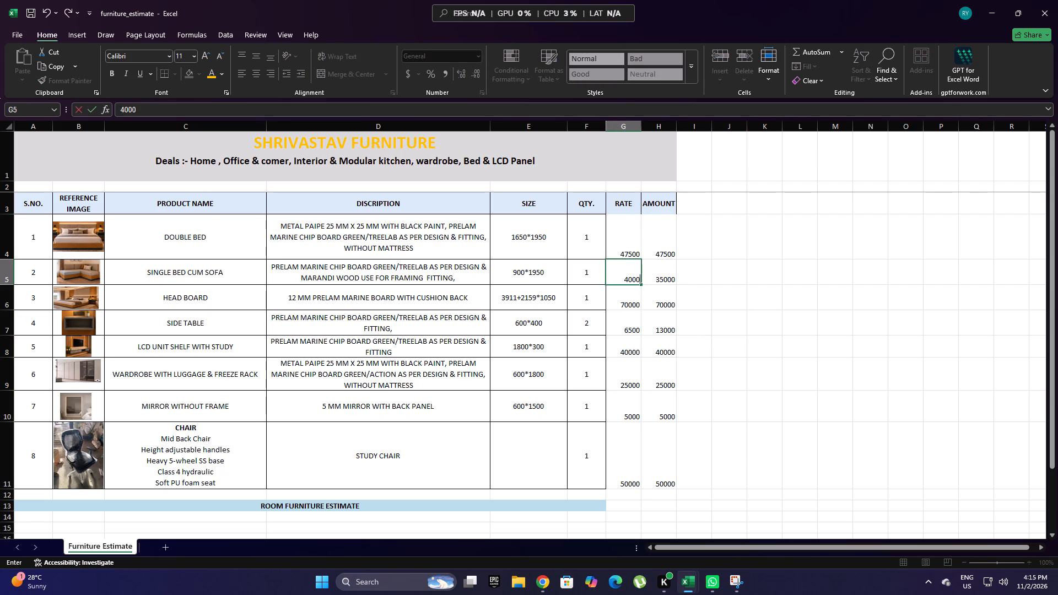
key("0")
left_click(732, 281)
left_click_drag(663, 244, 655, 446)
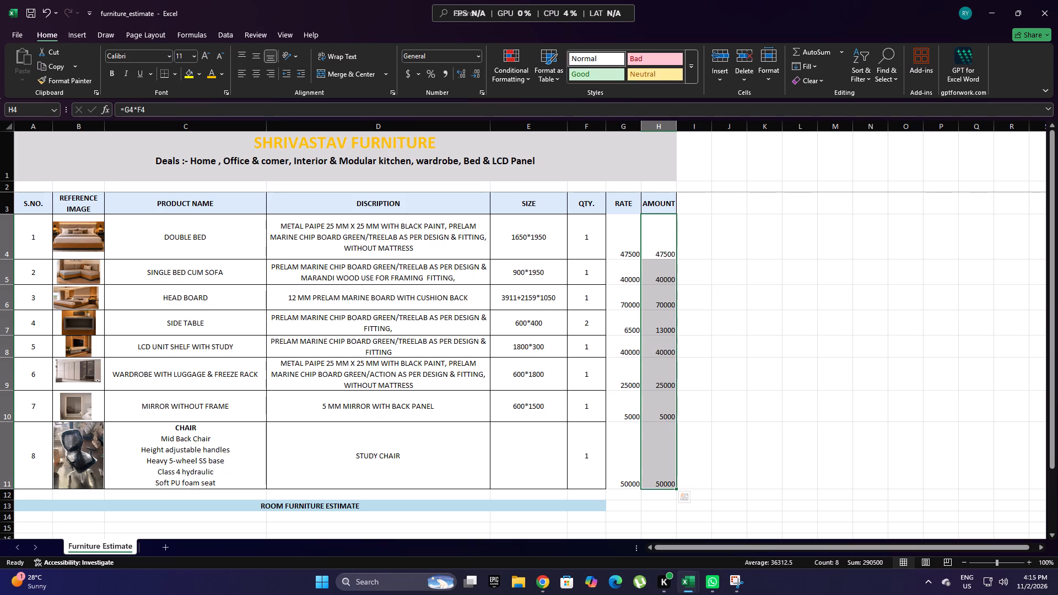
left_click(738, 383)
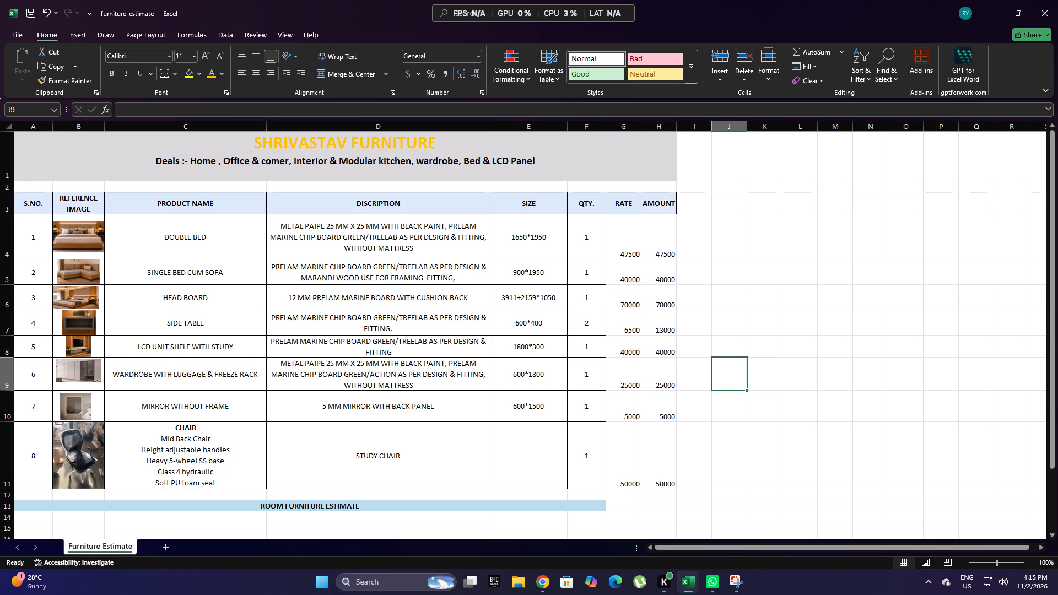
Set the RATE of the WARDROBE WITH LUGGAGE & FREEZE RACK to 30000 and check the sum of all AMOUNT values.
left_click(625, 374)
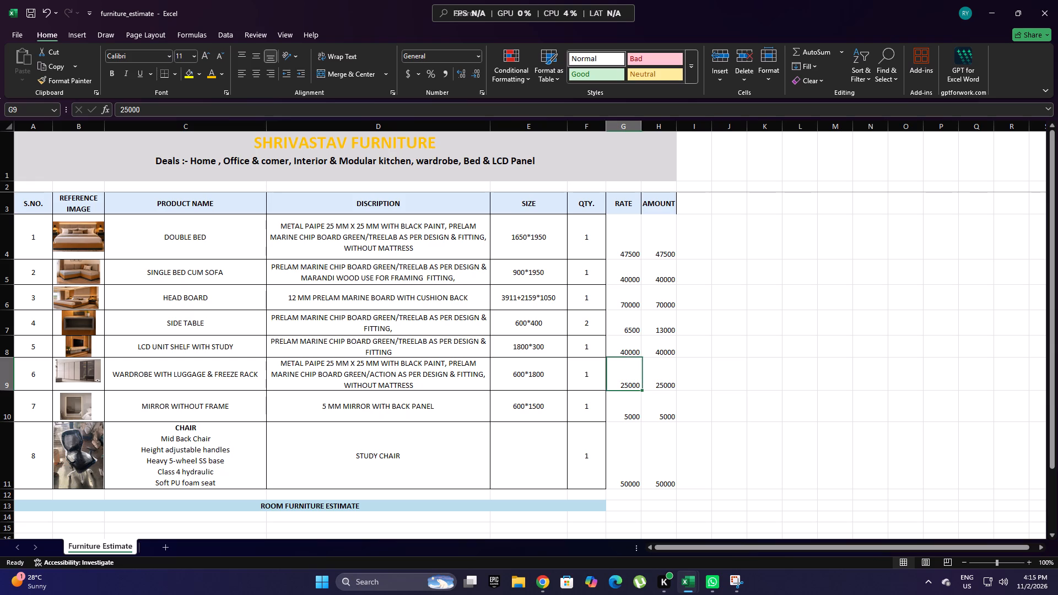
type("300")
key("0")
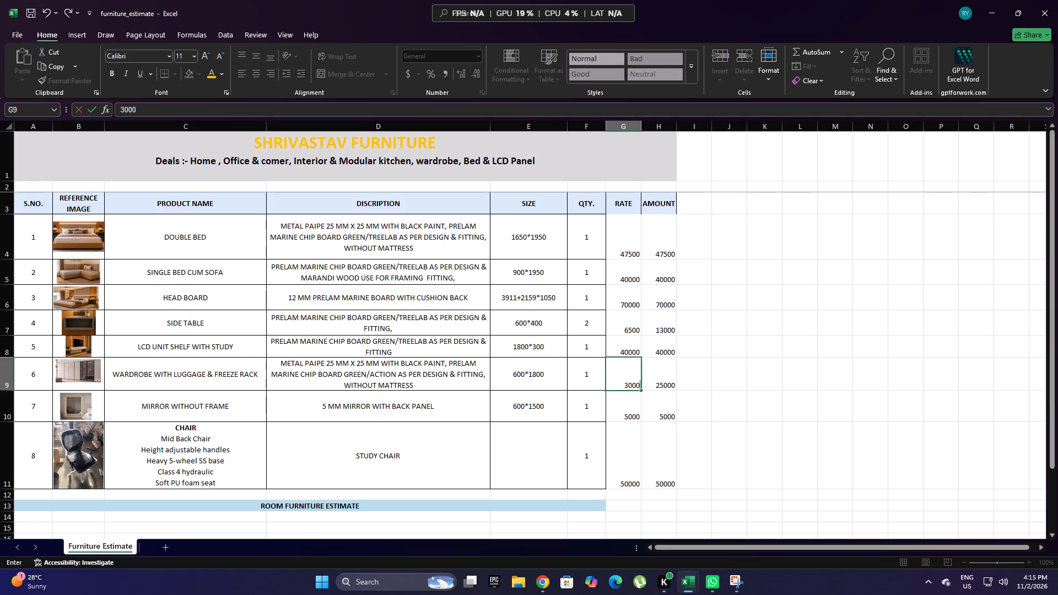
key("0")
left_click(705, 376)
left_click_drag(657, 246, 667, 450)
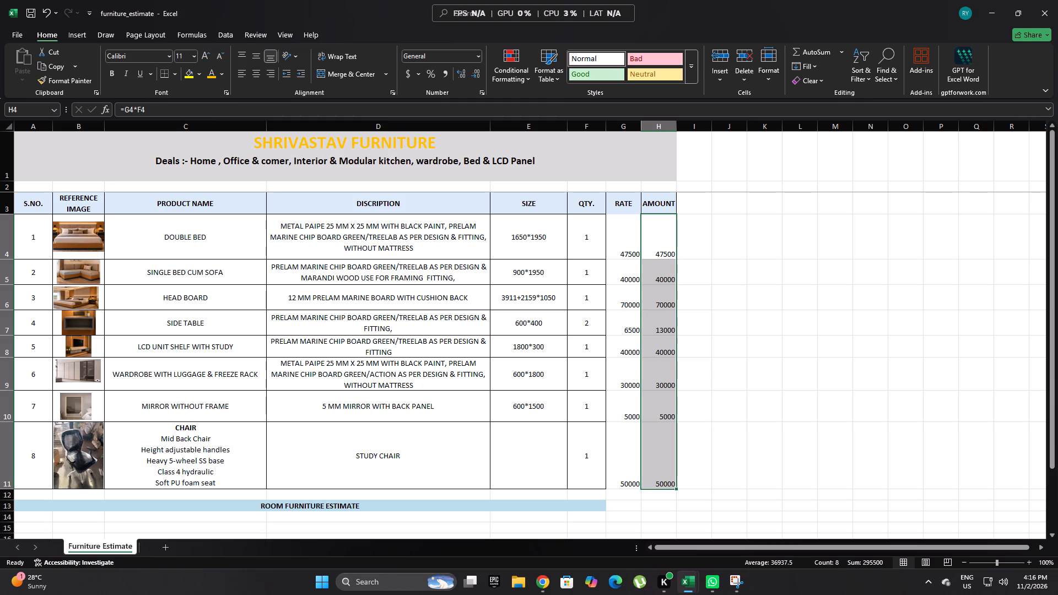
Set the RATE of the DOUBLE BED to 50000 and check the sum of all AMOUNT values.
left_click(619, 305)
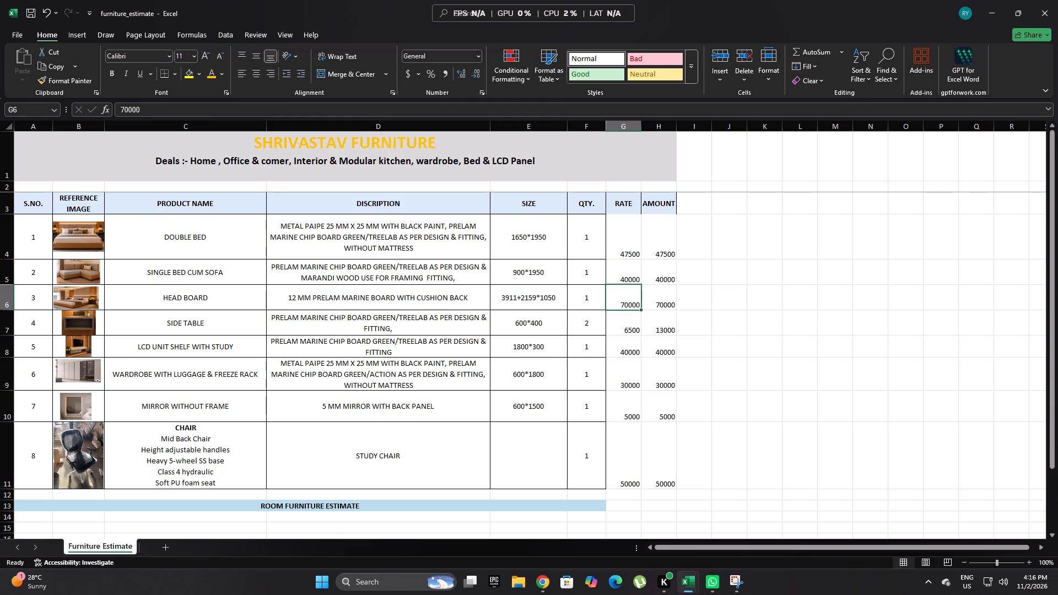
left_click(627, 240)
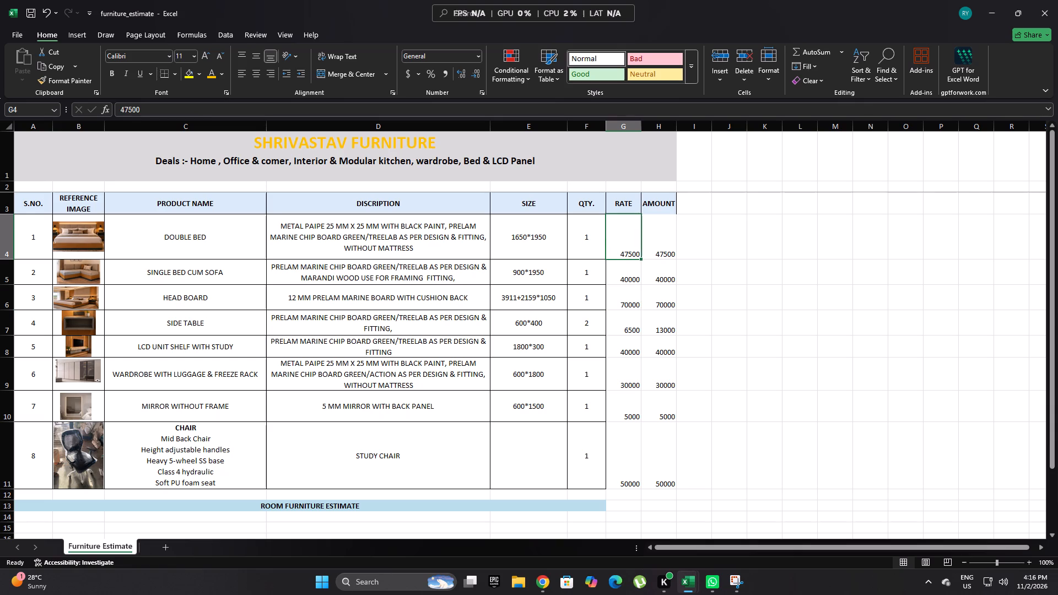
left_click(631, 250)
key("5")
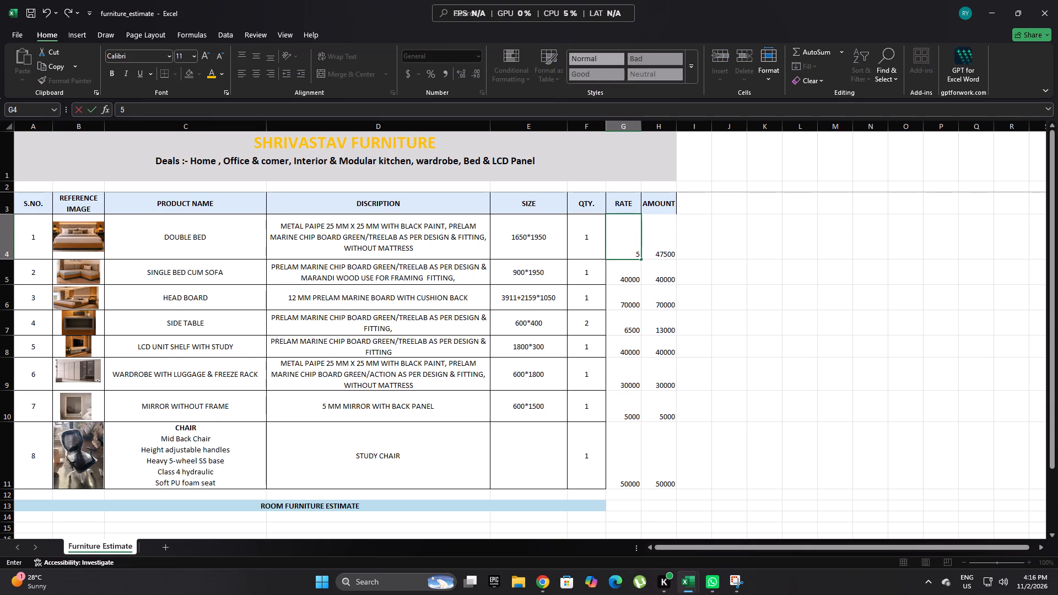
type("000")
key("0")
left_click(742, 248)
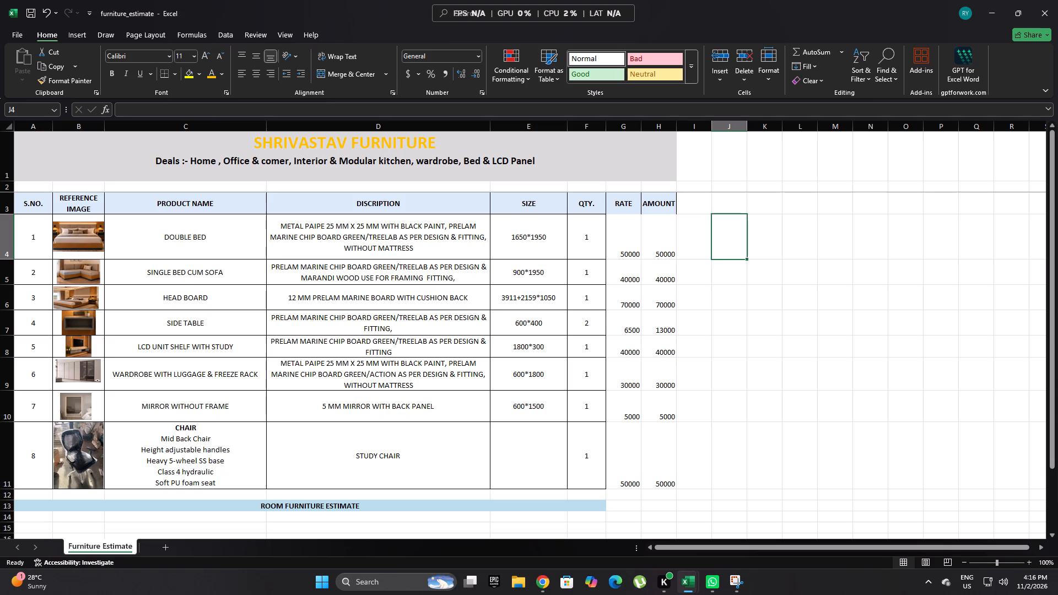
left_click_drag(662, 250, 660, 456)
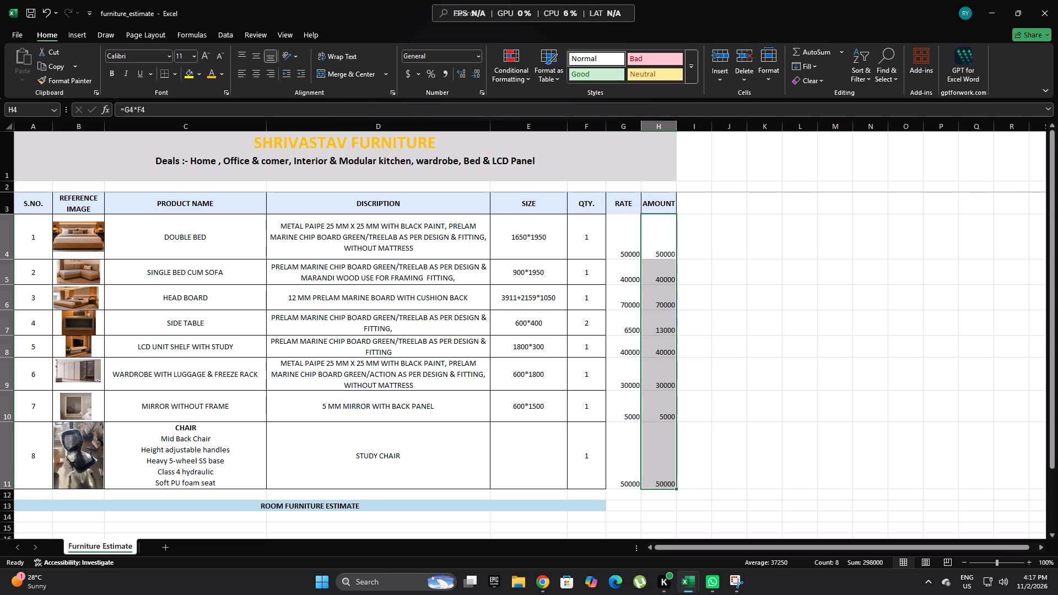
Replace the comma at the end of the SINGLE BED CUM SOFA description with a full stop.
double_click(427, 279)
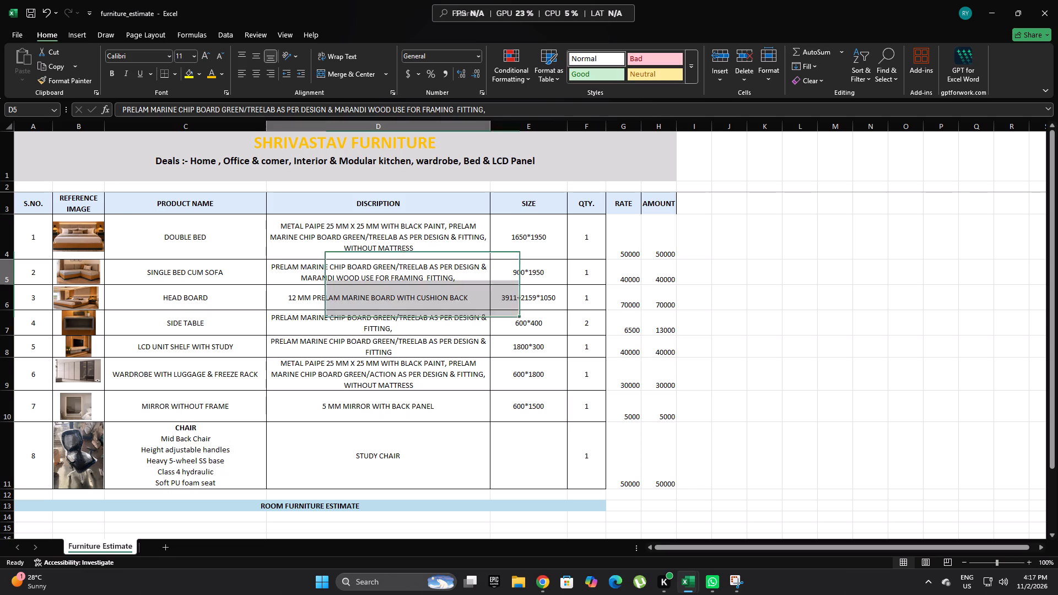
left_click(460, 272)
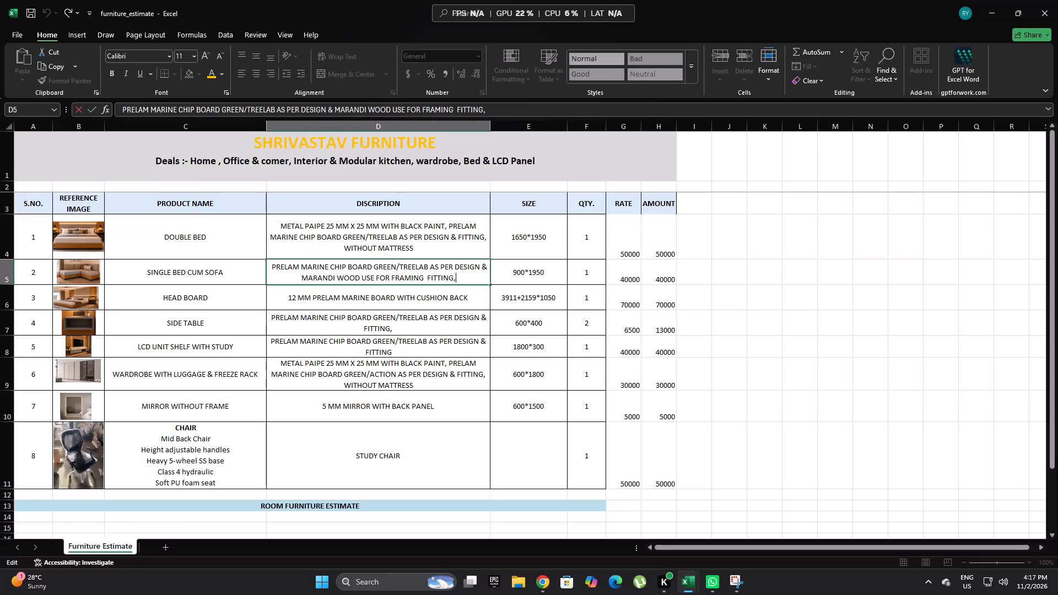
key("BackSpace")
type("WI")
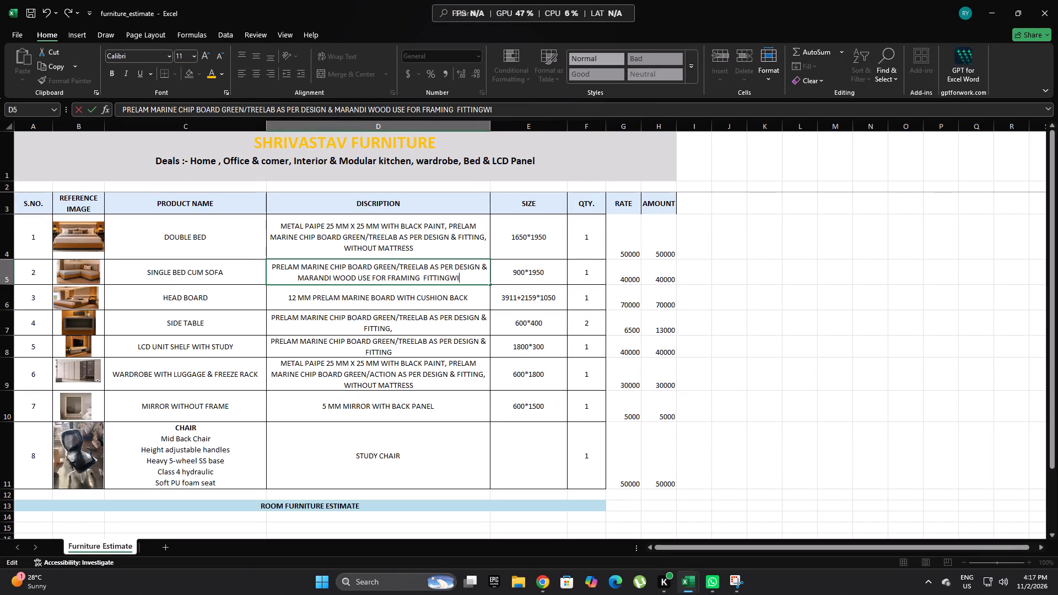
key("BackSpace")
key("BackSpace")
key("period")
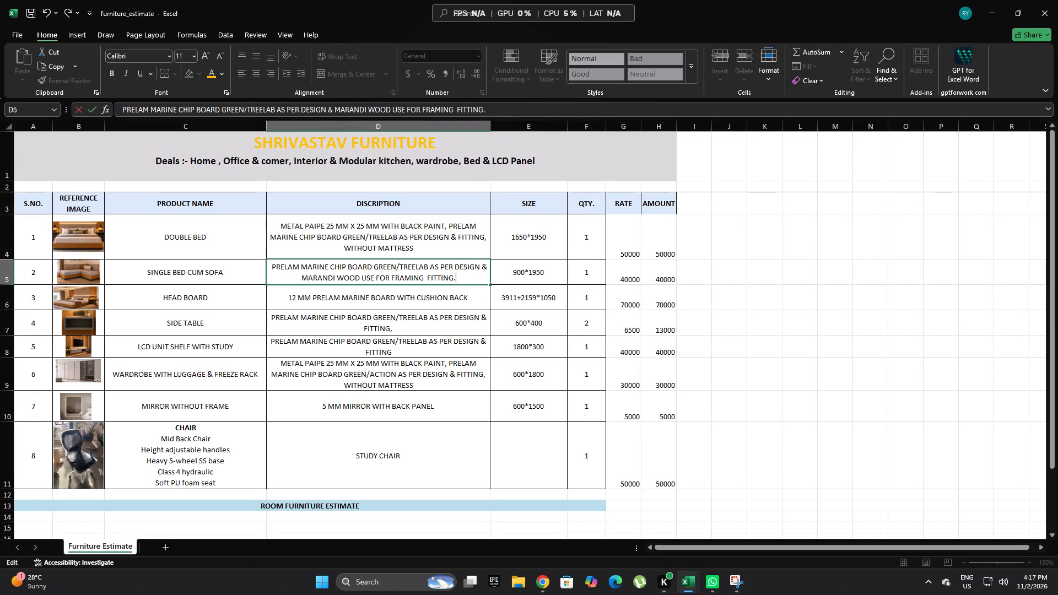
left_click(771, 345)
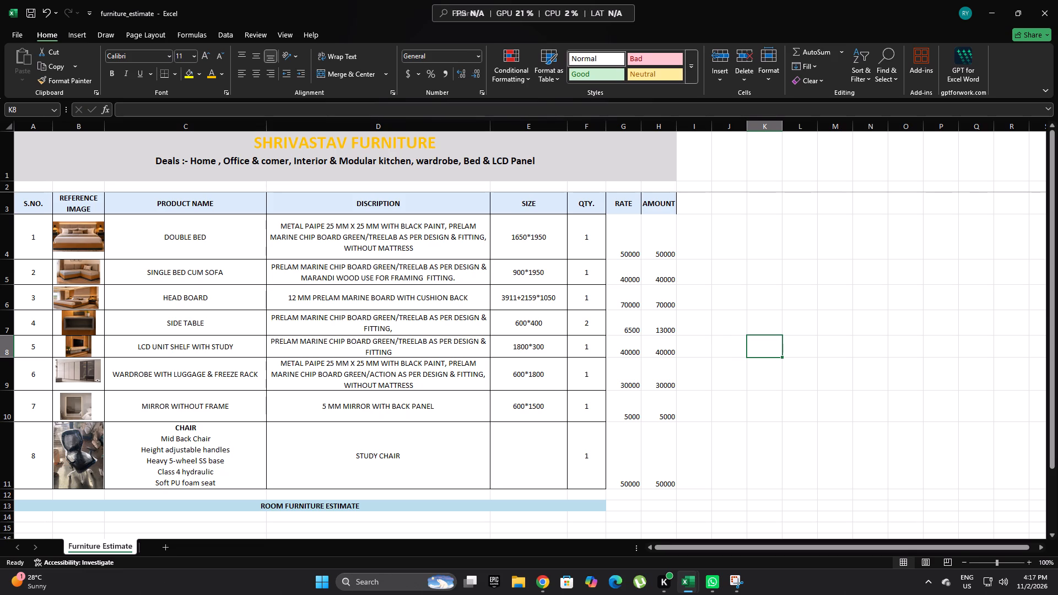
Insert "BED BACK PANELING" at the start of the HEAD BOARD description, before "12 MM PRELAM".
double_click(312, 298)
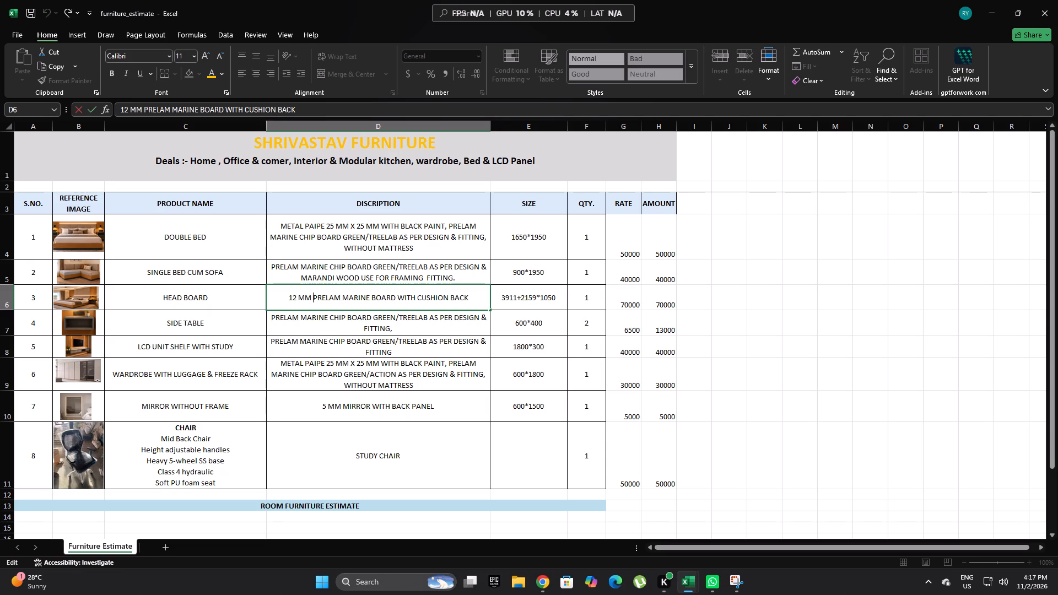
left_click(397, 298)
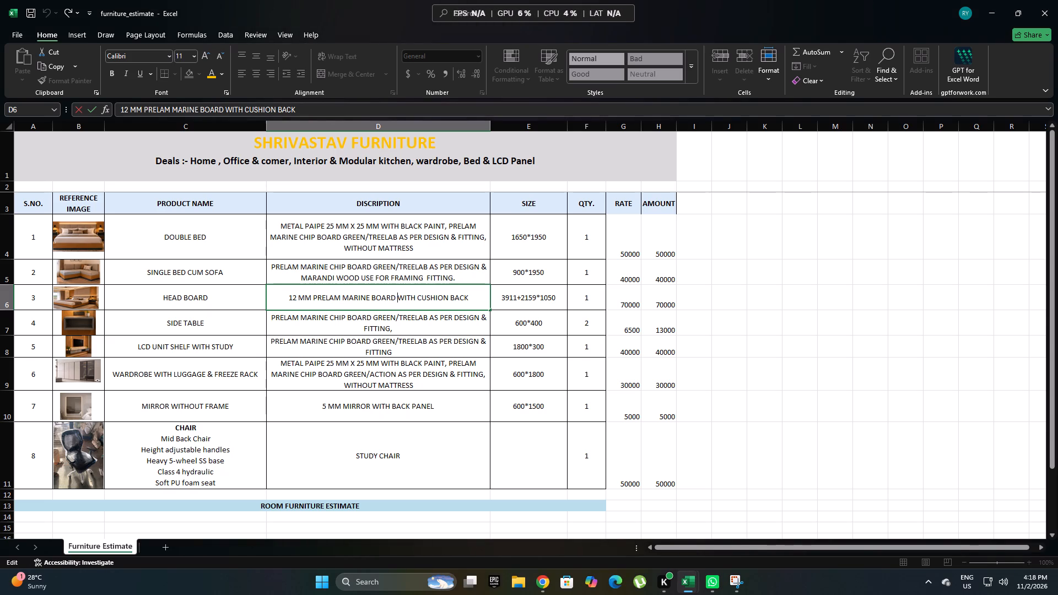
double_click(288, 292)
left_click(288, 292)
left_click(288, 296)
type("BED BACK [")
key("BackSpace")
type("PANELING")
key("space")
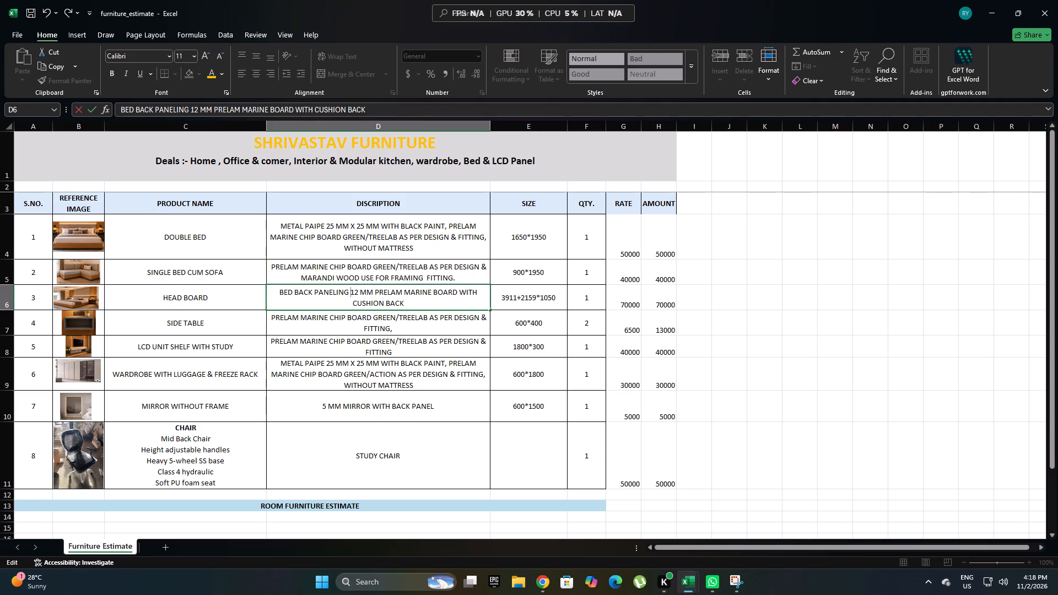
left_click(932, 425)
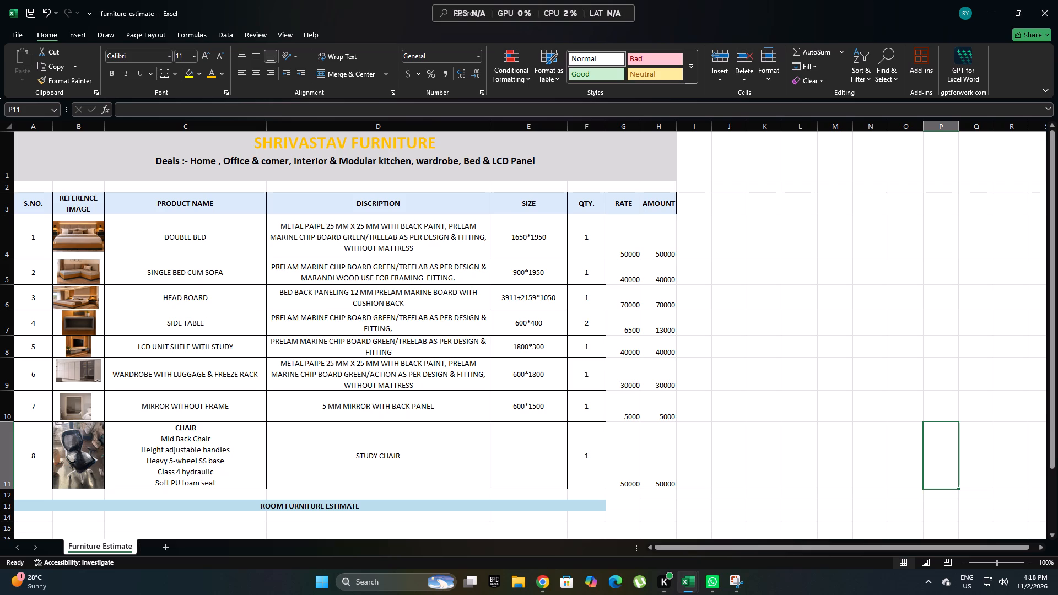
Add a full stop at the end of the DOUBLE BED and HEAD BOARD descriptions.
double_click(416, 246)
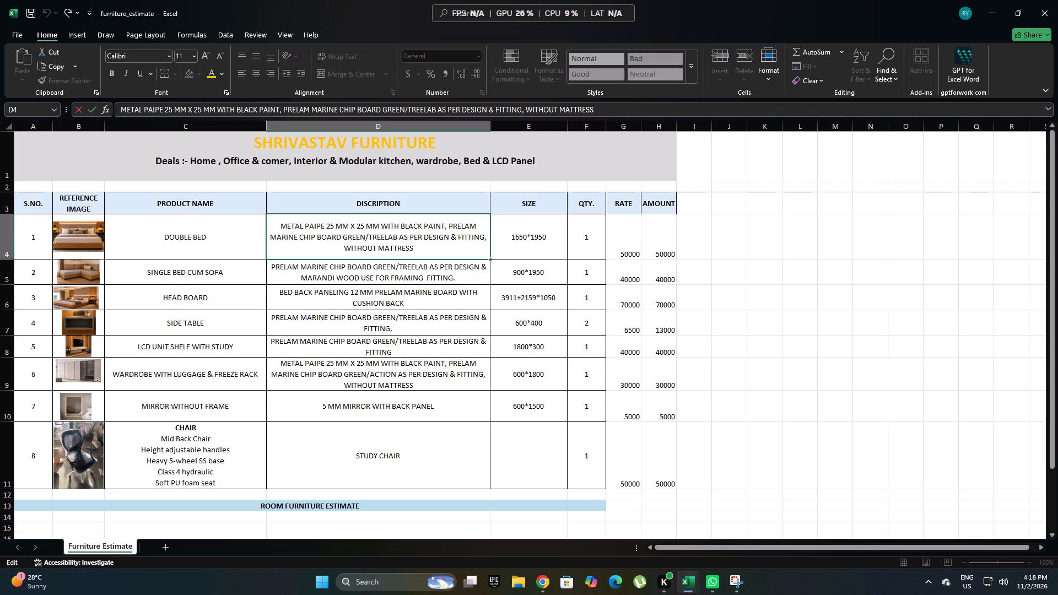
key("period")
double_click(403, 305)
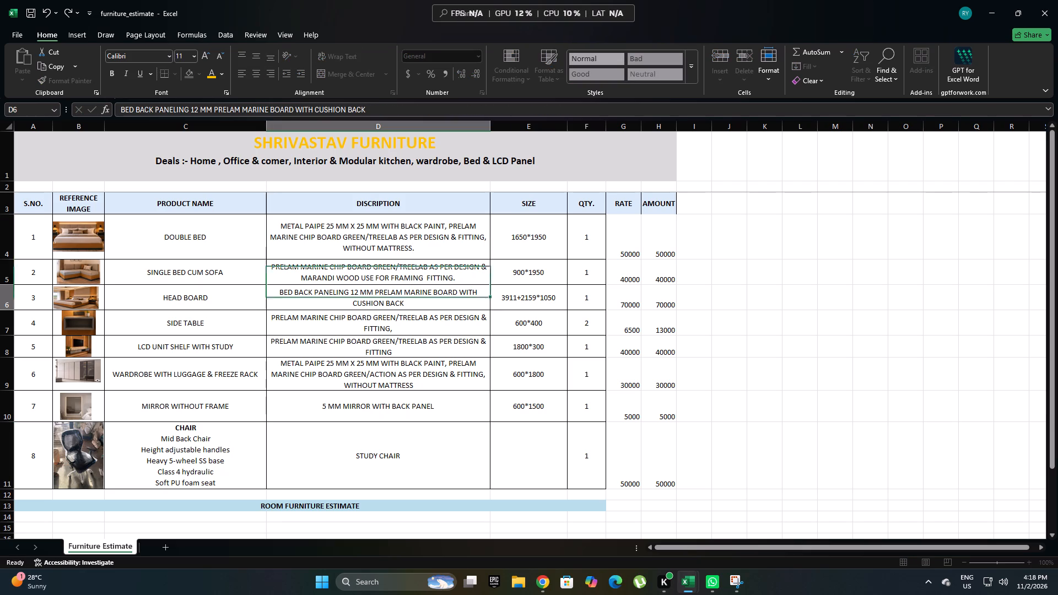
key("period")
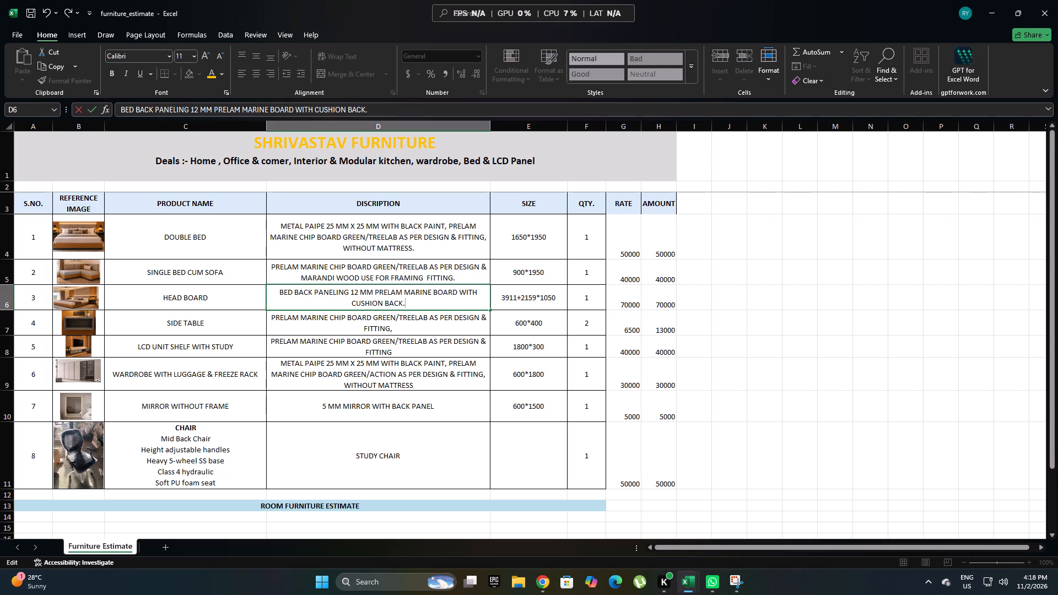
left_click(661, 251)
Set the RATE of the DOUBLE BED to 55000.
left_click(630, 253)
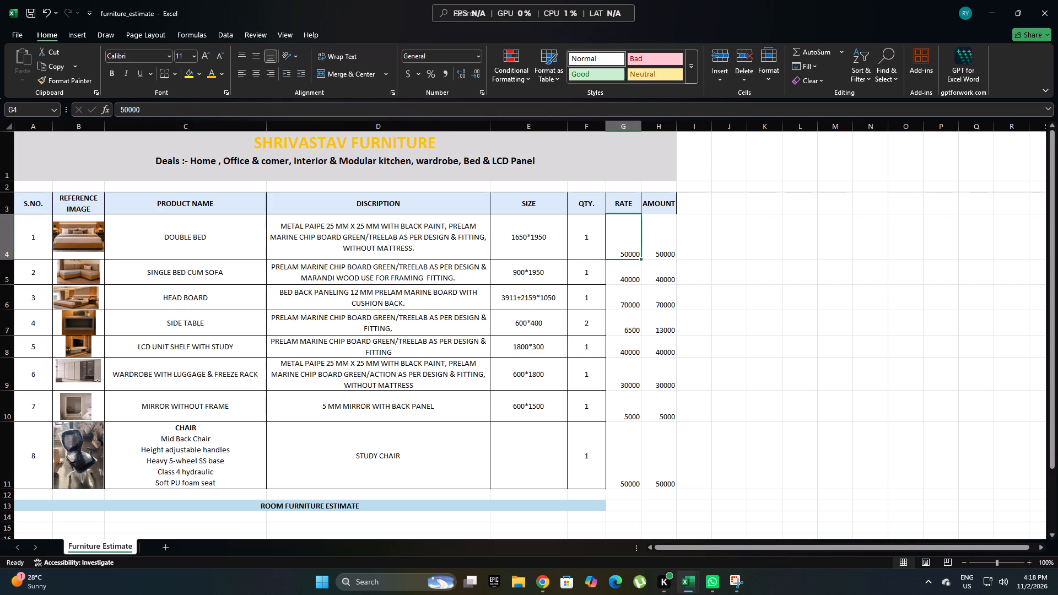
type("55")
key("0")
type("00")
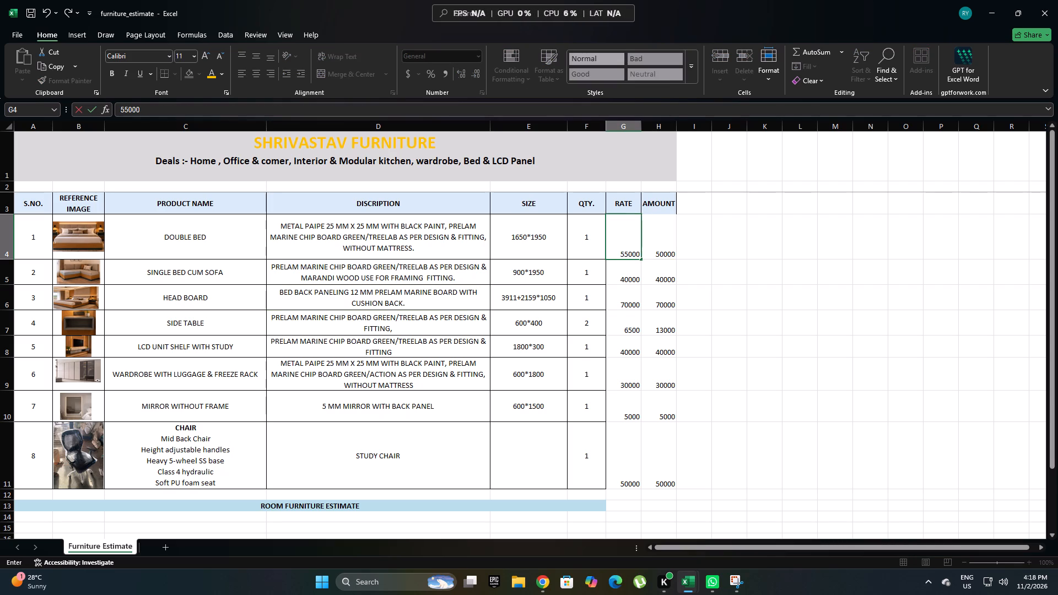
left_click(719, 267)
Set the RATE of the SINGLE BED CUM SOFA to 45000 and check the sum of all AMOUNT values.
left_click(625, 275)
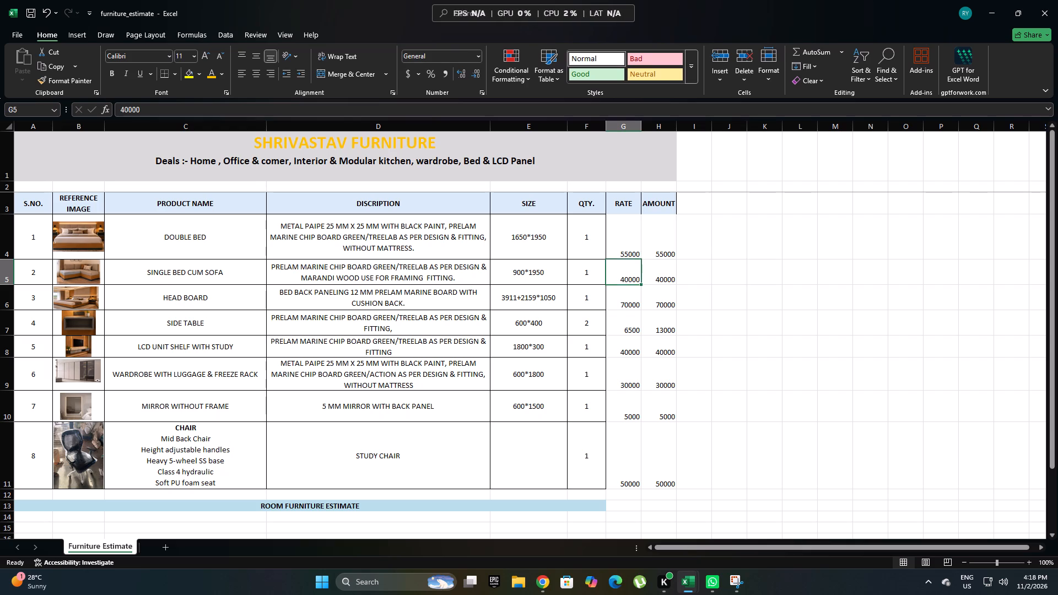
type("4500")
key("0")
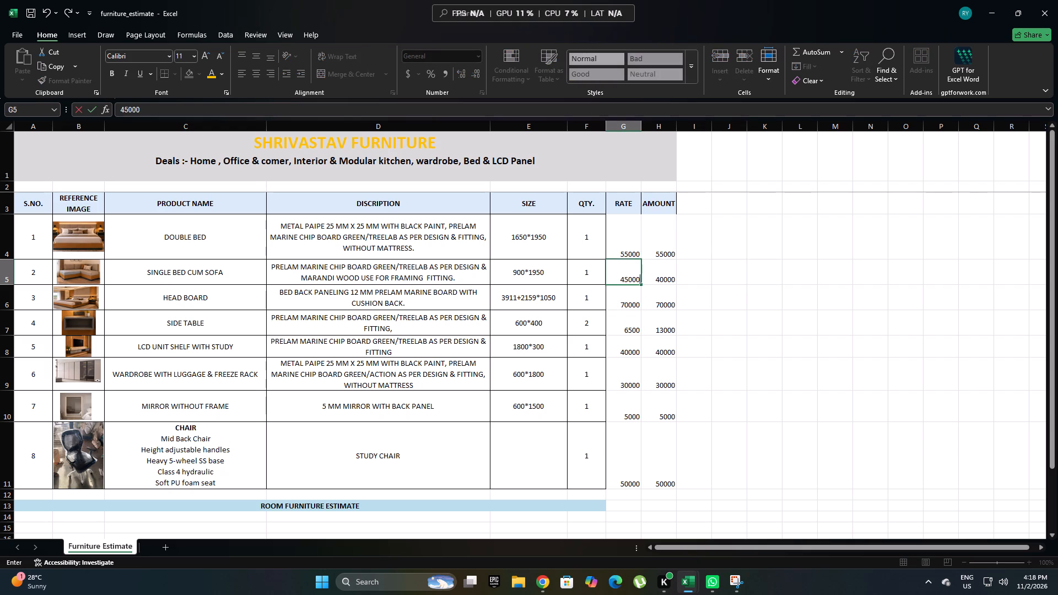
left_click(741, 282)
left_click_drag(669, 236, 668, 464)
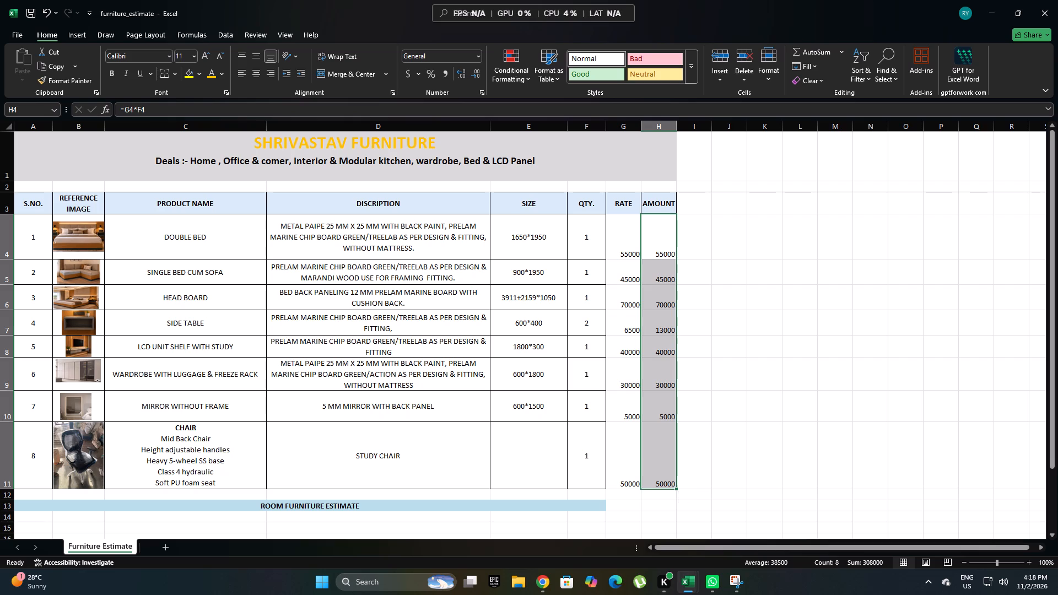
left_click(699, 304)
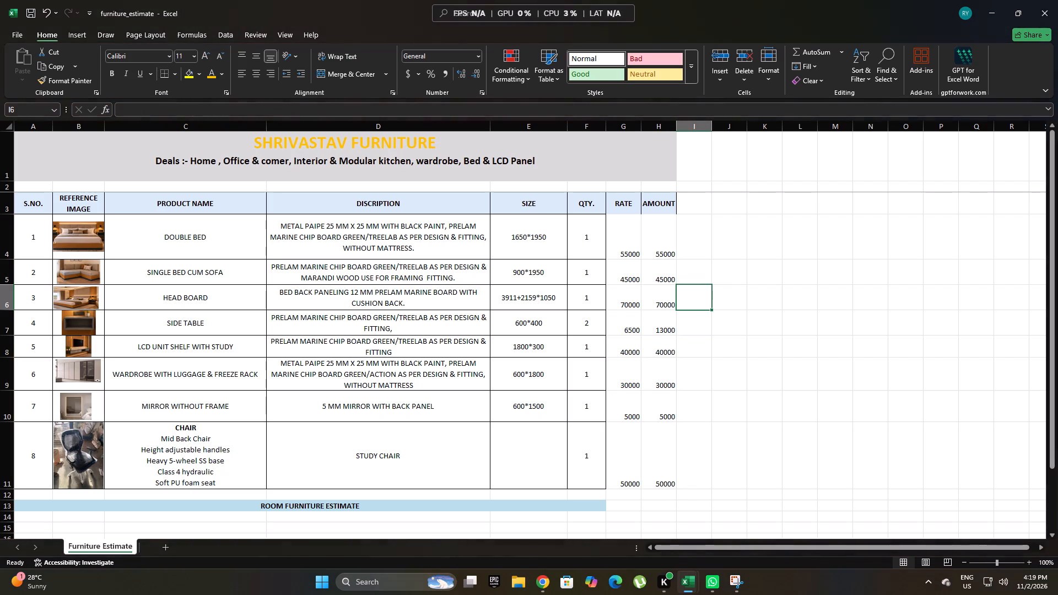
Set the RATE of the HEAD BOARD to 80000.
left_click(634, 294)
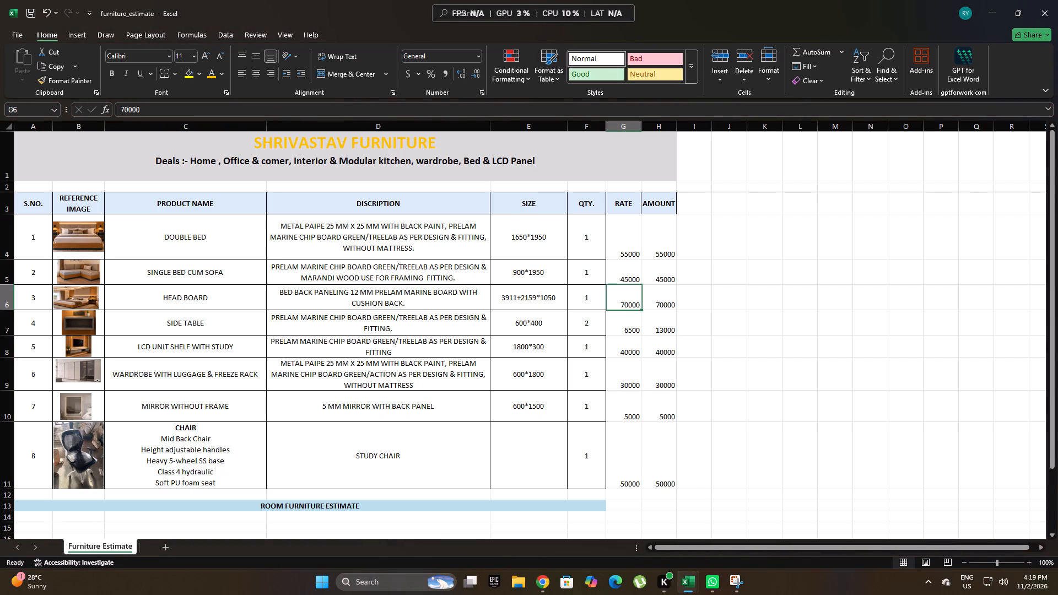
type("800")
key("0")
key("0")
left_click(763, 305)
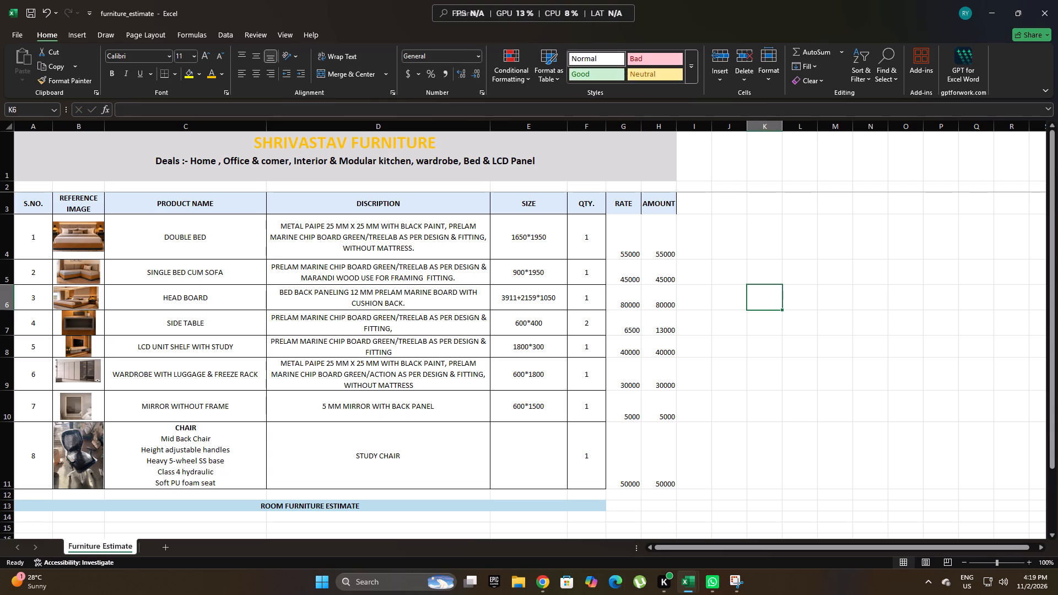
Set the RATE of the SIDE TABLE to 7000 and check the sum of all AMOUNT values.
left_click(631, 327)
type("700")
key("0")
key("0")
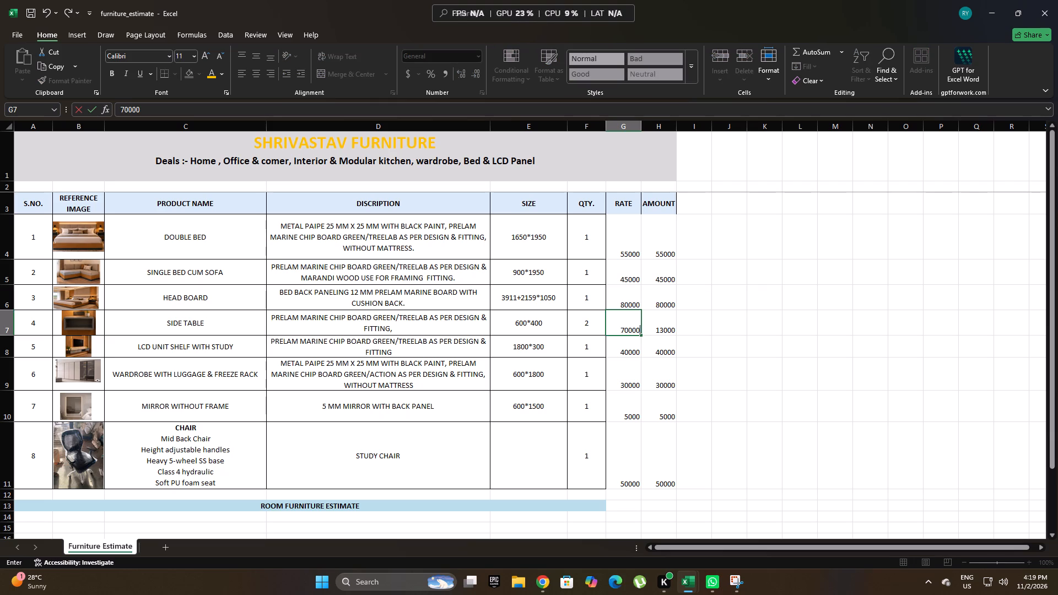
key("BackSpace")
left_click(773, 309)
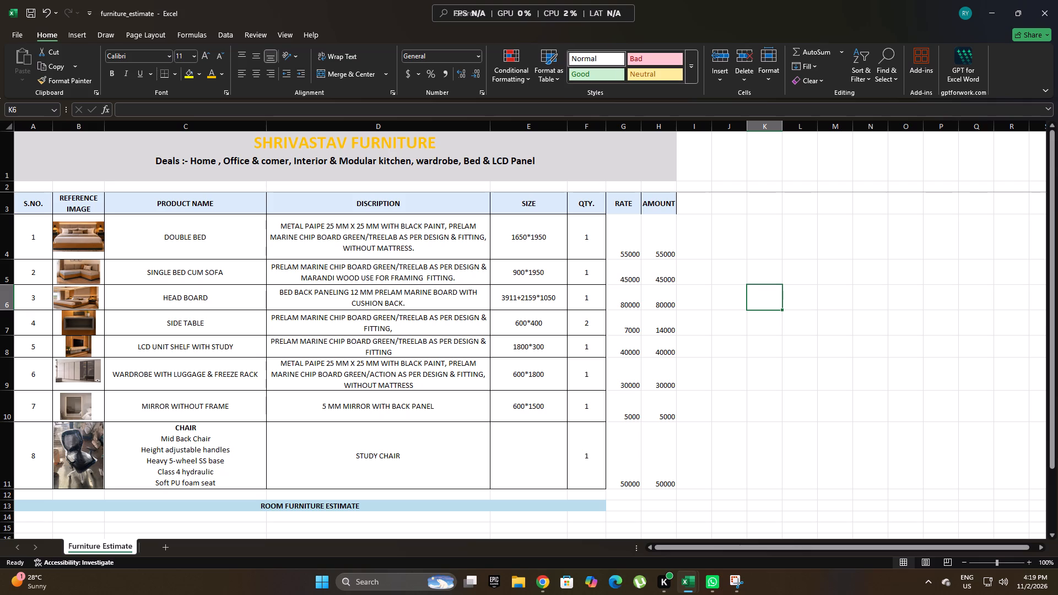
left_click_drag(661, 242, 669, 474)
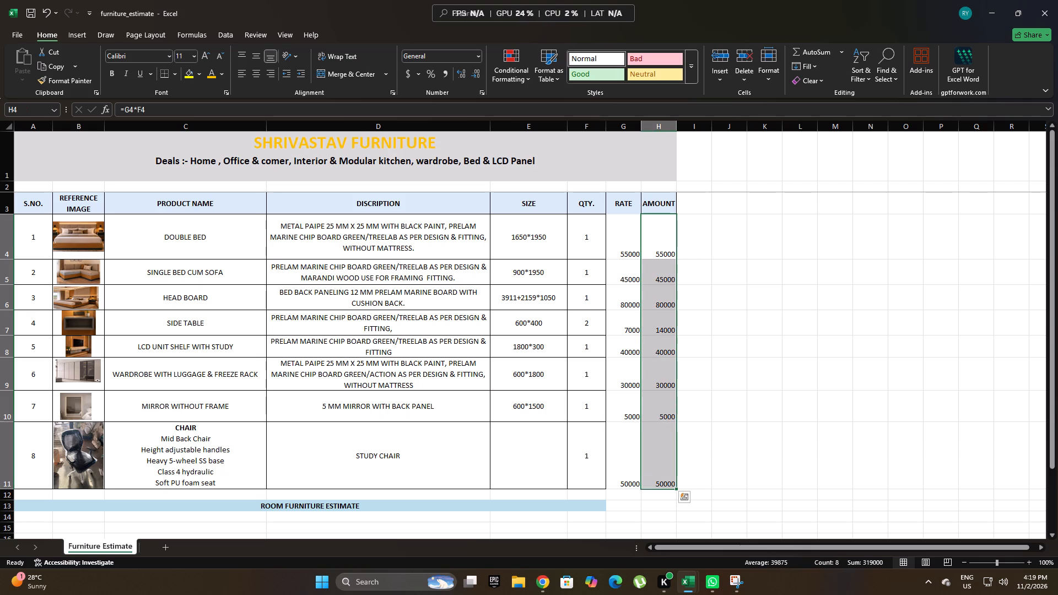
left_click(748, 437)
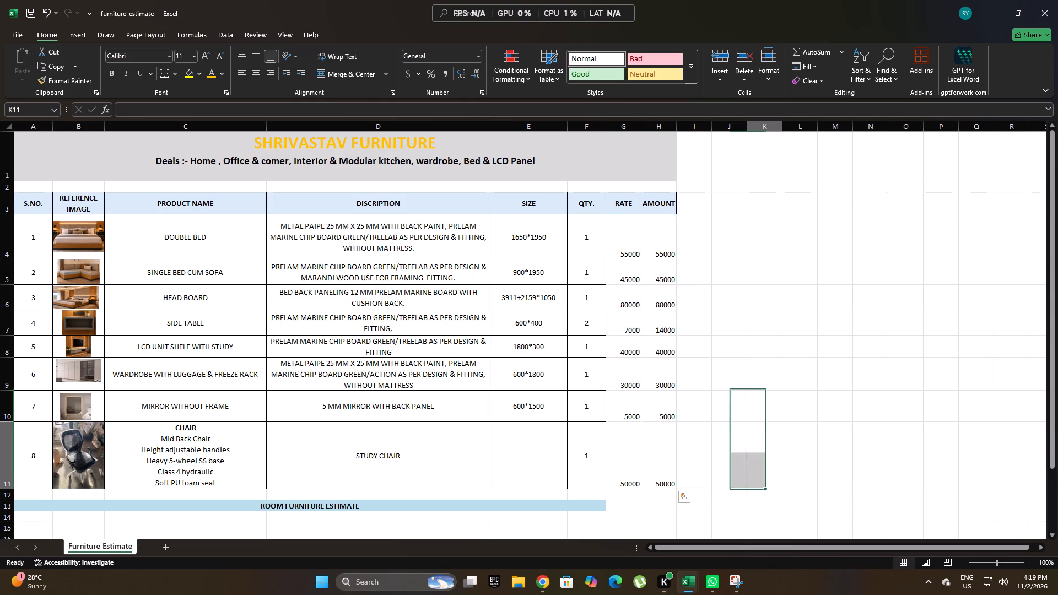
Apply all borders to the SIZE, QTY., RATE and AMOUNT cells of the eight product rows.
left_click(1052, 351)
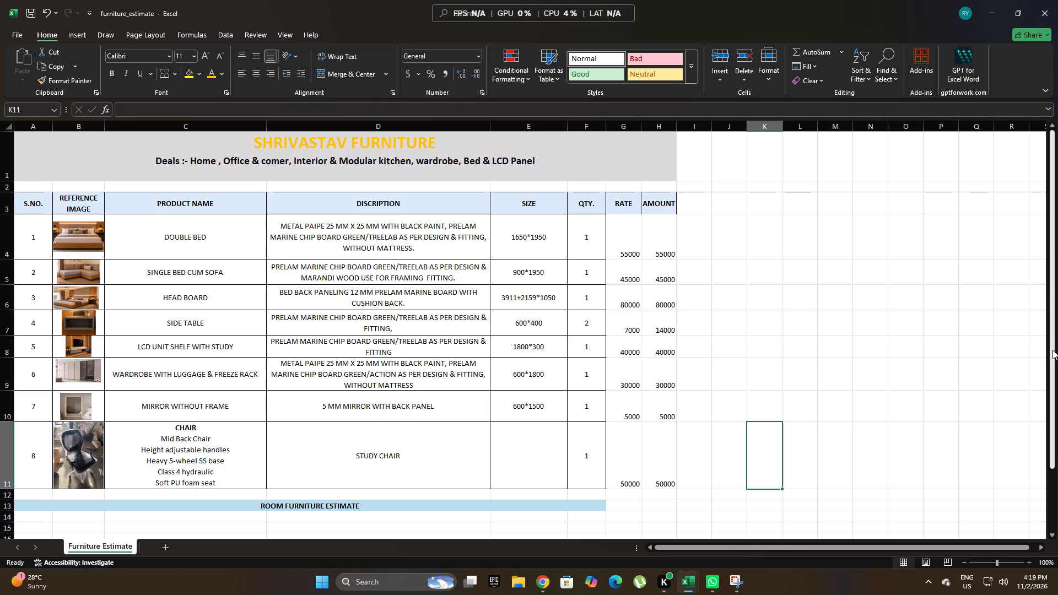
left_click_drag(1052, 347, 1043, 360)
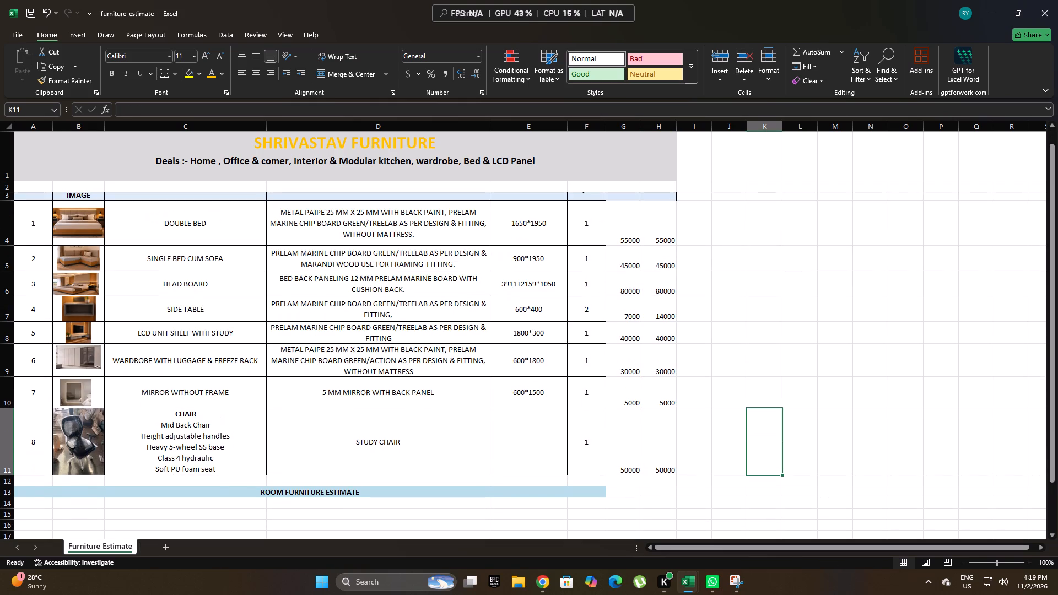
left_click_drag(669, 443, 511, 217)
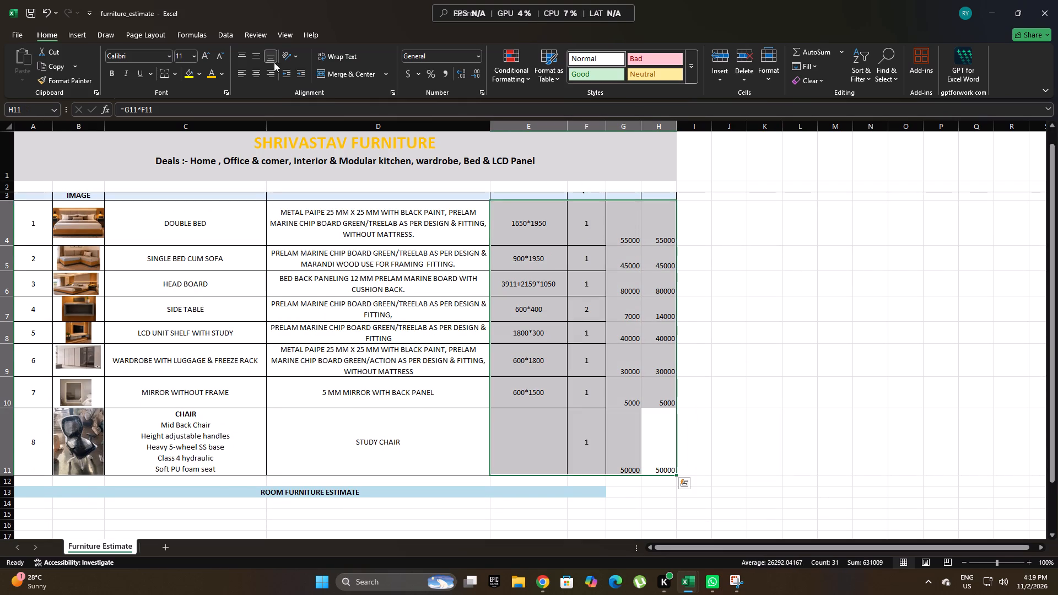
left_click(173, 72)
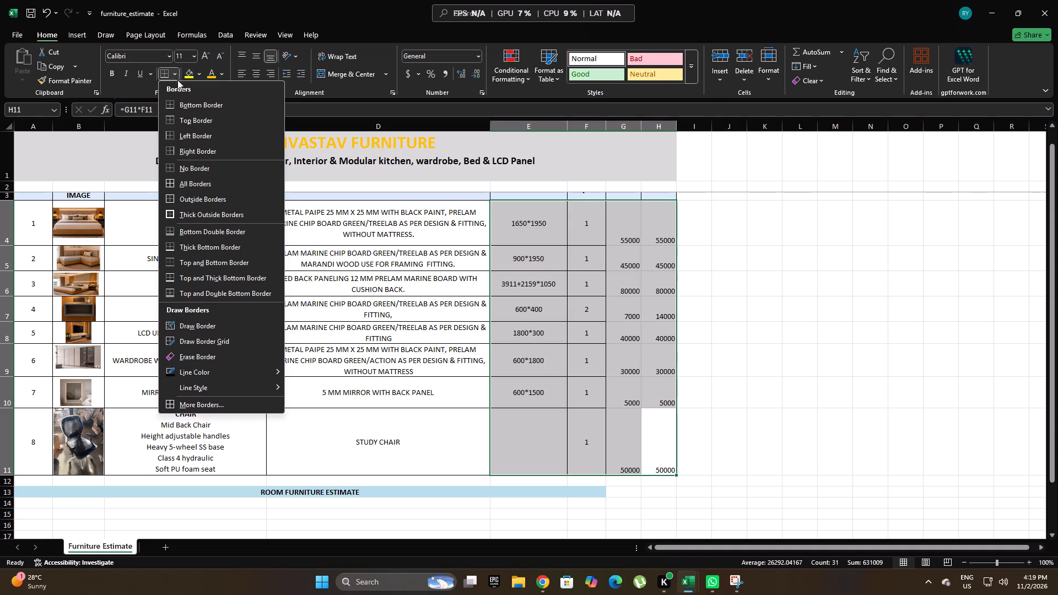
left_click(201, 189)
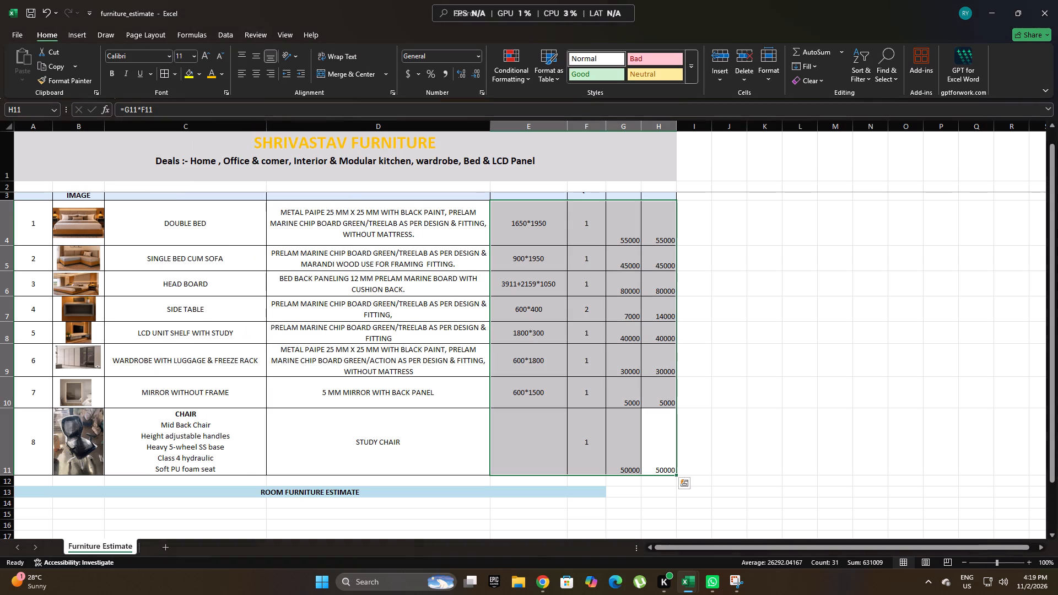
left_click(857, 410)
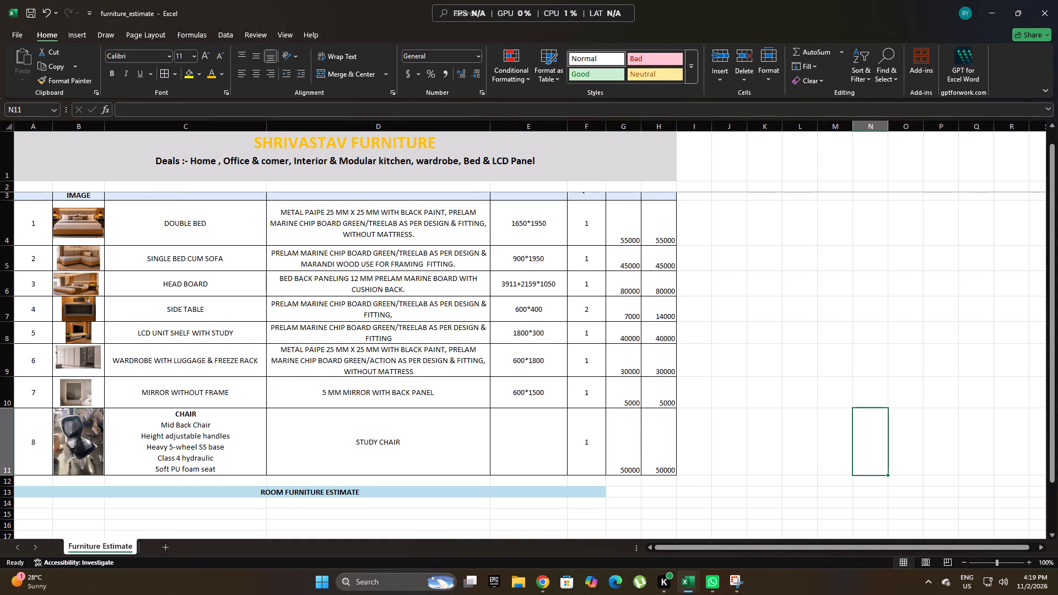
Switch to the QUOTATION workbook and look over the quotation layout on its Table 1 sheet.
left_click(1056, 365)
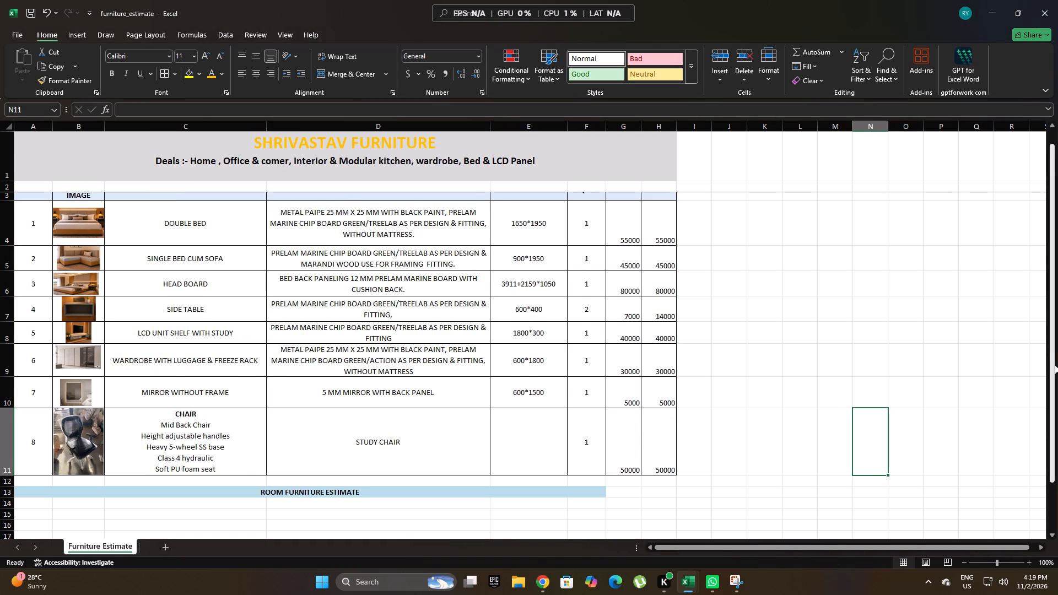
left_click_drag(1054, 365, 1053, 420)
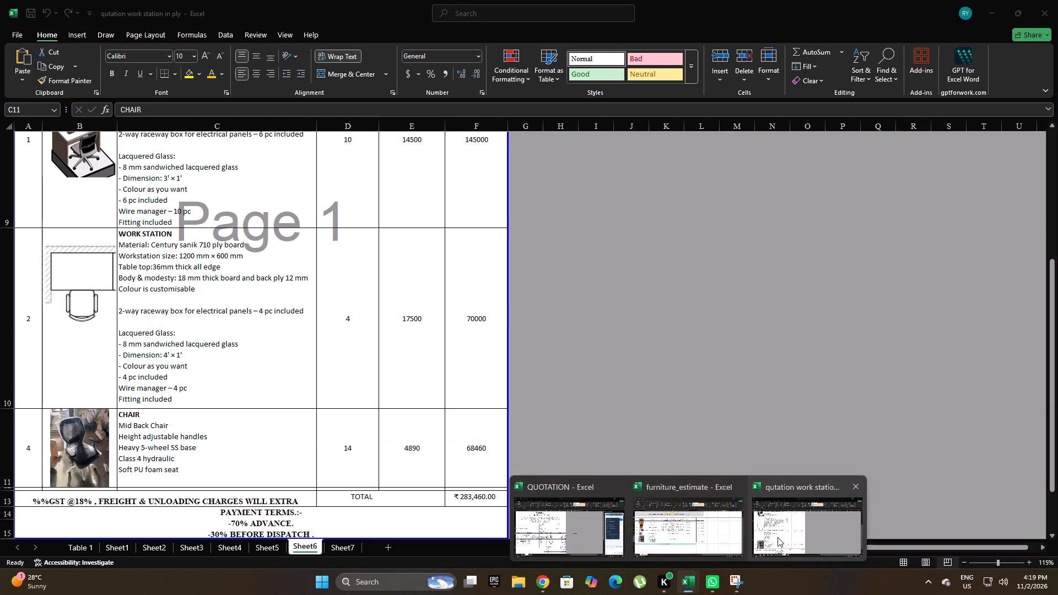
left_click(536, 525)
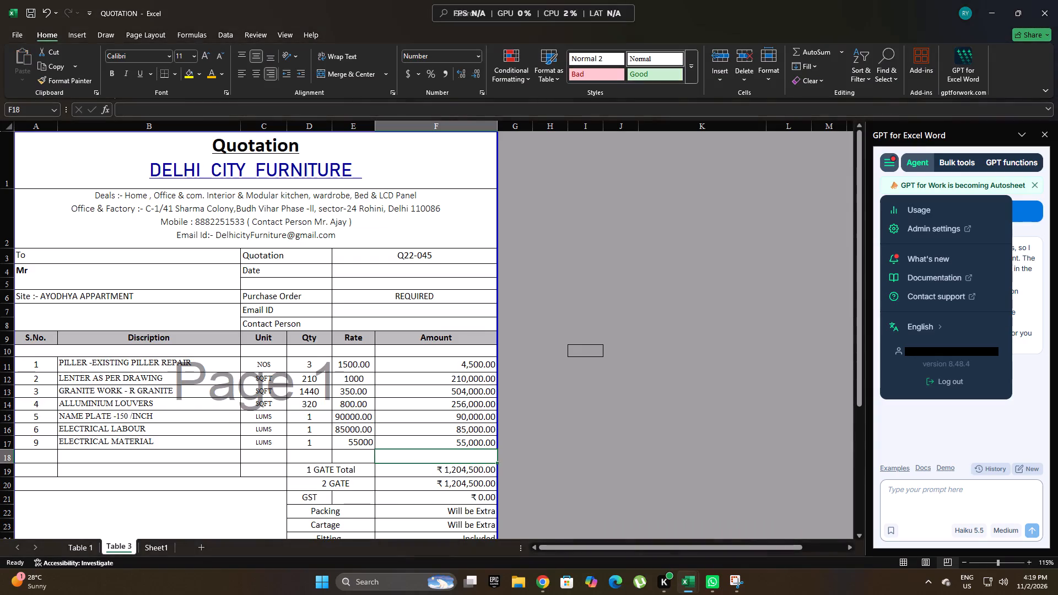
left_click(79, 548)
scroll(272, 412, "down", 1)
scroll(272, 412, "up", 1)
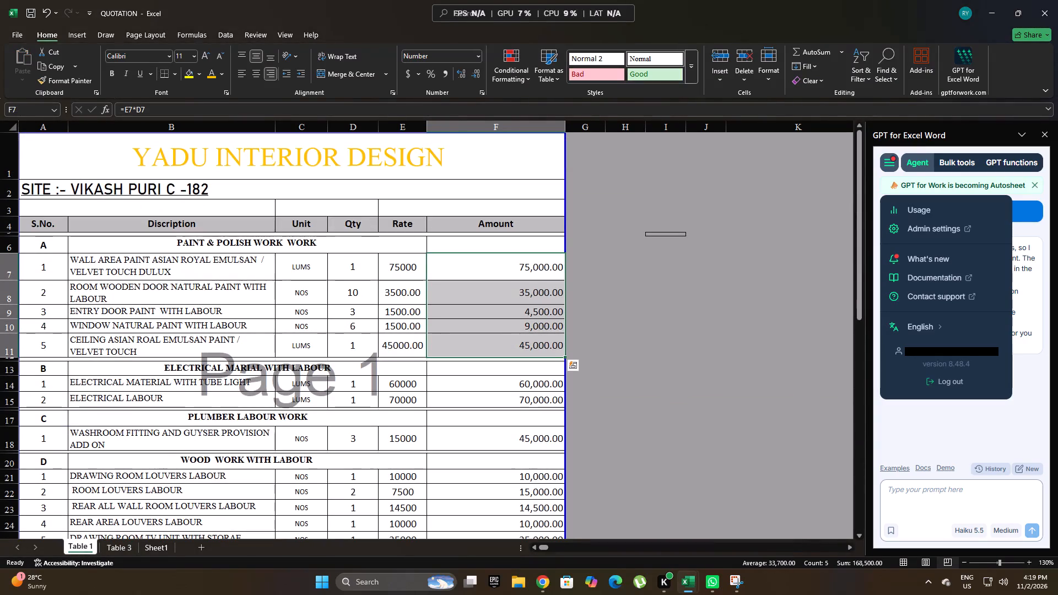
Look through Sheet1 of the QUOTATION workbook and Table 1 of the qutation work station in ply workbook for a totals layout.
left_click(166, 550)
scroll(387, 521, "down", 1)
scroll(425, 487, "down", 1)
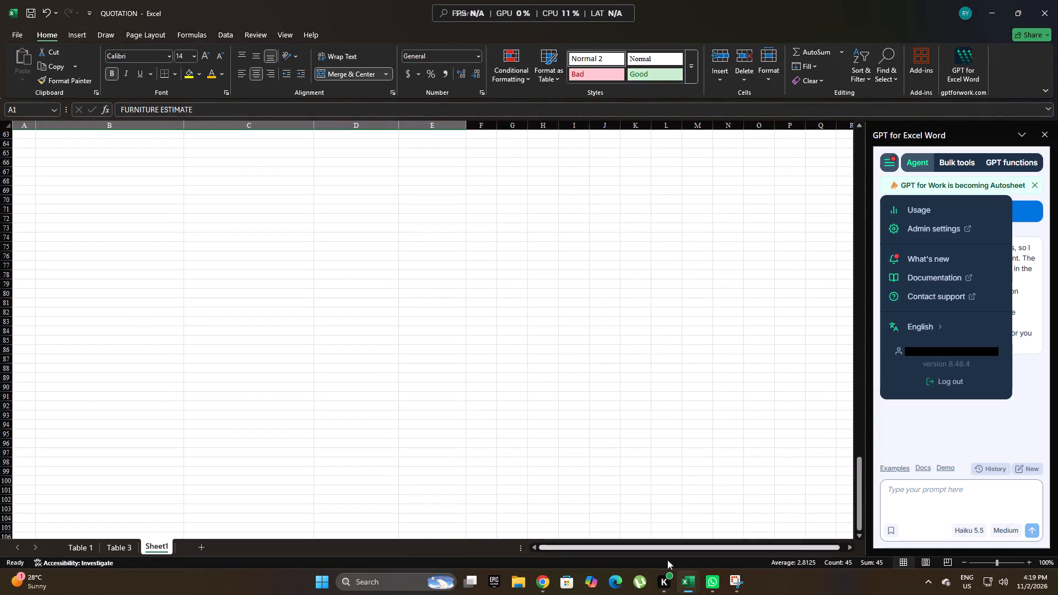
left_click(788, 528)
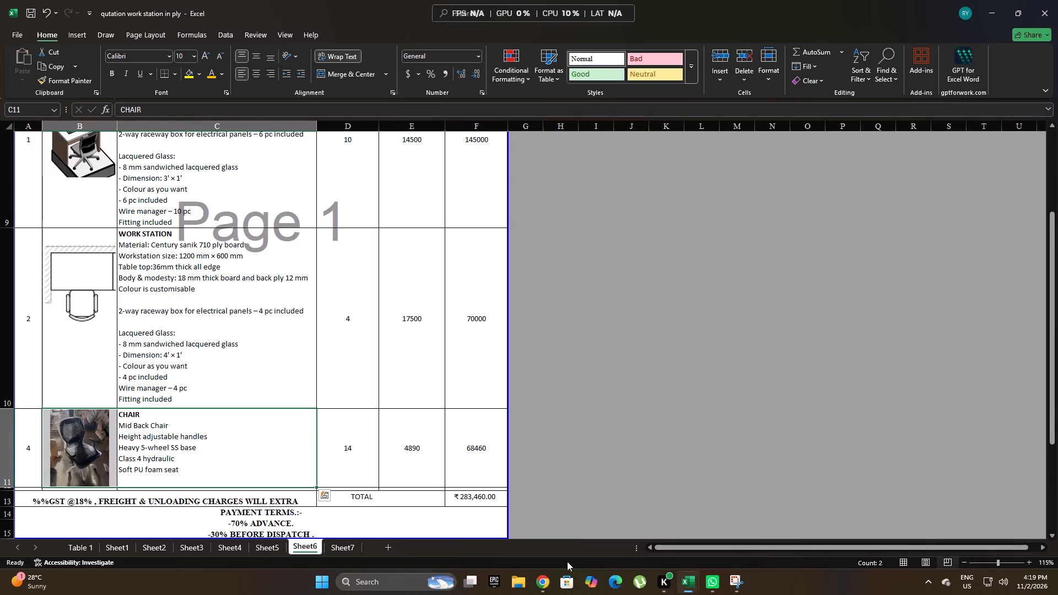
left_click(76, 544)
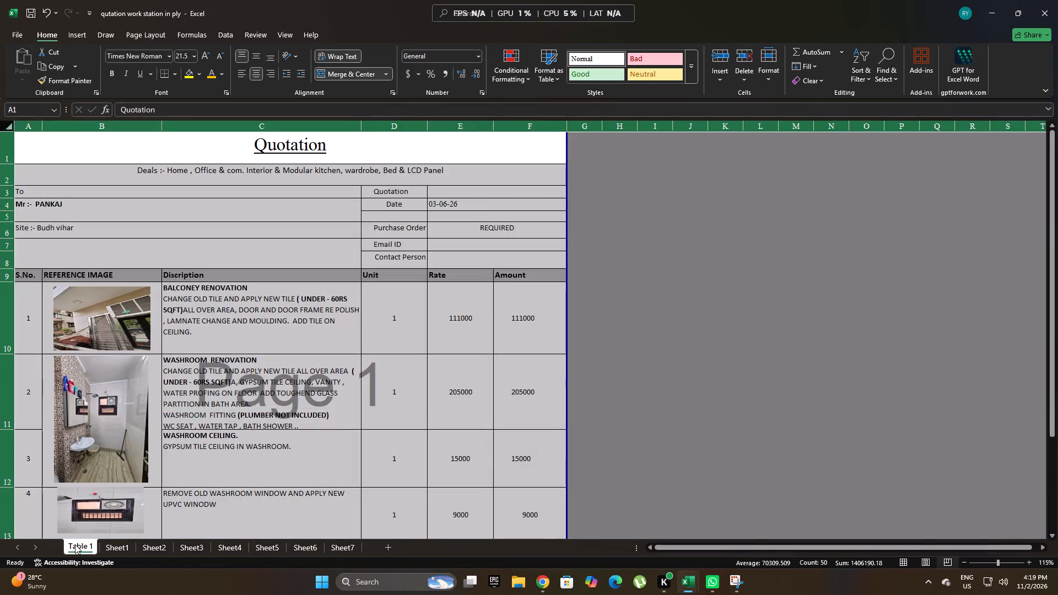
scroll(253, 444, "down", 1)
scroll(252, 444, "up", 1)
left_click_drag(1054, 271, 1040, 310)
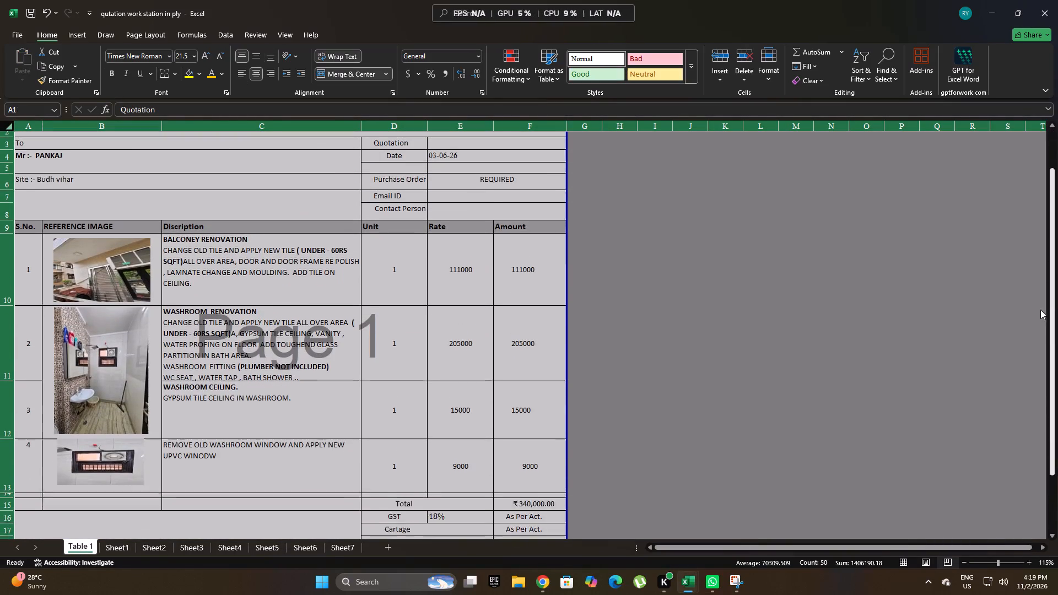
left_click_drag(1040, 310, 1034, 390)
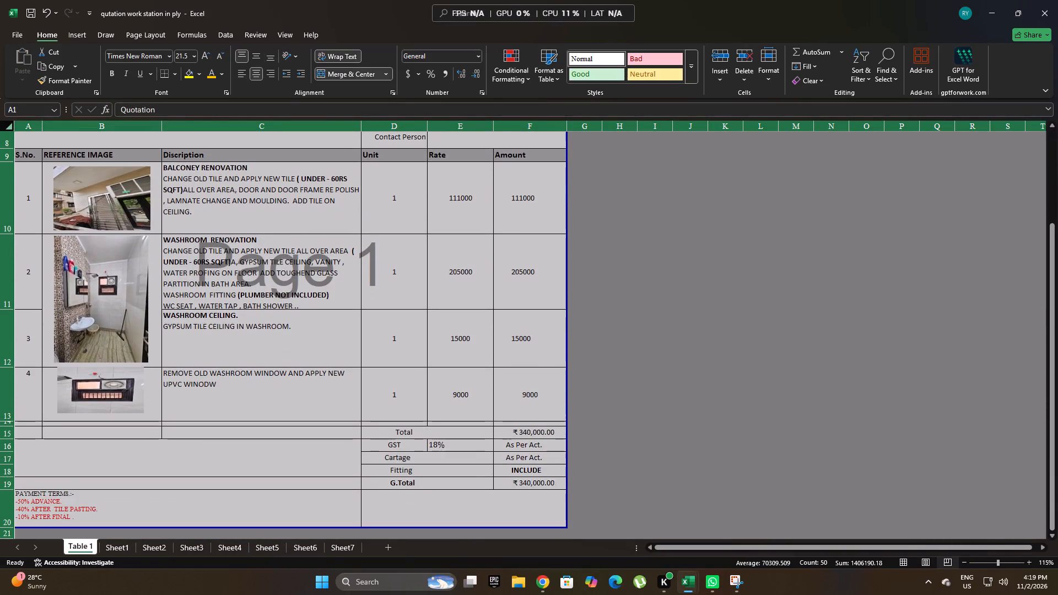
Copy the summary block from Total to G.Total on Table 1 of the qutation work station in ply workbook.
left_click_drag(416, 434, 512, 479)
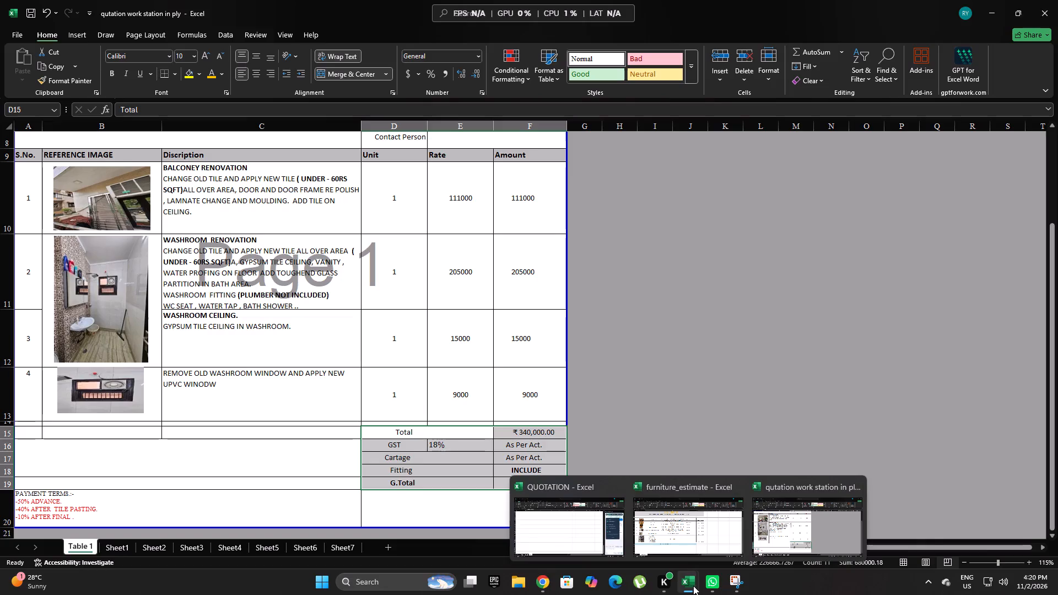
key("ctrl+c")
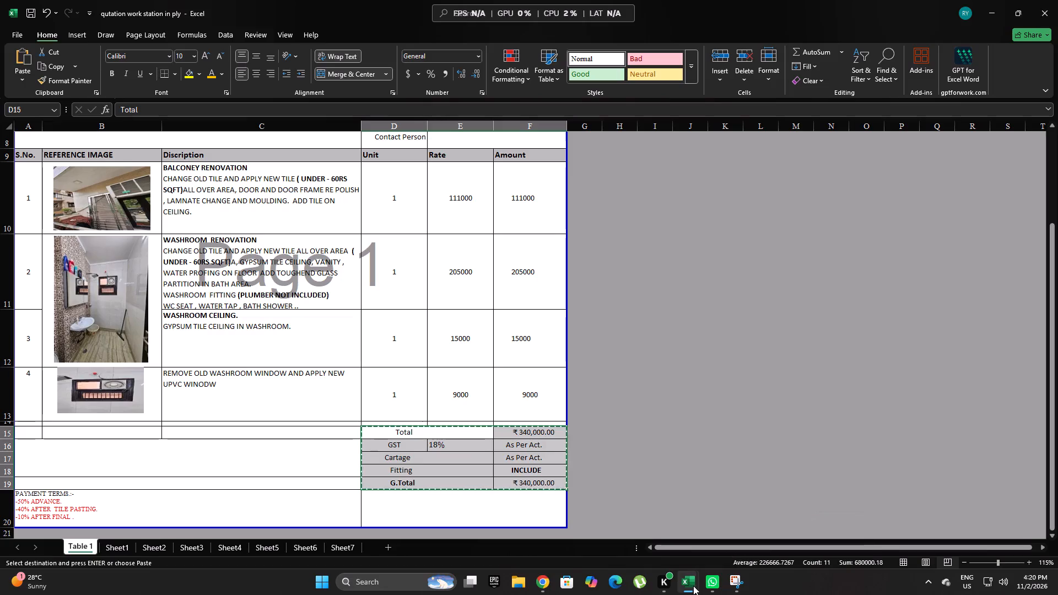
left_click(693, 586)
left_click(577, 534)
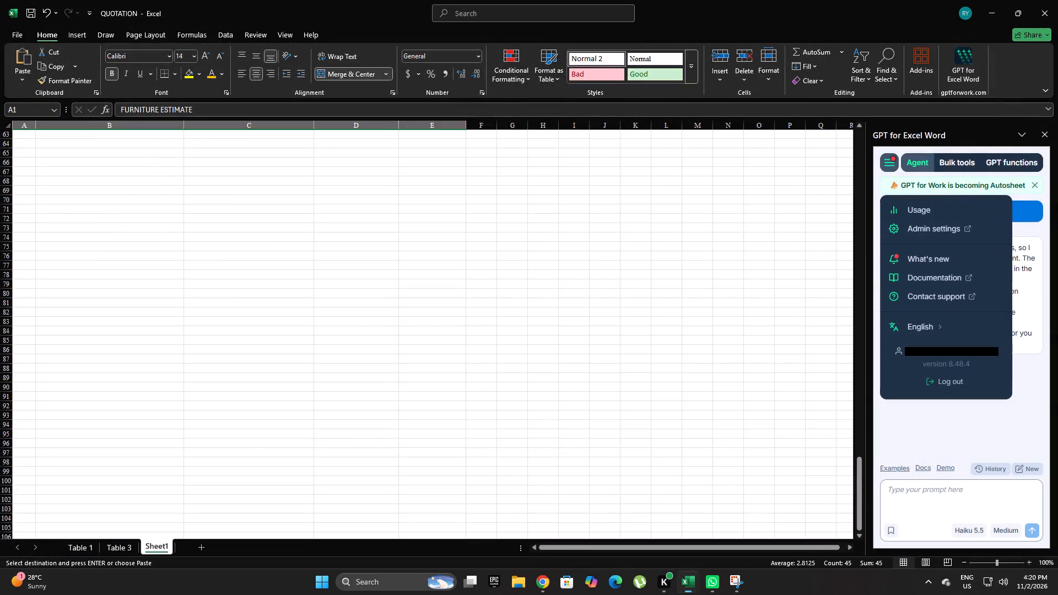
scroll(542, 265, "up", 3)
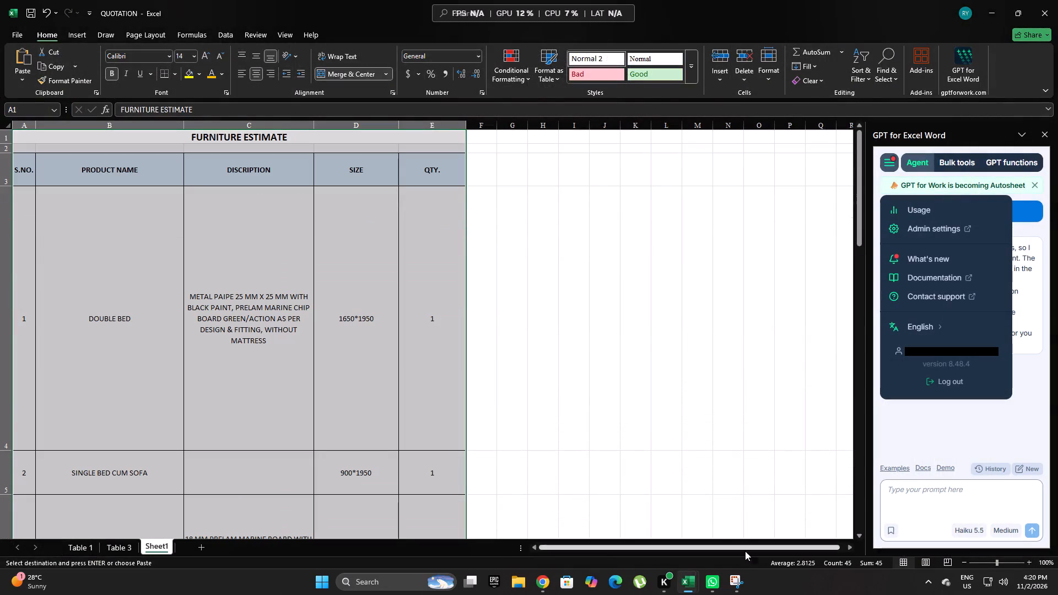
Switch to the furniture_estimate workbook, clear the ROOM FURNITURE ESTIMATE text in row 13 and unmerge its cells.
left_click(684, 584)
left_click(690, 540)
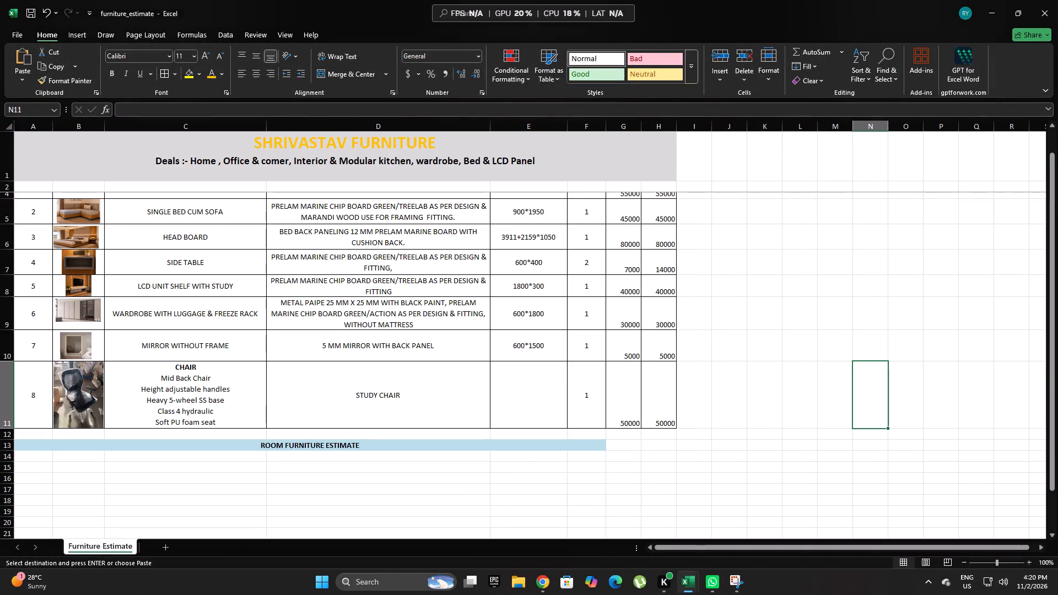
left_click_drag(548, 444, 653, 467)
left_click_drag(642, 494, 634, 493)
left_click(536, 450)
key("Delete")
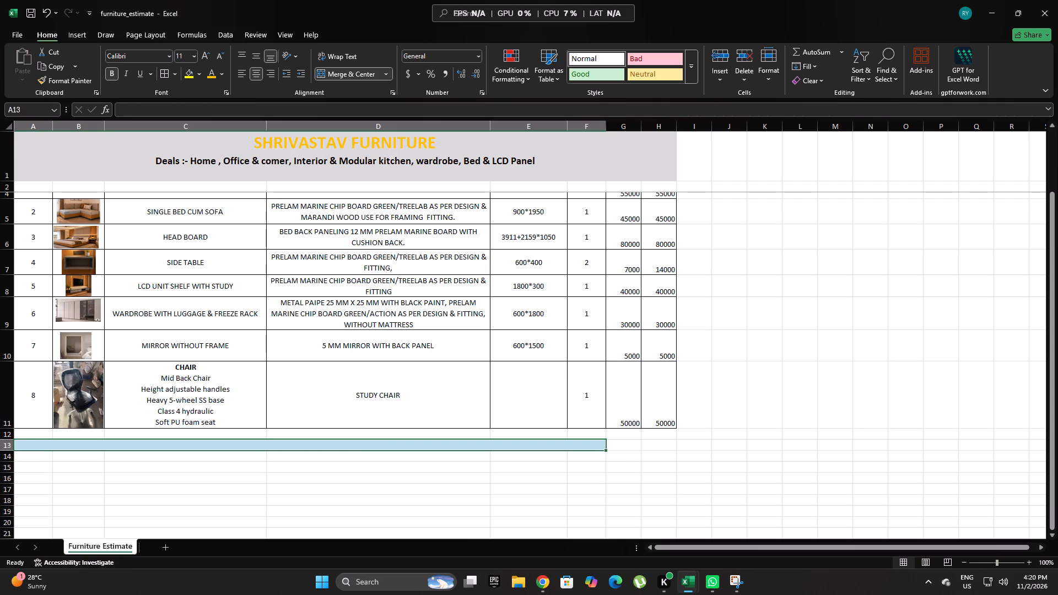
left_click(338, 71)
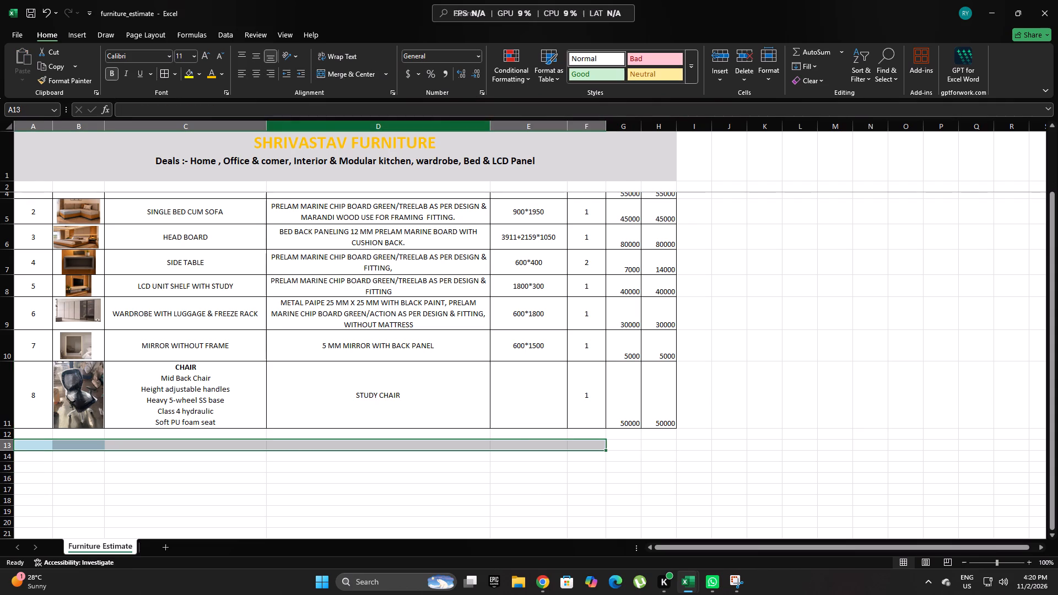
left_click(669, 457)
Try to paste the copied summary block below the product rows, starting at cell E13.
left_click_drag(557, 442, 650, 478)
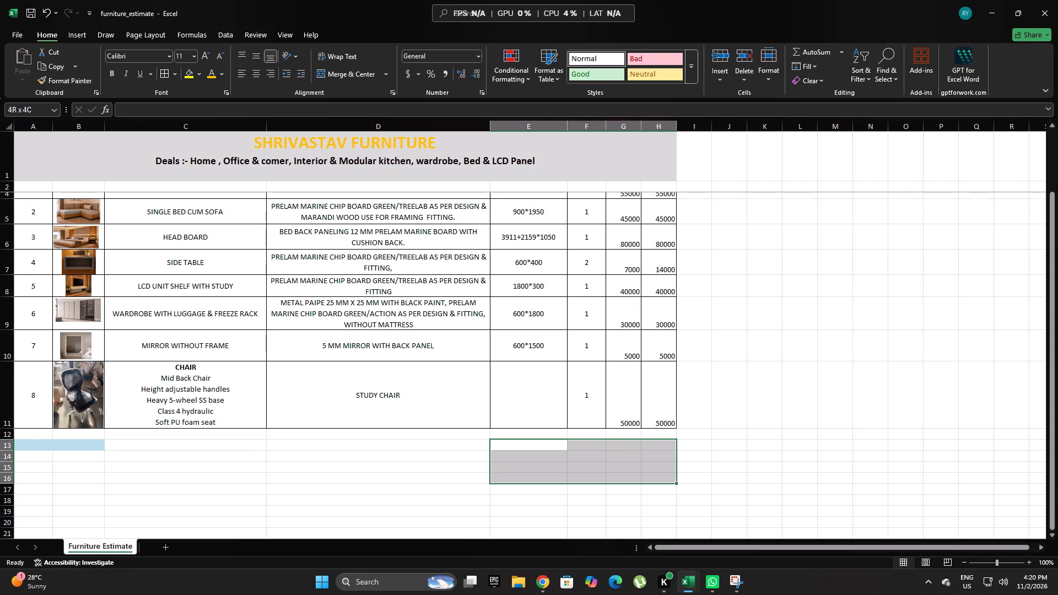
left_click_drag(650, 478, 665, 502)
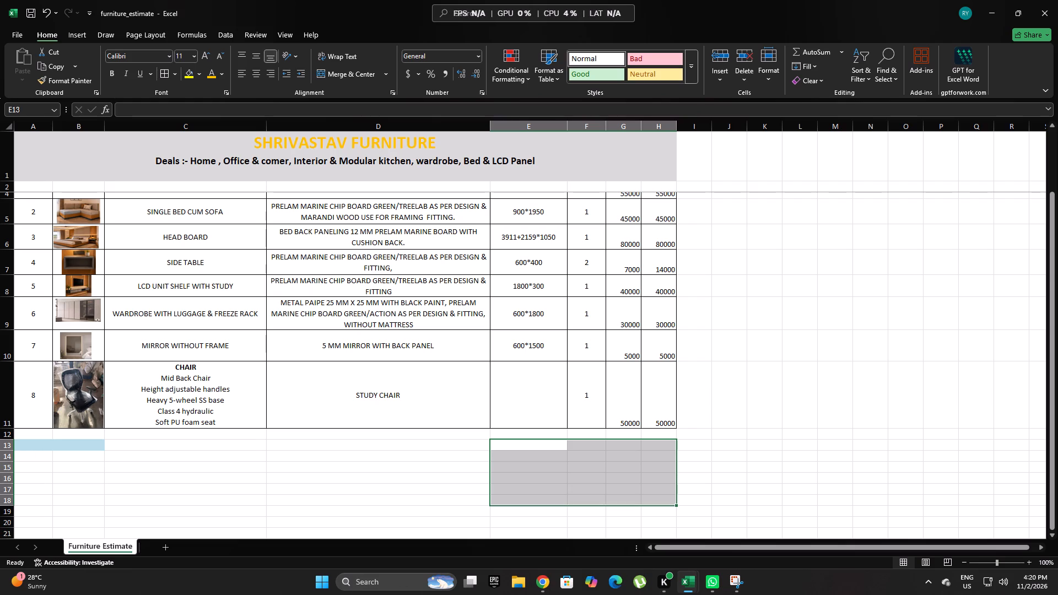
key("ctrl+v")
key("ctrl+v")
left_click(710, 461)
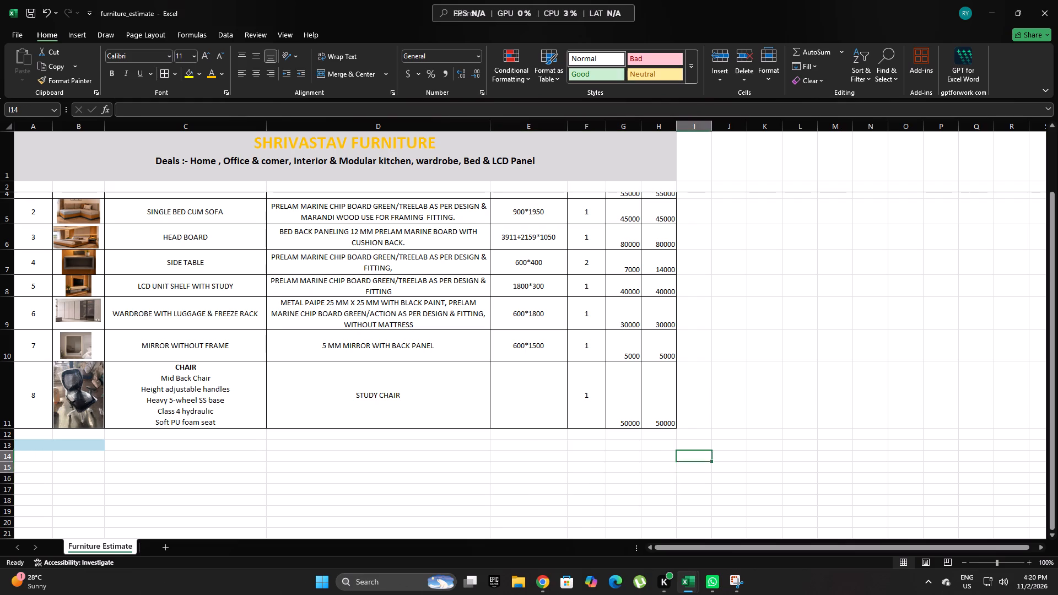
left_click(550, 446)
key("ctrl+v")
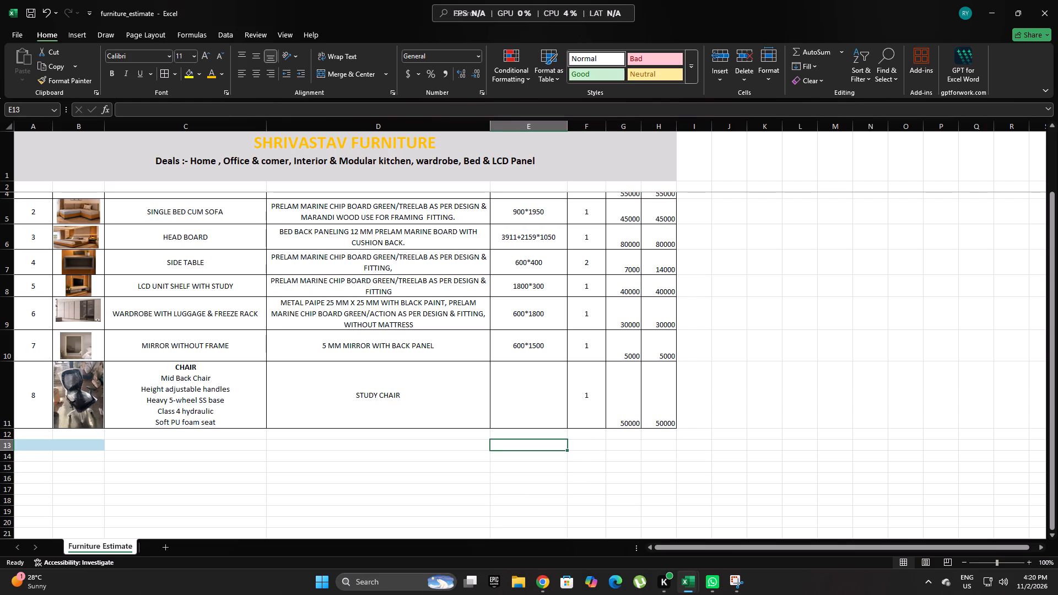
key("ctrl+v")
Copy the Total to G.Total block from Table 1 of qutation work station in ply into furniture_estimate at cell F13.
left_click(682, 583)
left_click(780, 516)
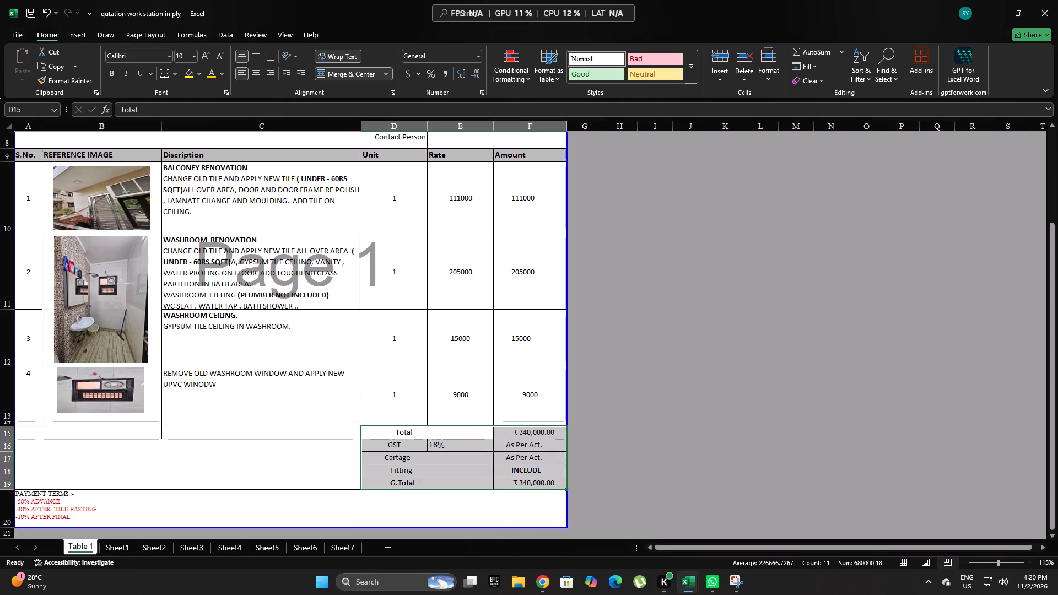
left_click(483, 520)
left_click_drag(408, 433, 511, 480)
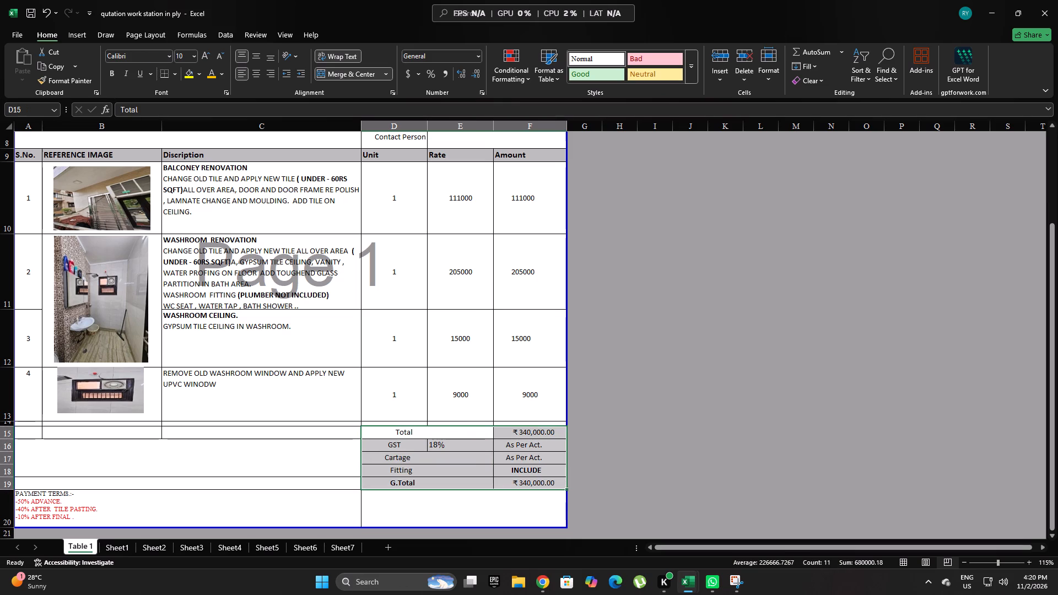
key("ctrl+c")
left_click(691, 582)
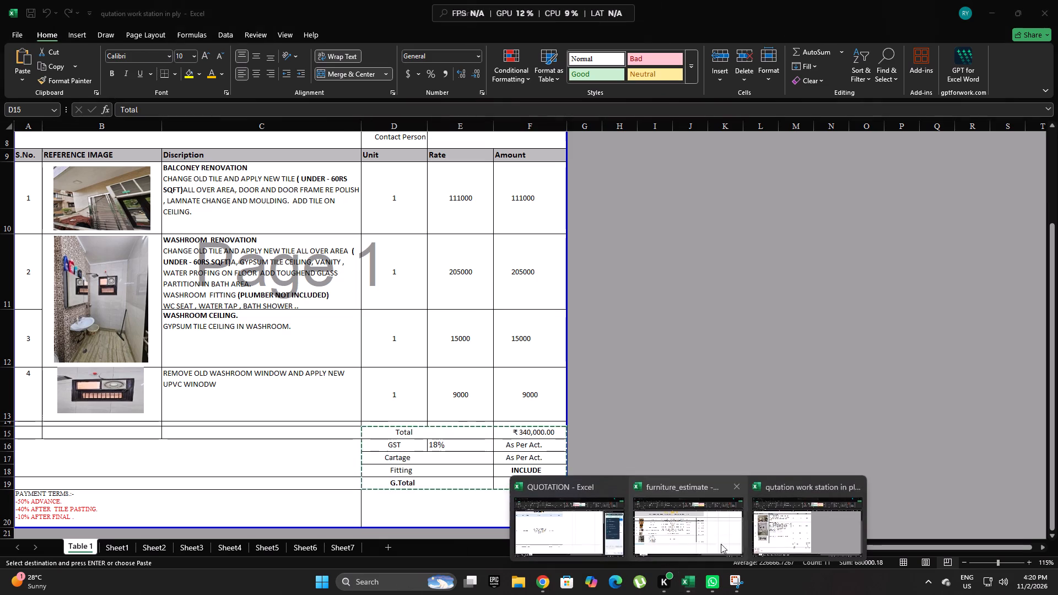
left_click(771, 528)
left_click(693, 576)
left_click(689, 534)
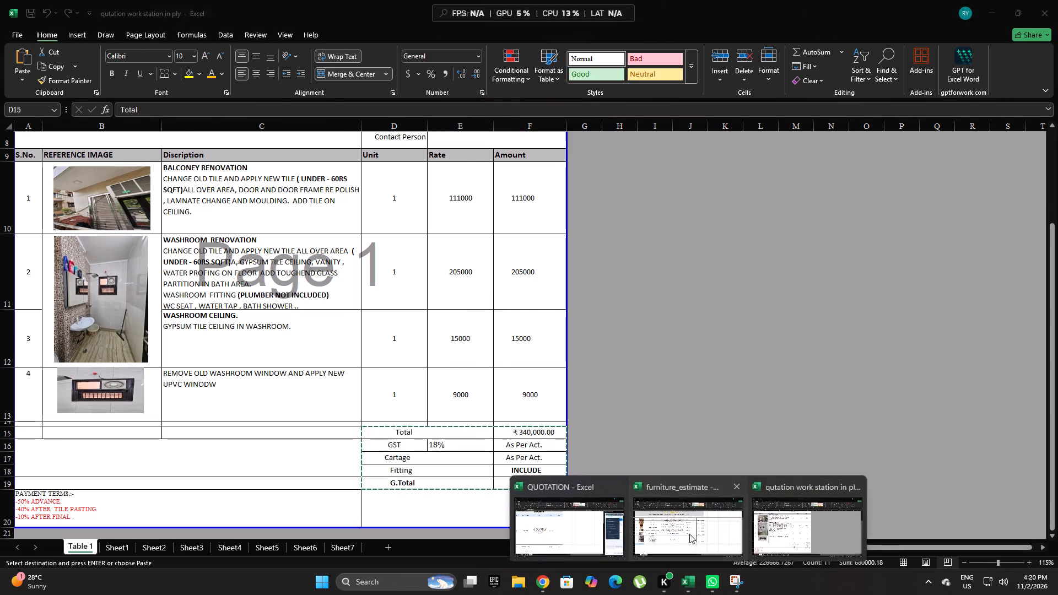
key("ctrl+v")
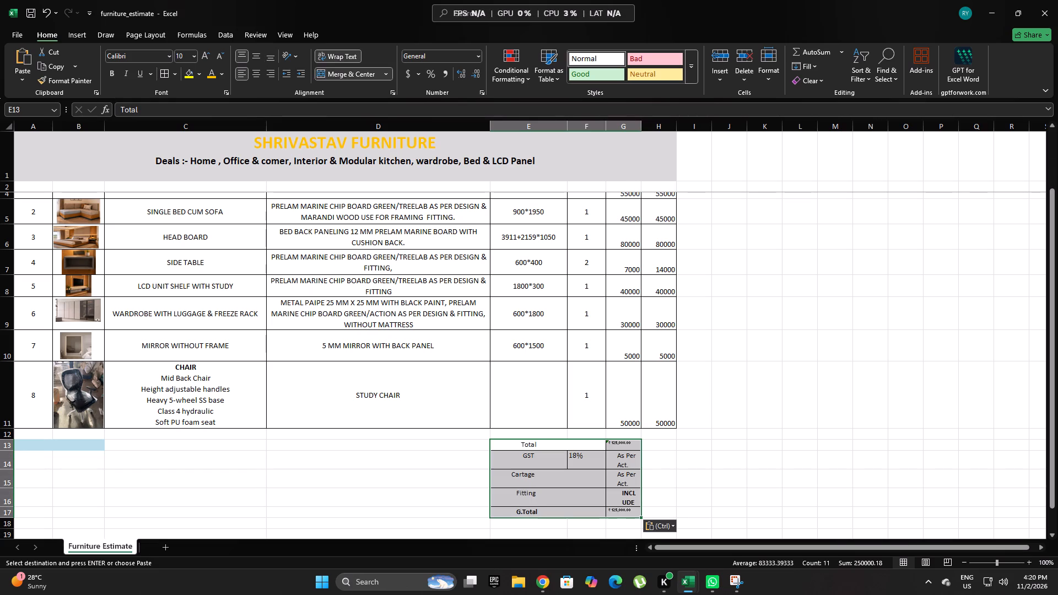
key("ctrl+z")
left_click(593, 447)
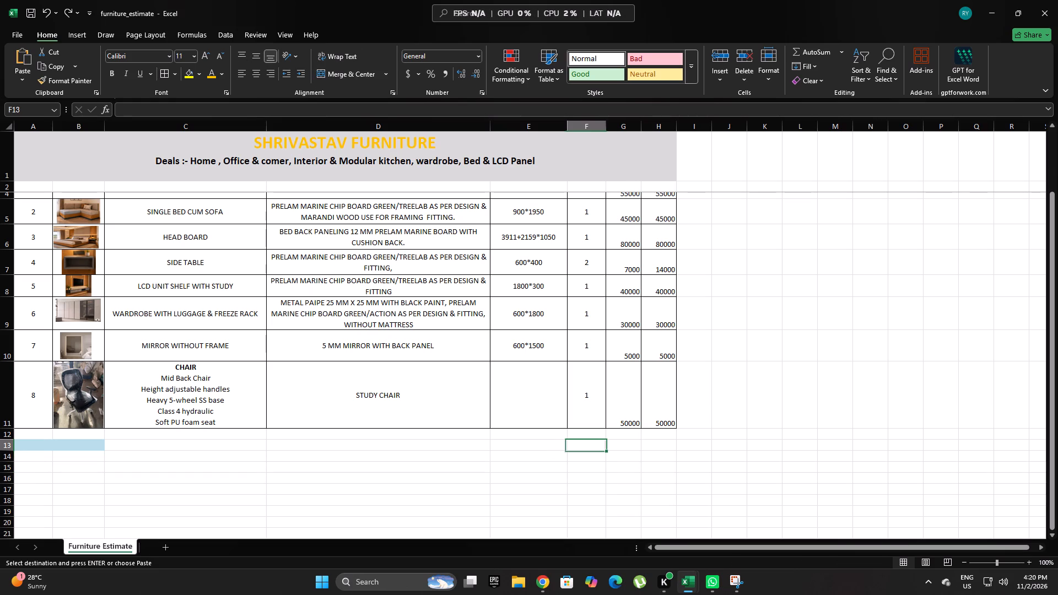
key("ctrl+v")
left_click(730, 449)
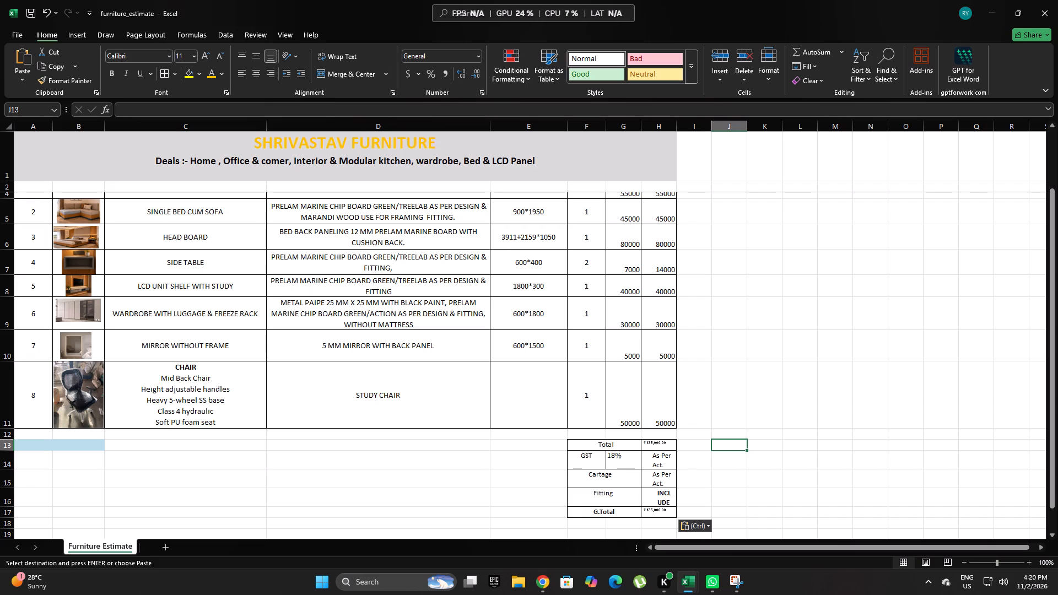
left_click(742, 419)
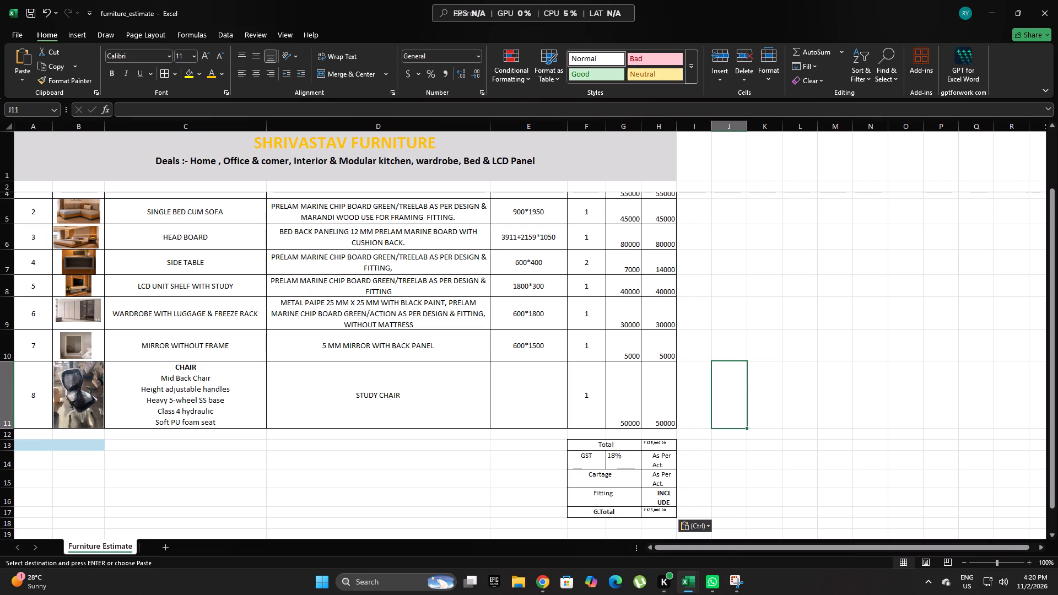
Narrow the SIZE column slightly and widen the RATE column slightly.
left_click_drag(566, 126, 557, 128)
scroll(687, 320, "up", 1)
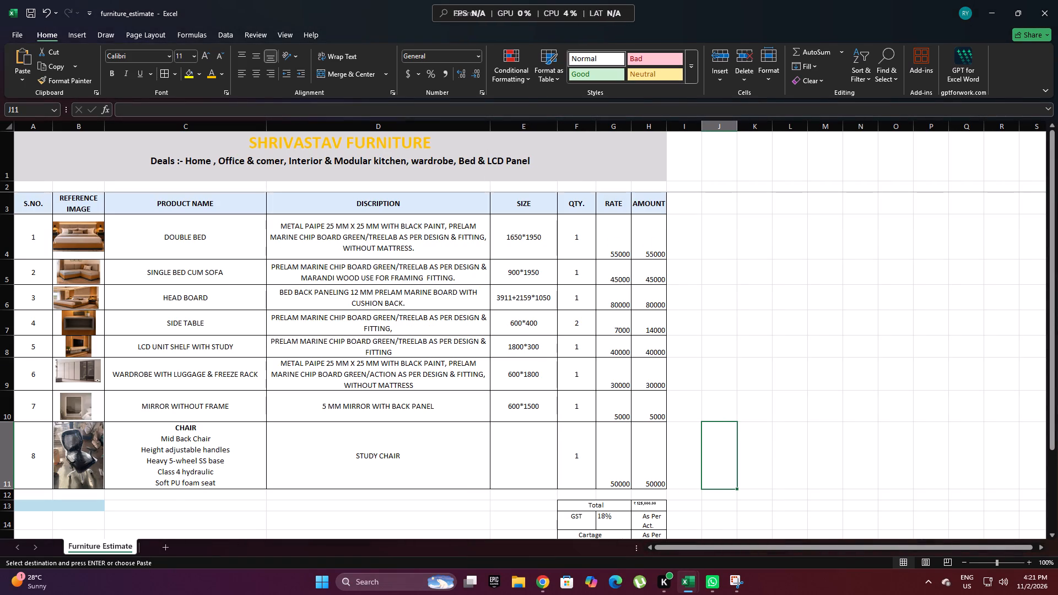
left_click_drag(634, 126, 639, 126)
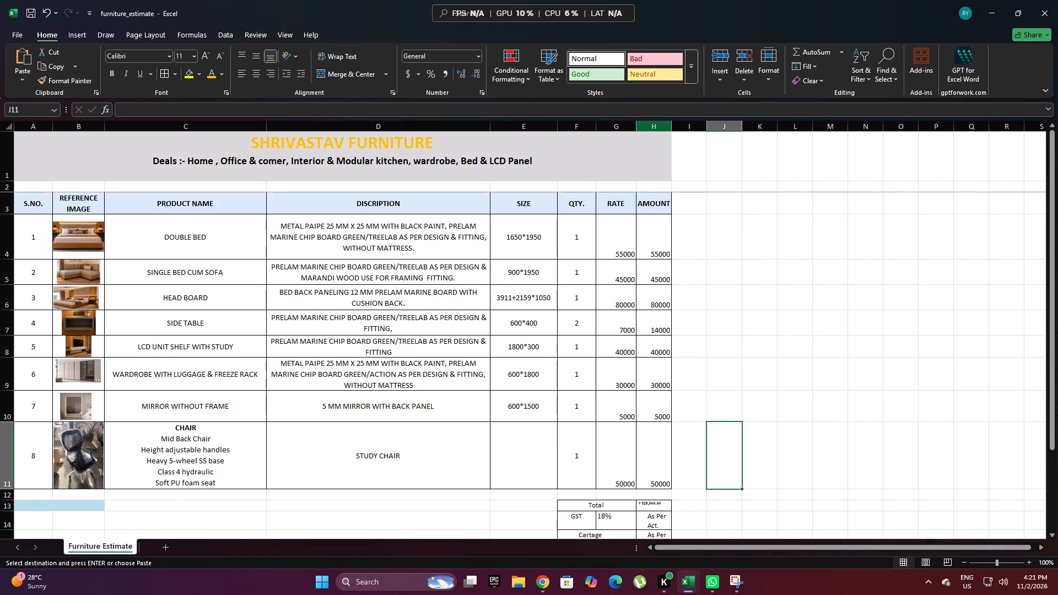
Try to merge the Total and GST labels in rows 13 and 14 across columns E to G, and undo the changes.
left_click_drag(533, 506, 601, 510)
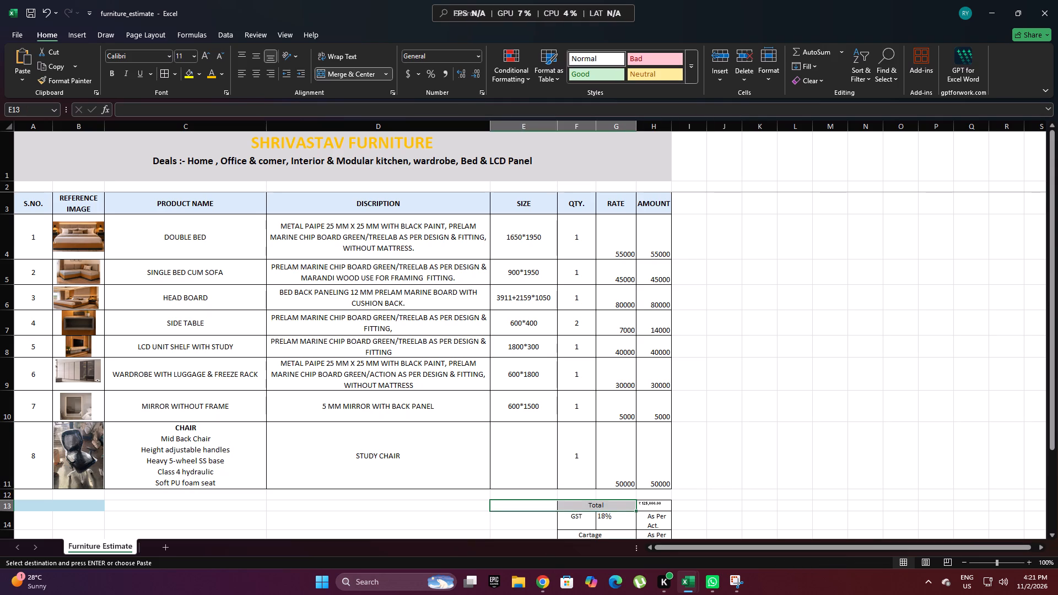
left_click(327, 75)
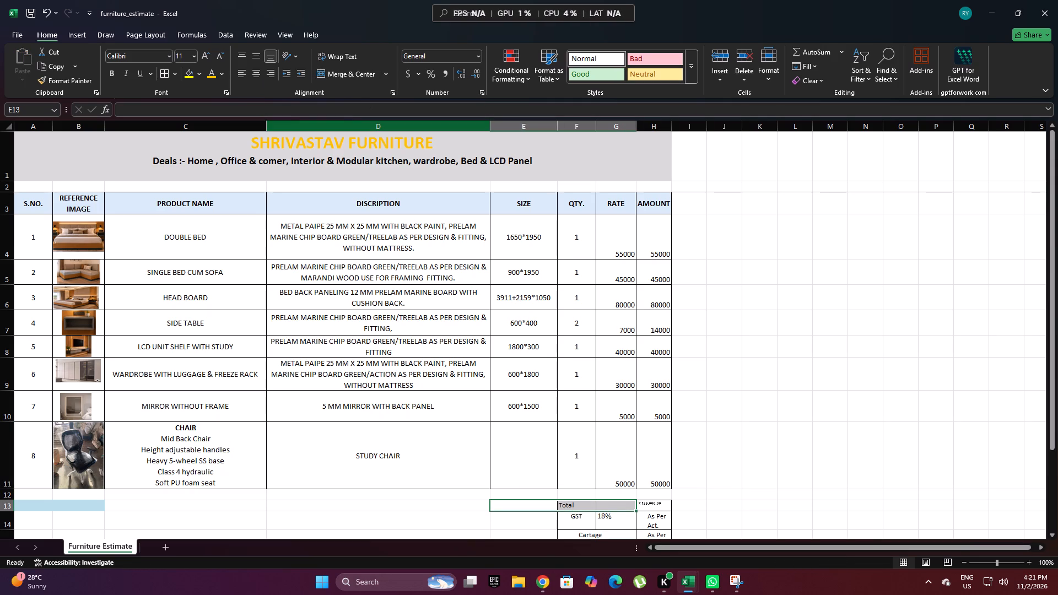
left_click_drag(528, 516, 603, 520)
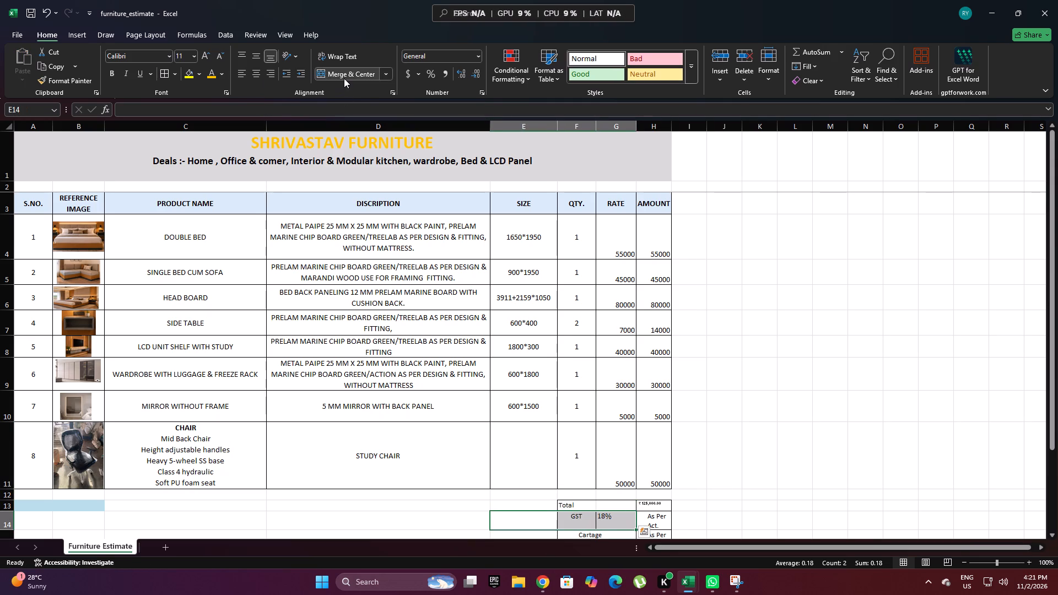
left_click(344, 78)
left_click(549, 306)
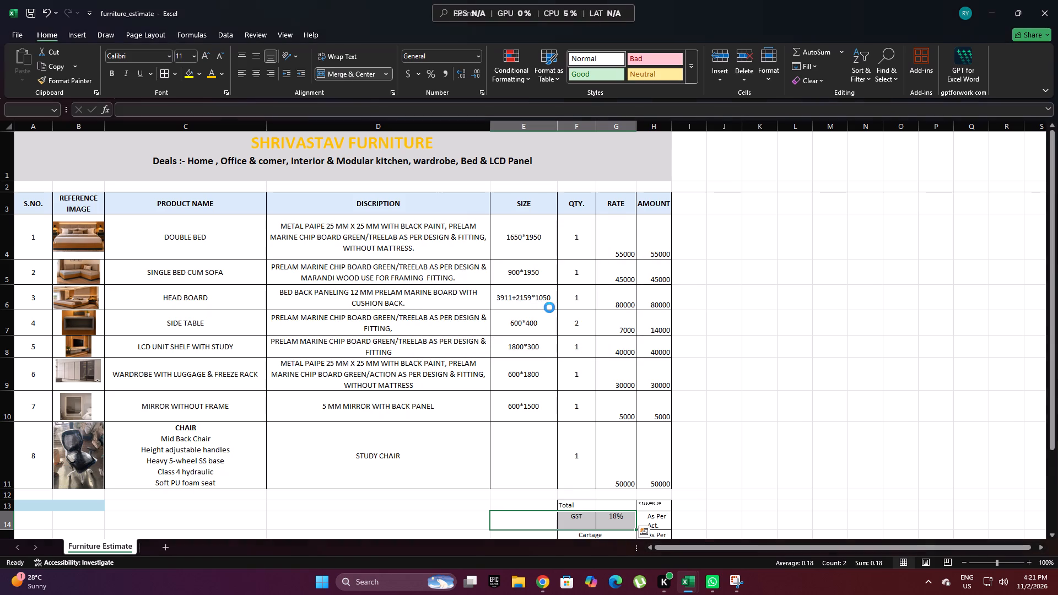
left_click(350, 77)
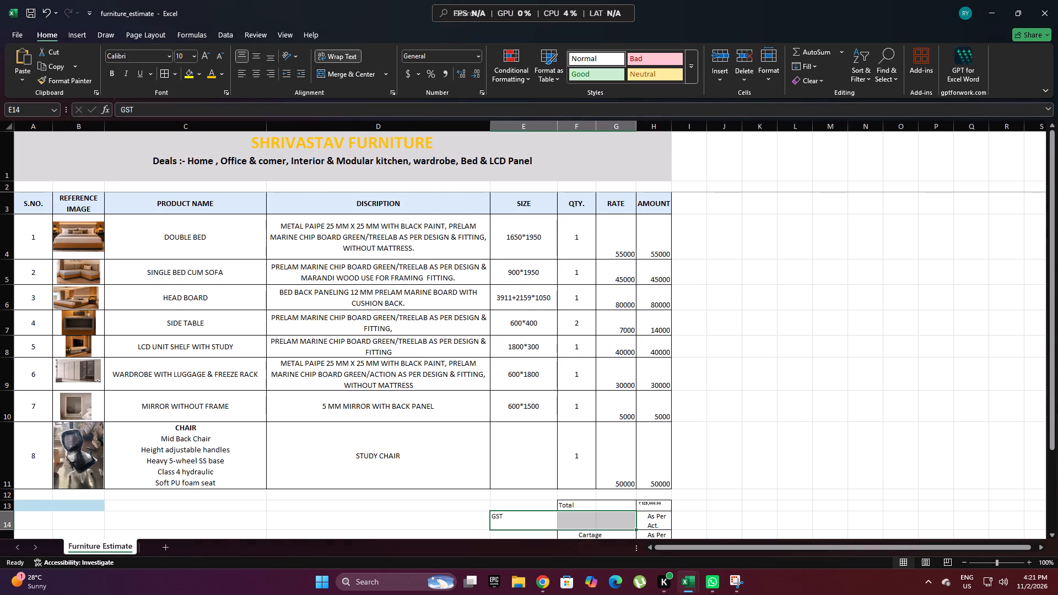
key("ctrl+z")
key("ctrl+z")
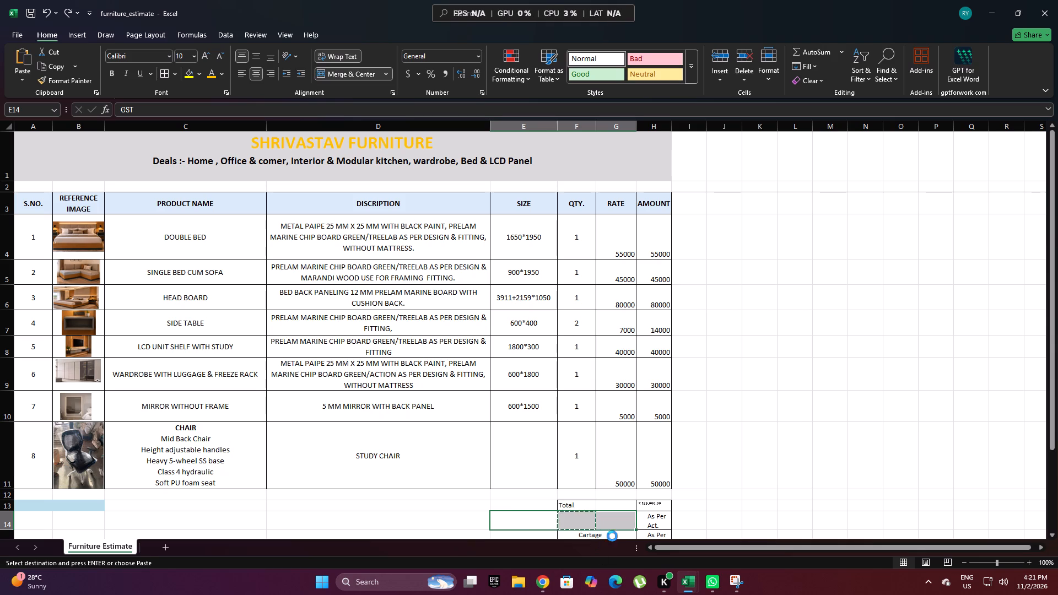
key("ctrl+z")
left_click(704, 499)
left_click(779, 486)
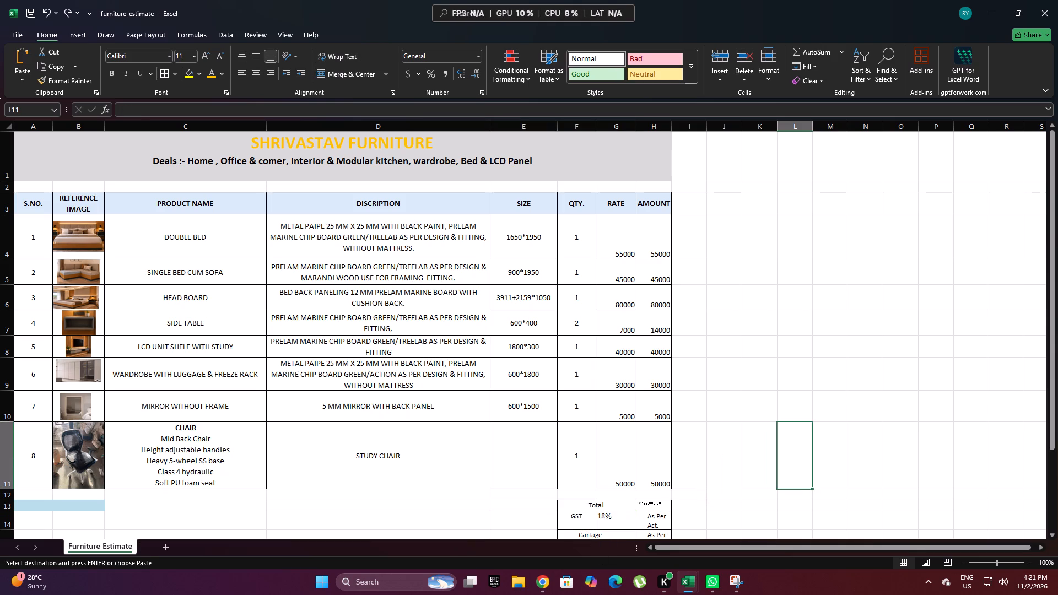
Unmerge the Total label in row 13 of the summary block.
left_click_drag(546, 523, 556, 524)
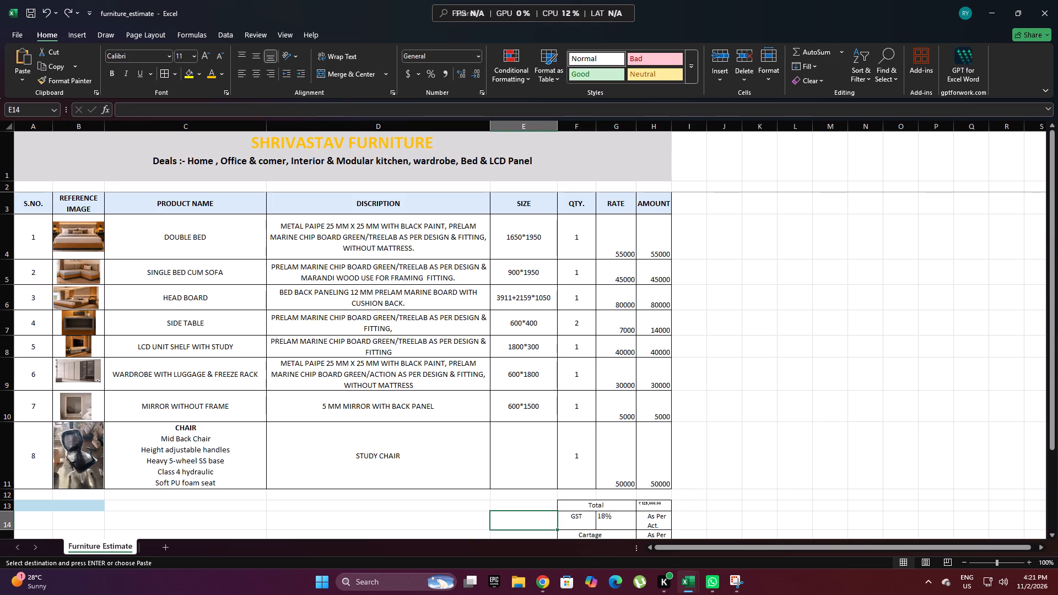
left_click_drag(544, 506, 558, 506)
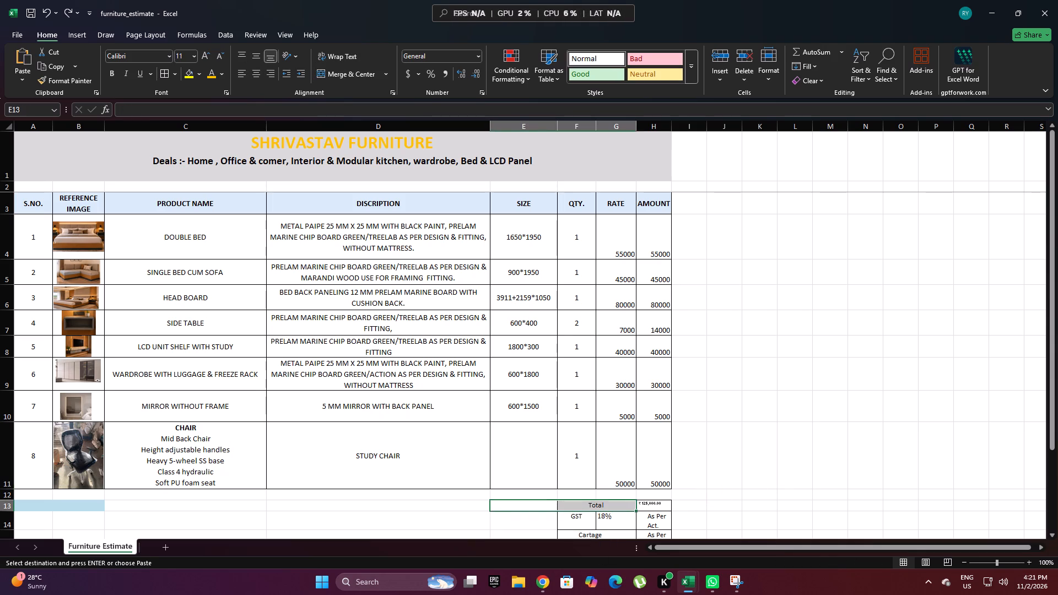
left_click(351, 74)
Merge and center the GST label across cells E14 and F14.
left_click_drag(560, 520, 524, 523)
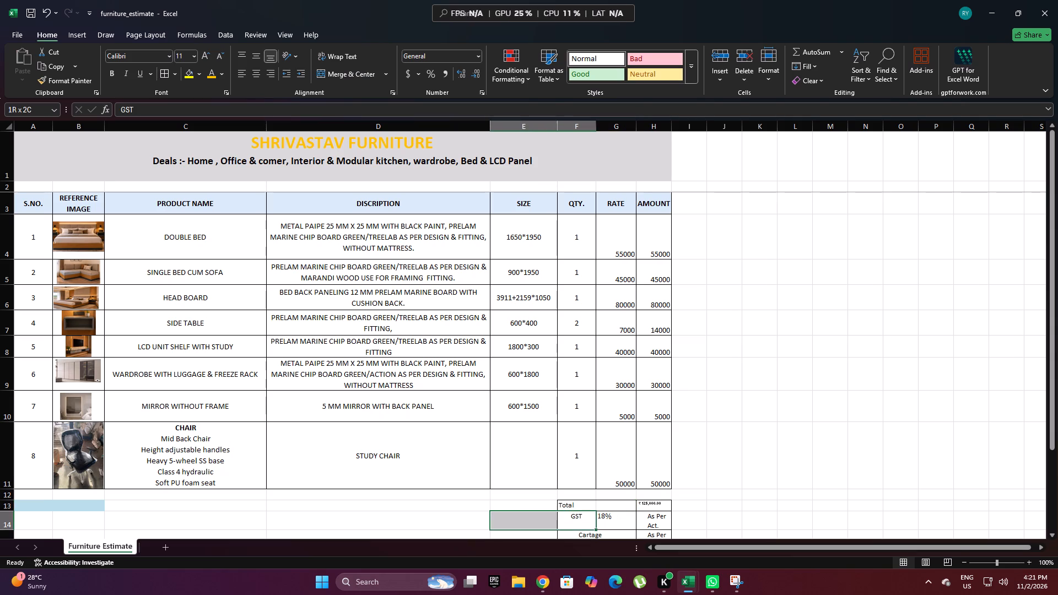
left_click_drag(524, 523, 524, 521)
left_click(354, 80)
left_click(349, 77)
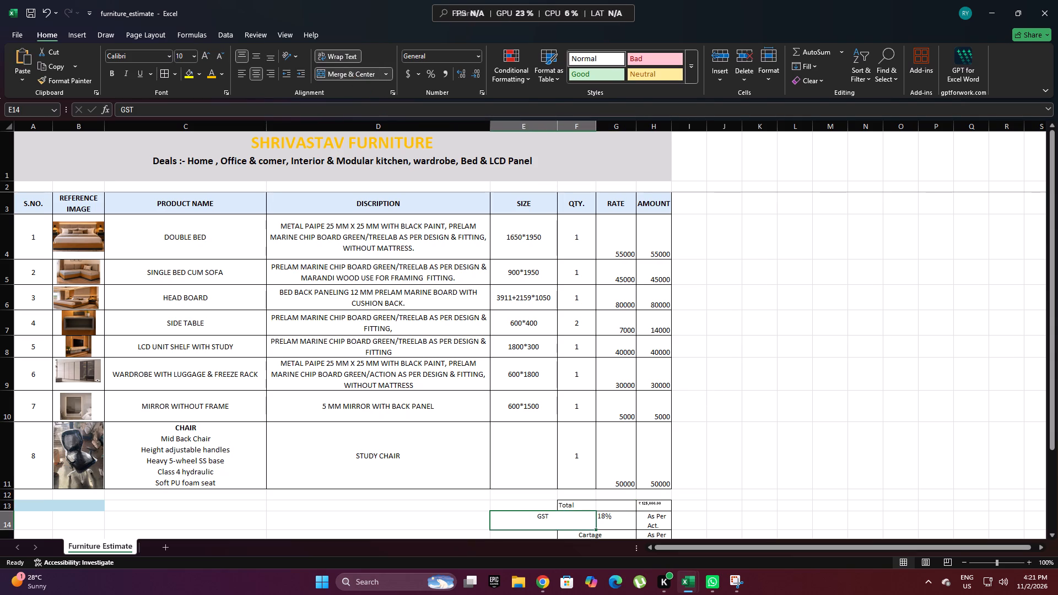
Merge and center the Total label across columns E to G in row 13.
left_click_drag(576, 506, 532, 506)
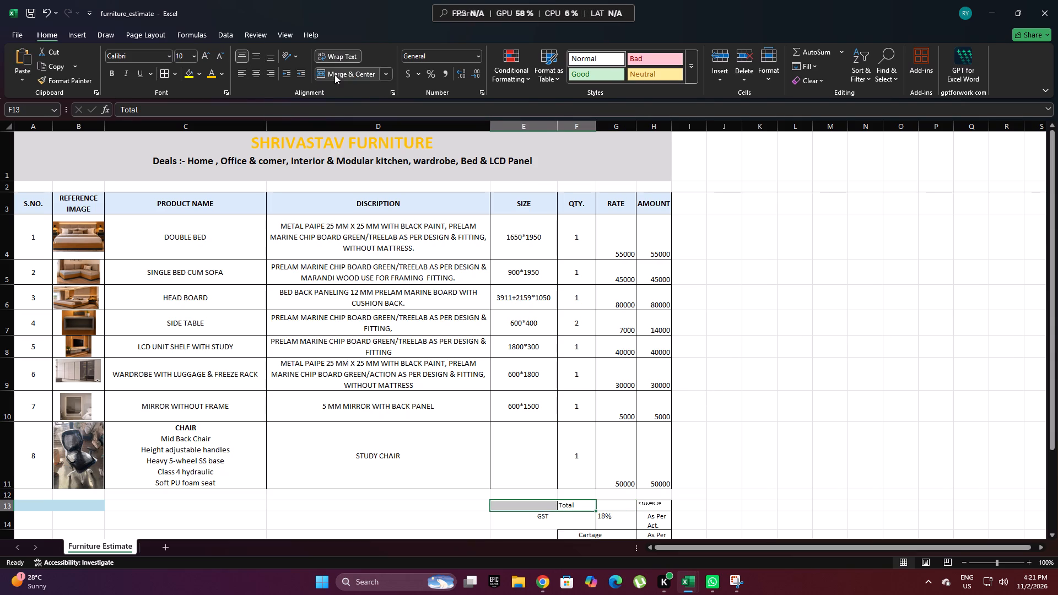
left_click(334, 74)
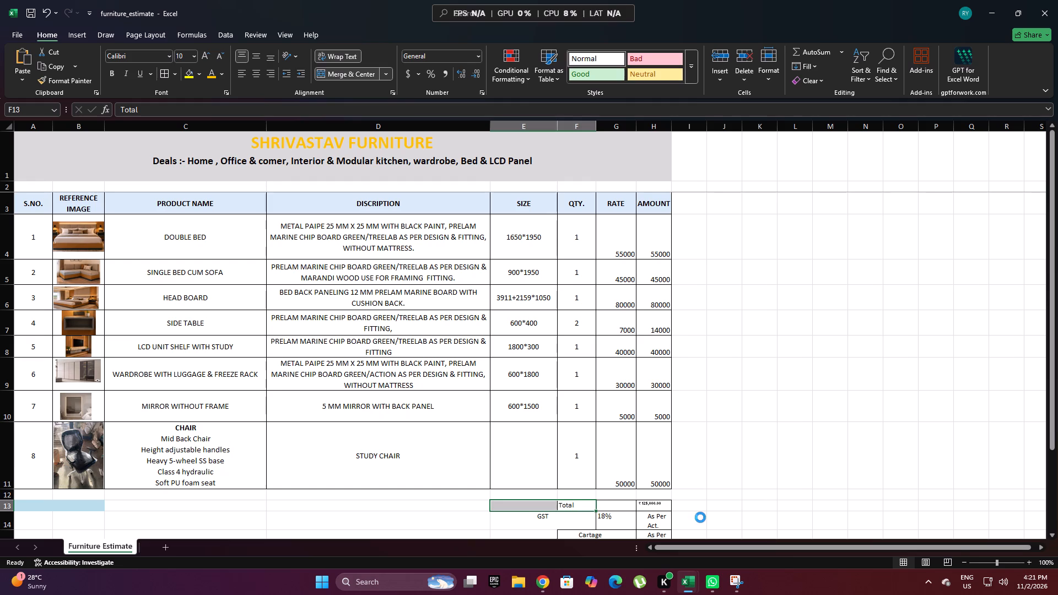
left_click(628, 509)
left_click_drag(617, 505, 604, 507)
left_click(615, 507)
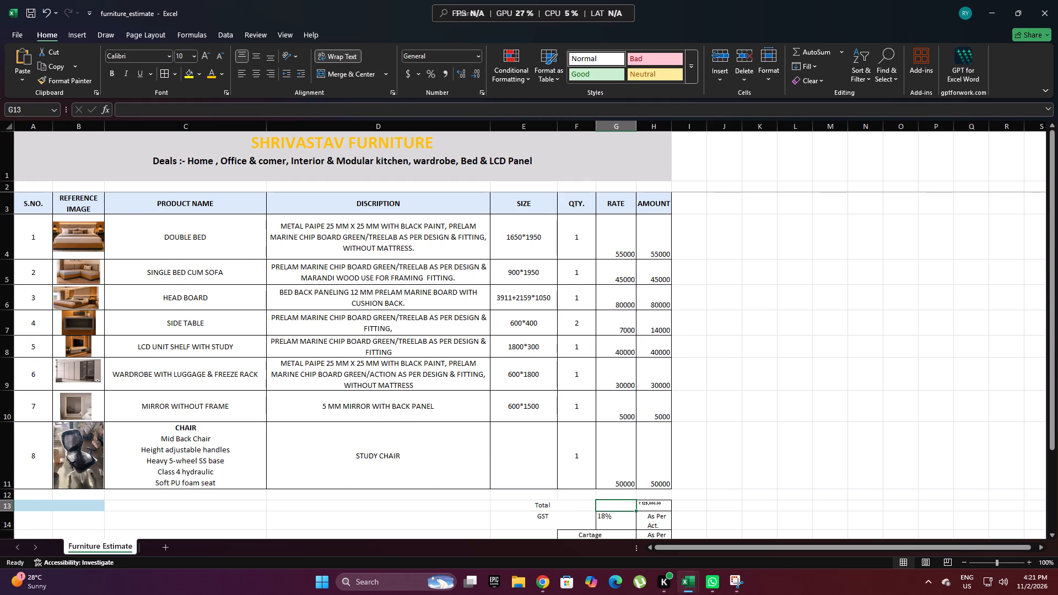
left_click(617, 522)
left_click_drag(617, 508, 550, 511)
left_click(550, 509)
left_click_drag(612, 510, 610, 510)
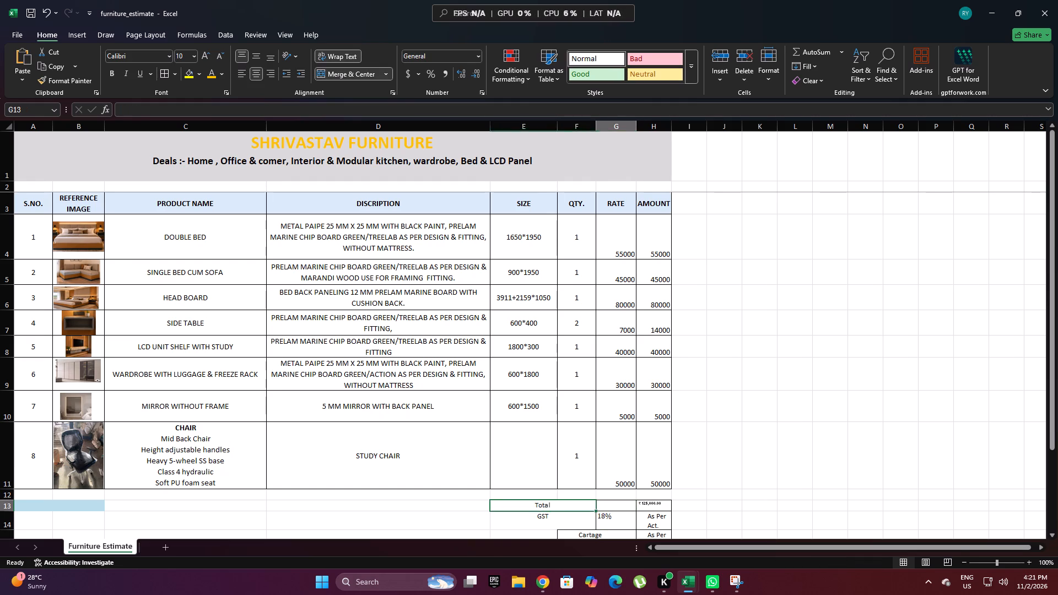
left_click_drag(610, 510, 555, 509)
left_click(355, 75)
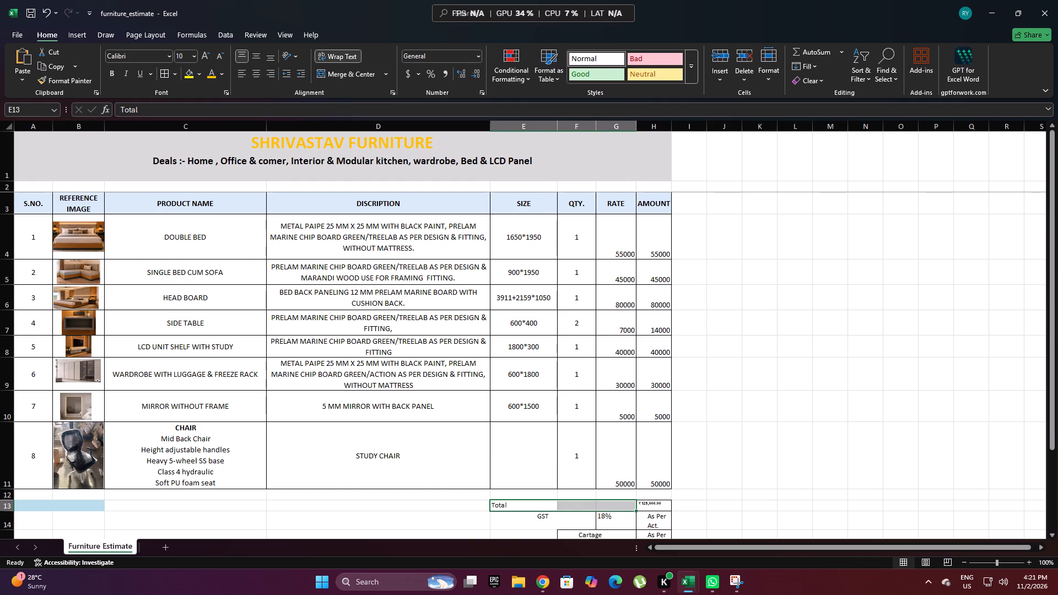
left_click(343, 77)
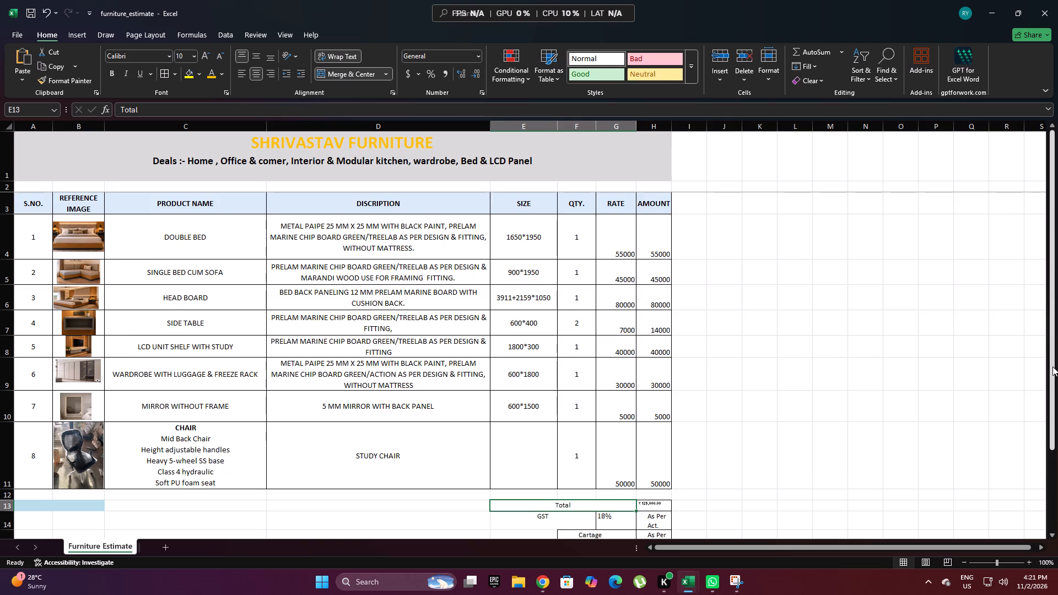
Merge and center the Cartage label across columns E to G in row 15.
left_click_drag(1052, 366, 1049, 410)
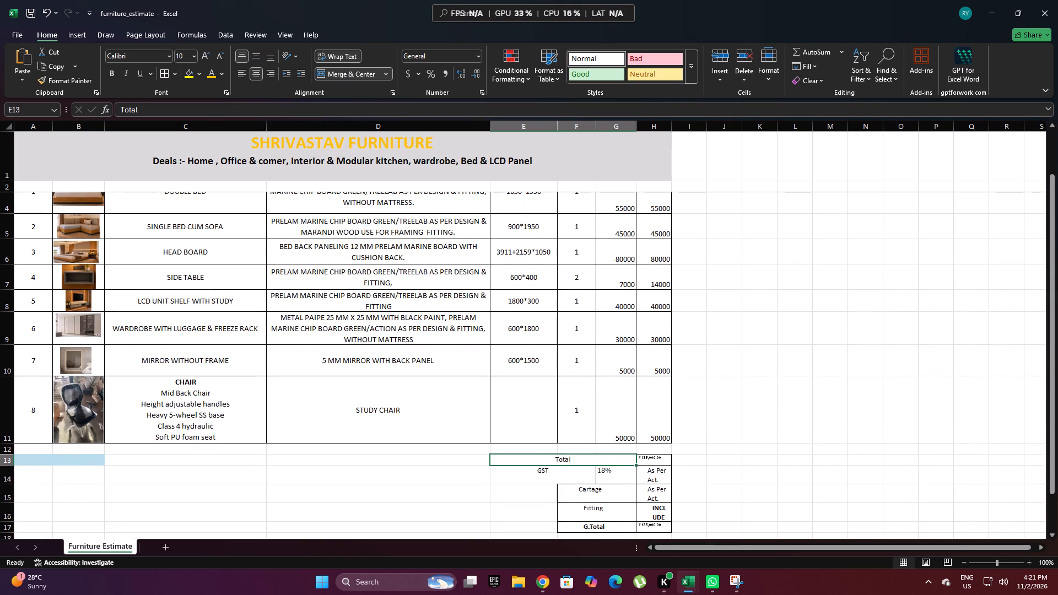
left_click_drag(596, 501, 520, 501)
left_click(354, 80)
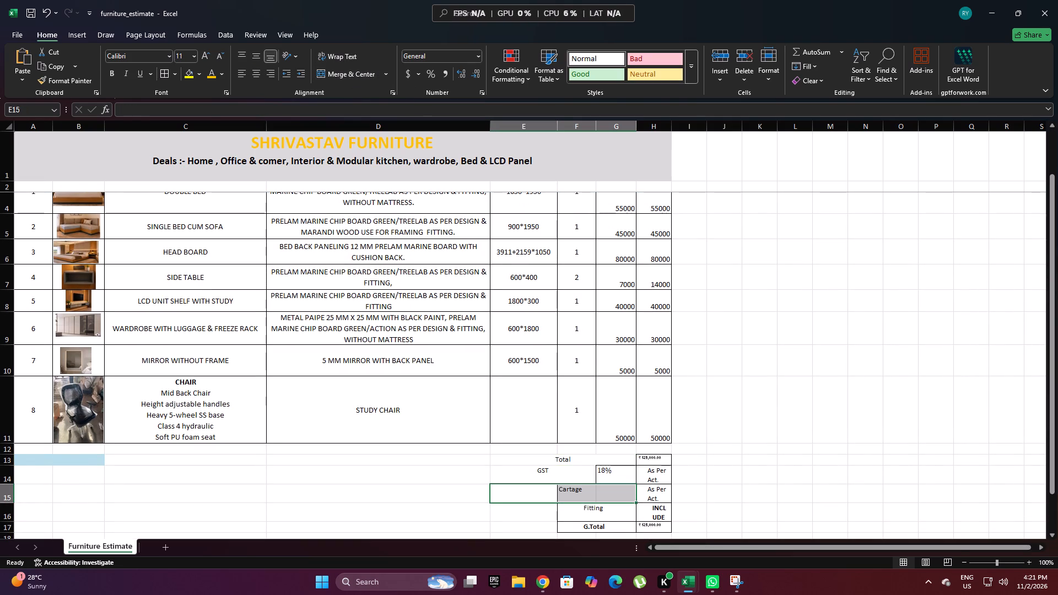
left_click(348, 75)
Unmerge the Fitting and G.Total labels in rows 16 and 17 of the summary block.
left_click_drag(573, 513, 537, 517)
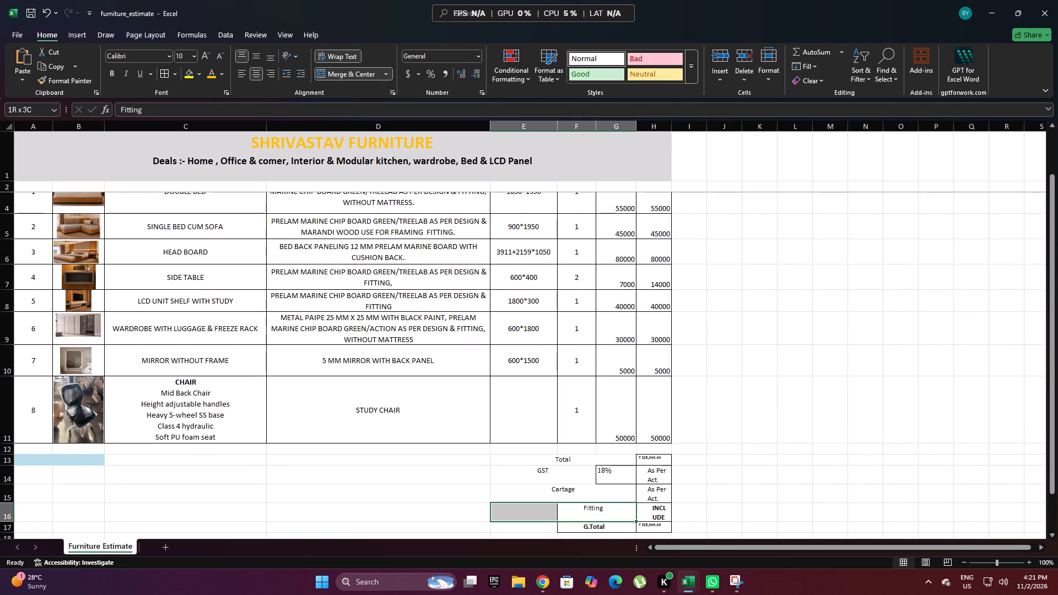
left_click_drag(537, 517, 531, 517)
left_click(341, 74)
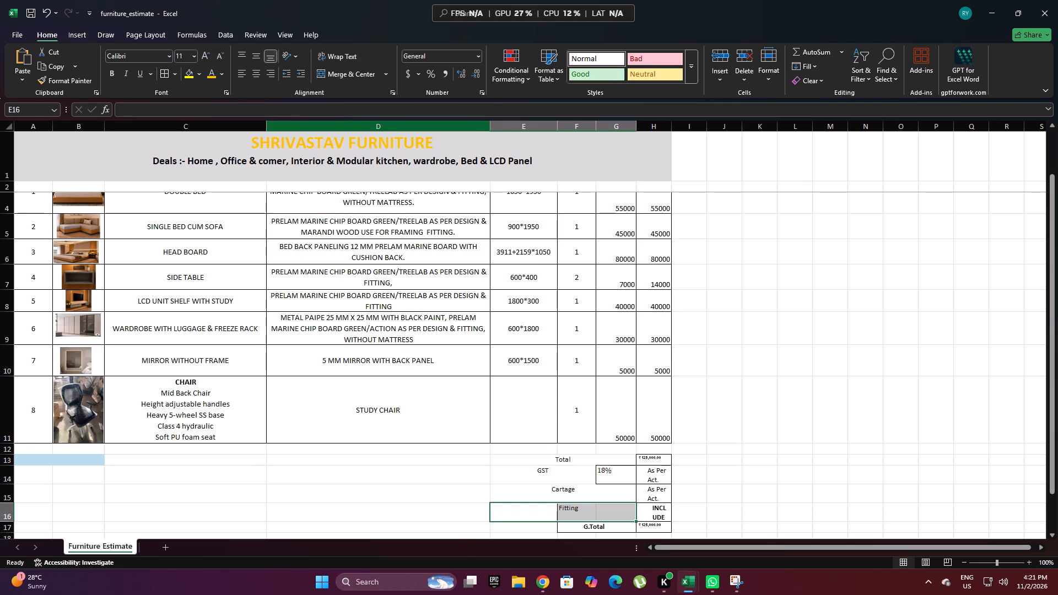
left_click_drag(562, 530, 535, 530)
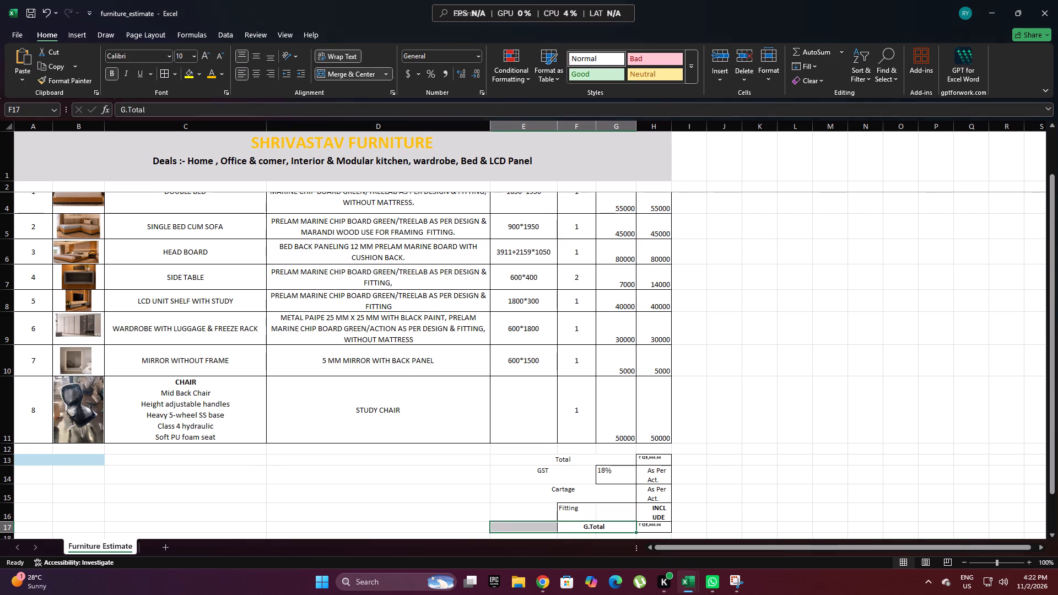
left_click(350, 74)
Merge and center cells E14 to G14, keeping only the GST label.
left_click_drag(611, 474, 548, 479)
left_click(362, 73)
left_click(360, 73)
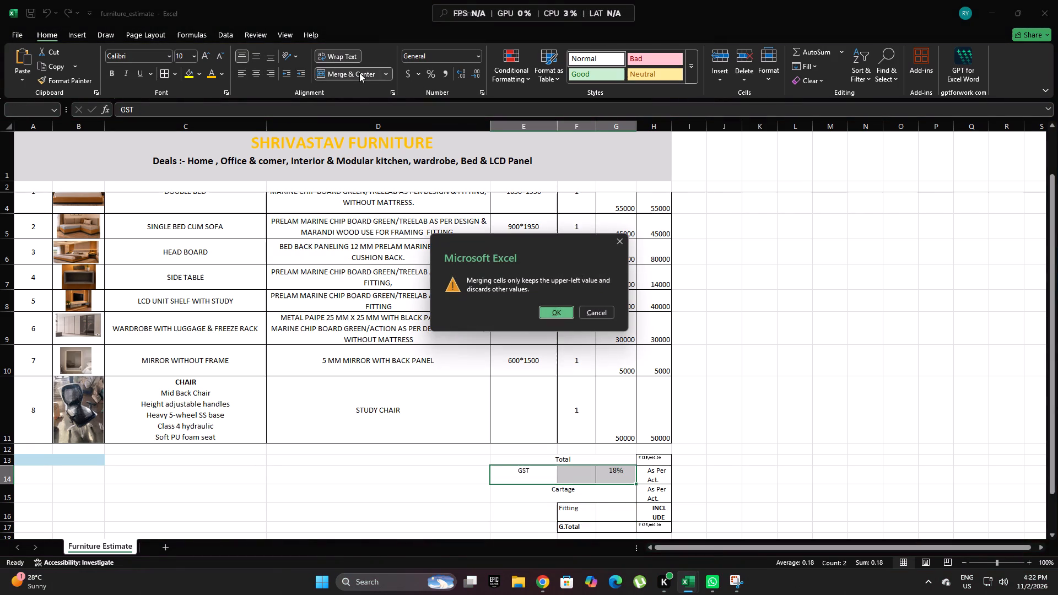
left_click(553, 308)
Change the GST label in row 14 to read "GST 18%".
double_click(589, 477)
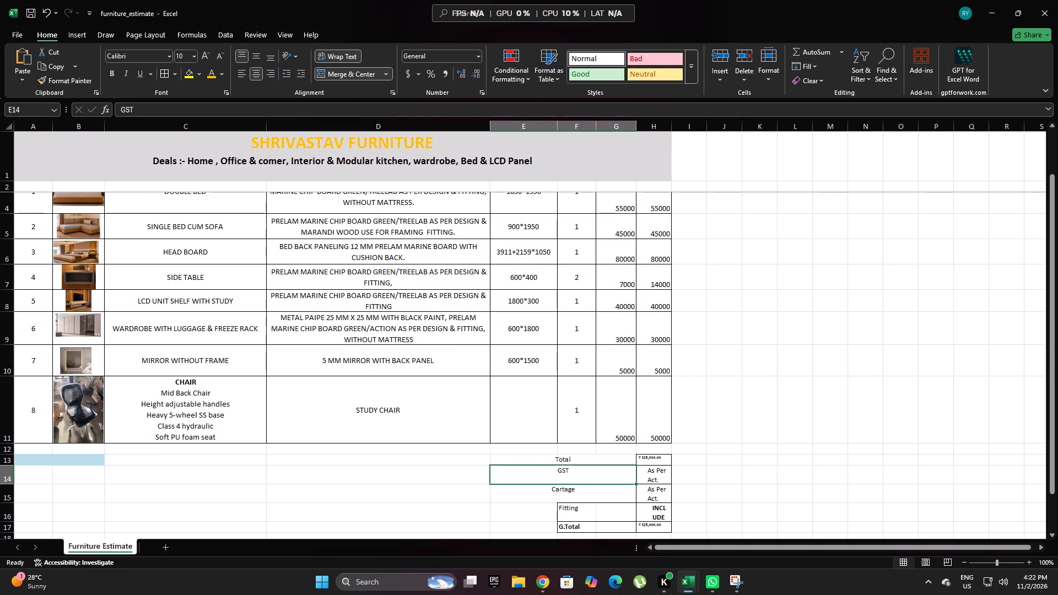
double_click(573, 470)
key("space")
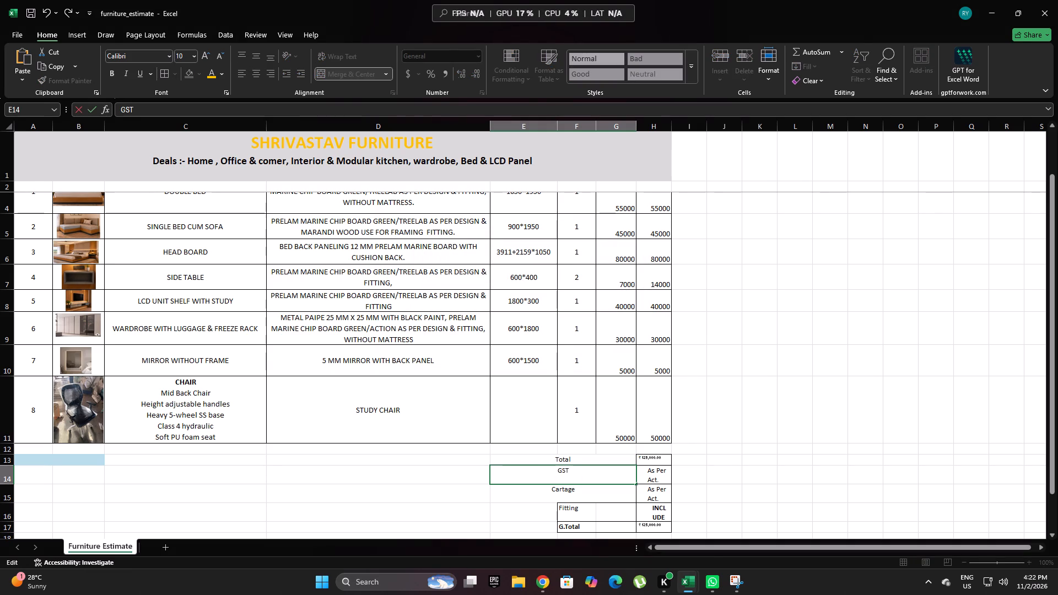
key("1")
key("8")
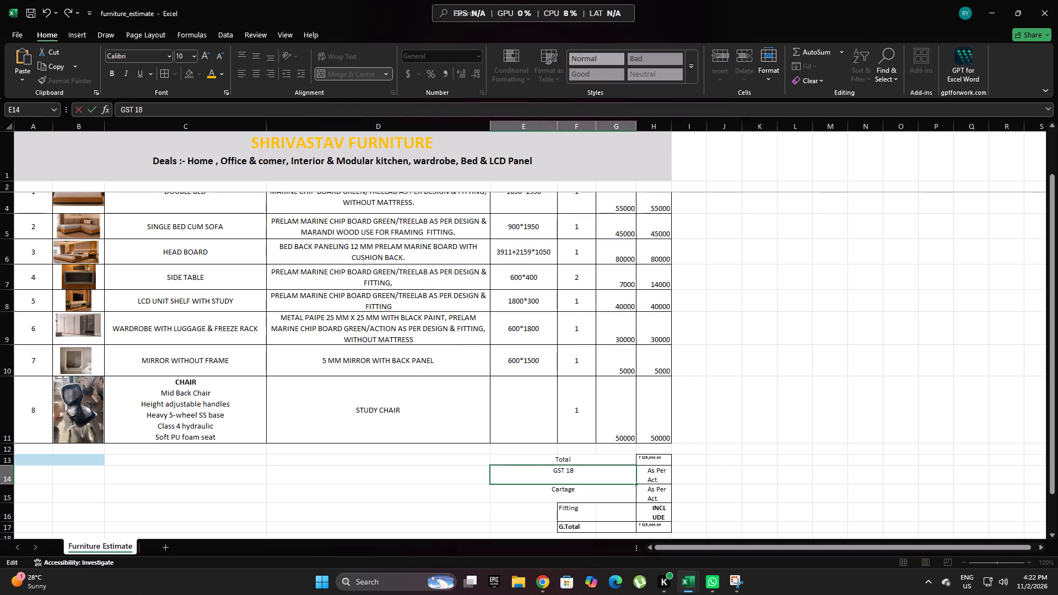
key("shift+percent")
left_click(751, 472)
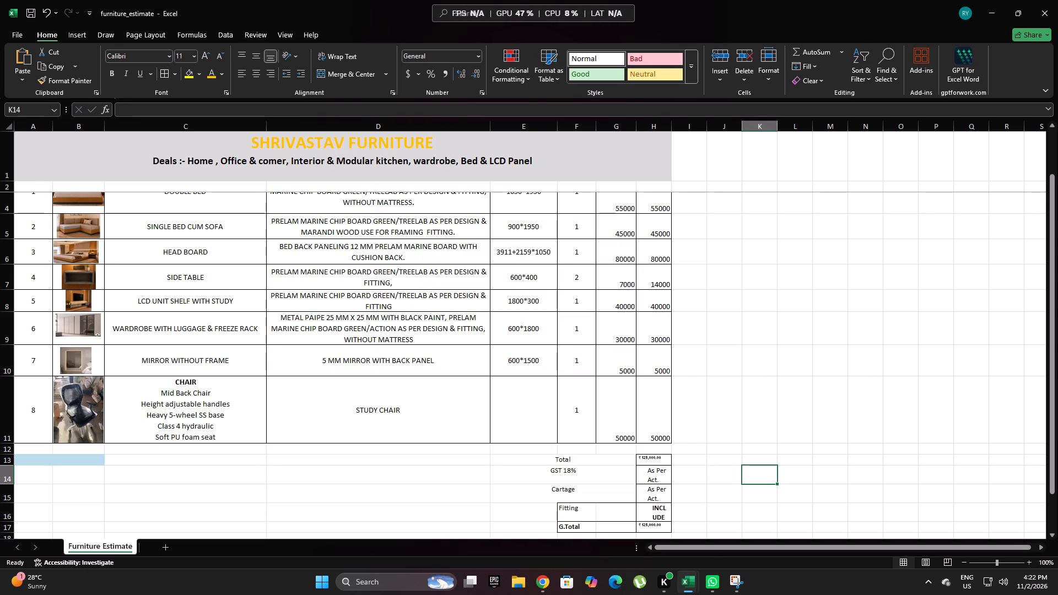
Increase the height of row 13, the Total row, to more than double.
left_click(666, 461)
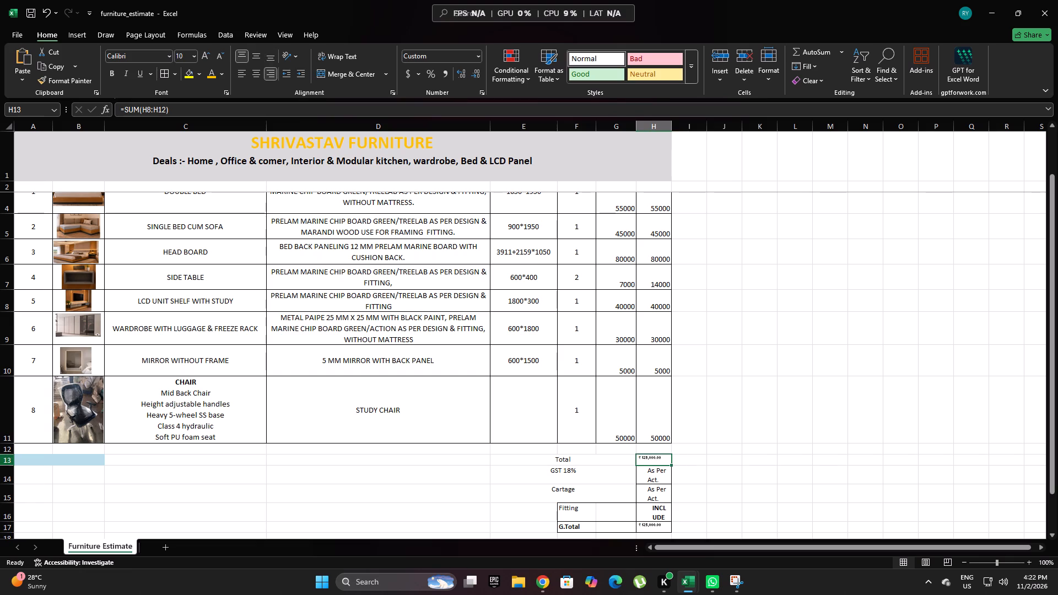
left_click_drag(12, 466, 12, 482)
left_click(705, 503)
Clear the Total row's amount formula in cell H13.
left_click_drag(628, 457, 631, 462)
left_click(664, 472)
key("Delete")
left_click(814, 461)
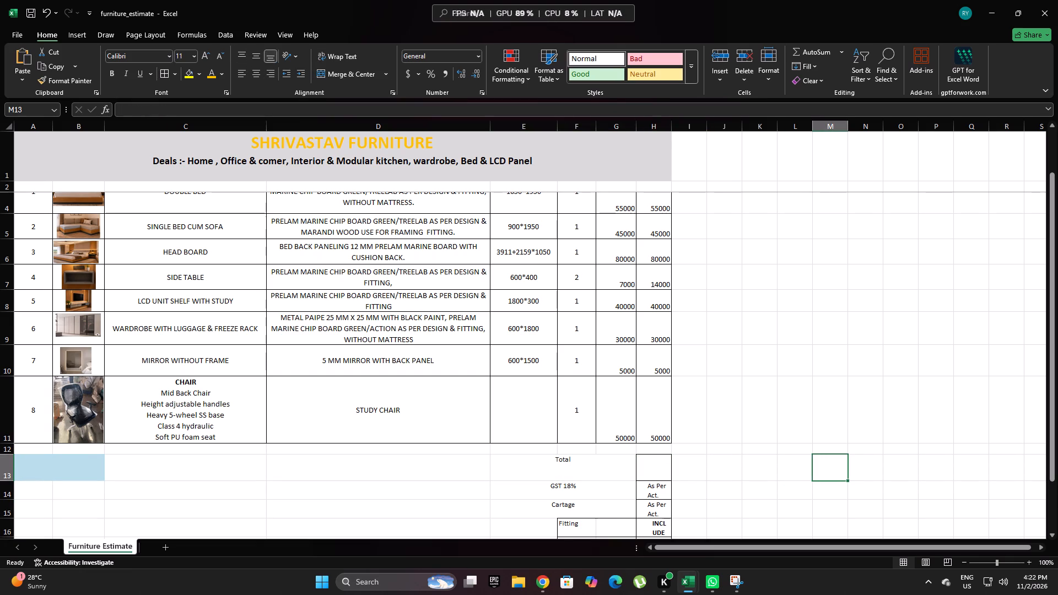
Shrink row 12 to a thin spacer between the product rows and the Total row.
left_click_drag(7, 453, 7, 451)
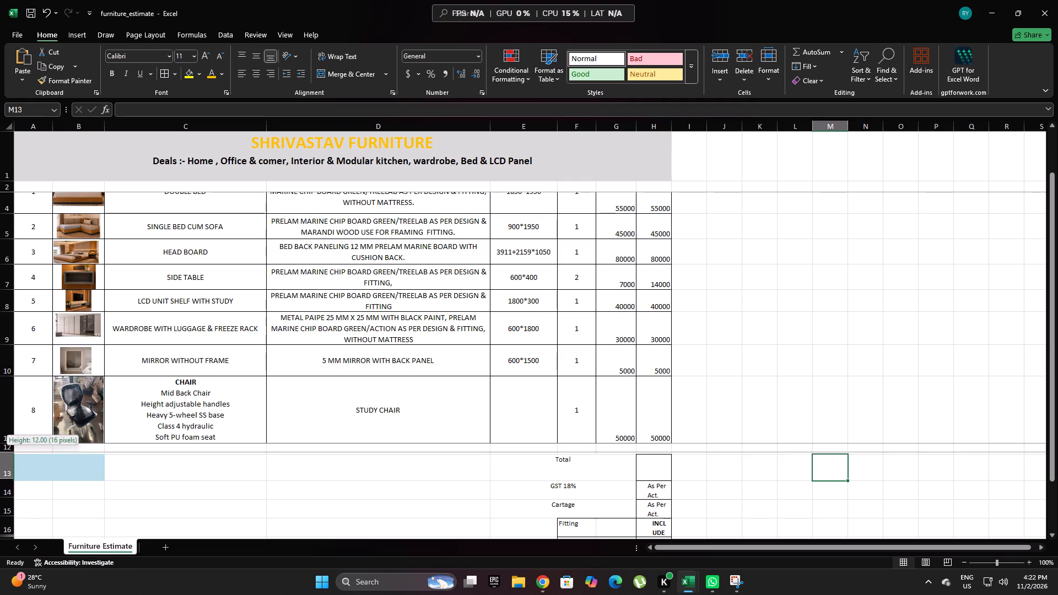
left_click_drag(7, 451, 9, 447)
left_click_drag(735, 497, 725, 498)
Set the font size of the Total label in row 13 to 16.
left_click(548, 459)
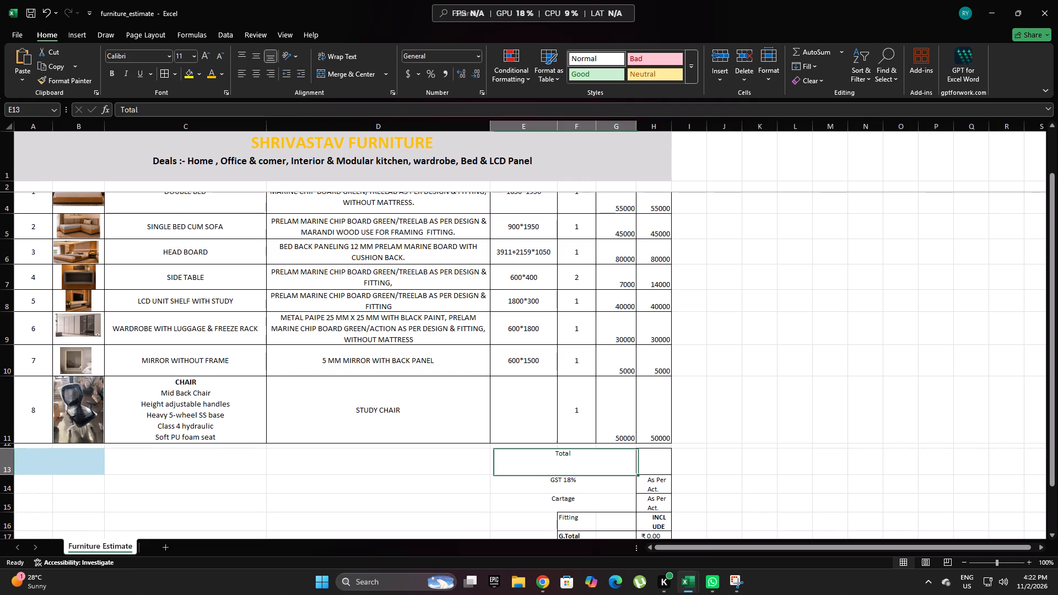
left_click(193, 56)
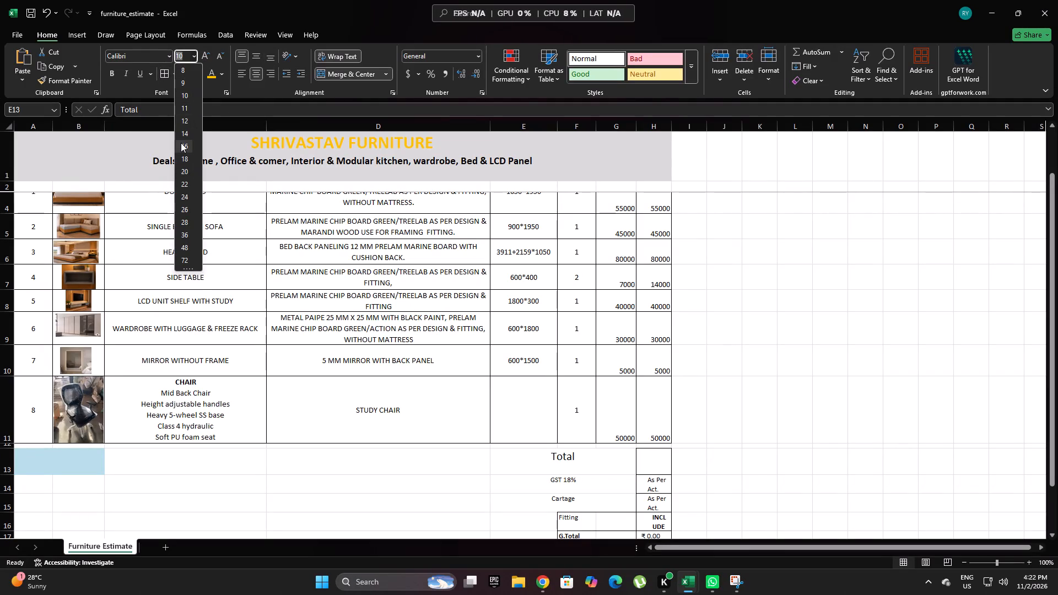
left_click(181, 143)
left_click(806, 490)
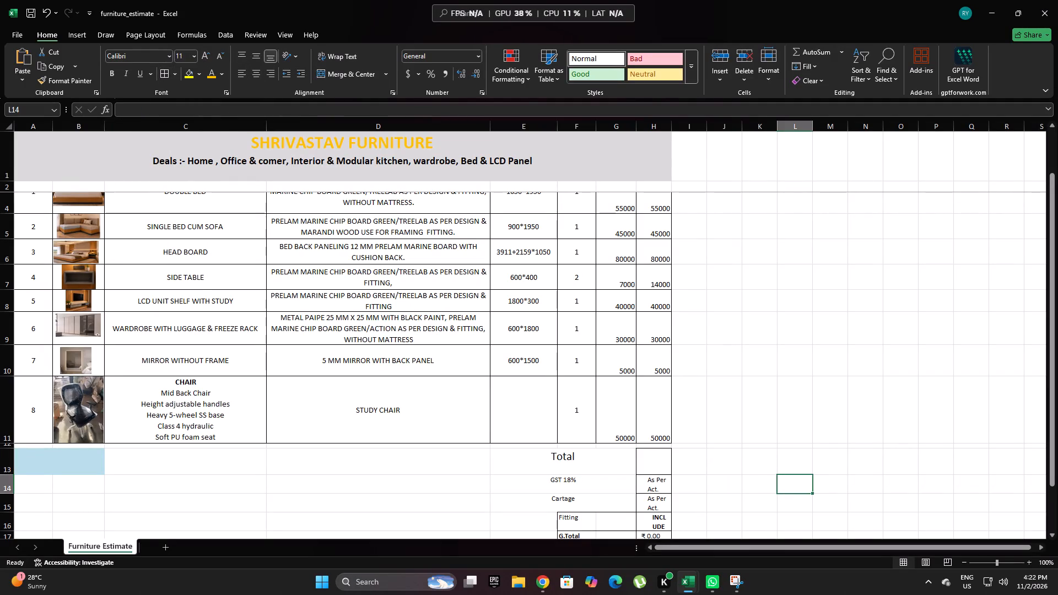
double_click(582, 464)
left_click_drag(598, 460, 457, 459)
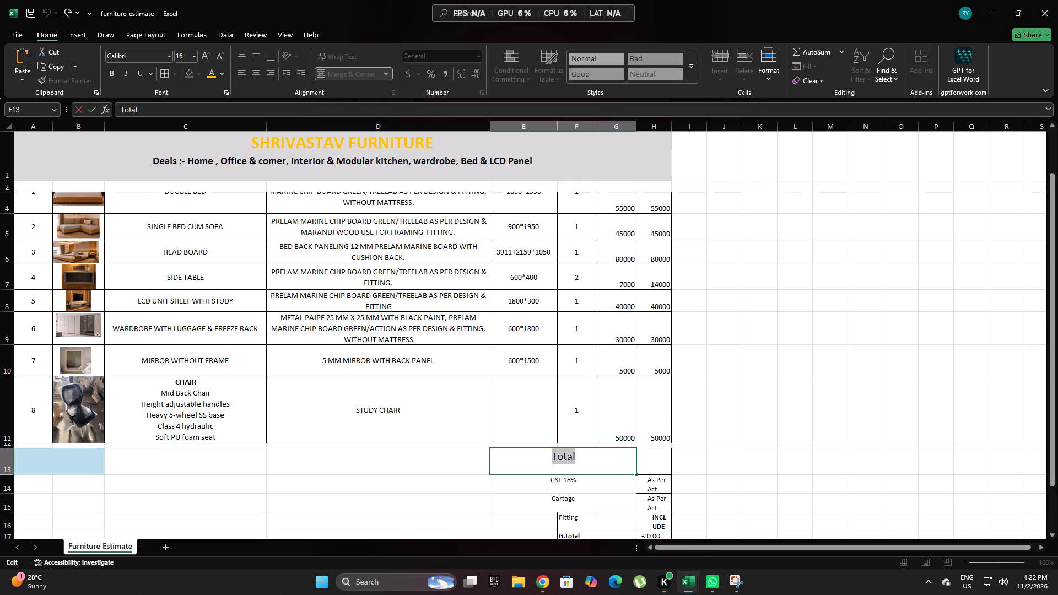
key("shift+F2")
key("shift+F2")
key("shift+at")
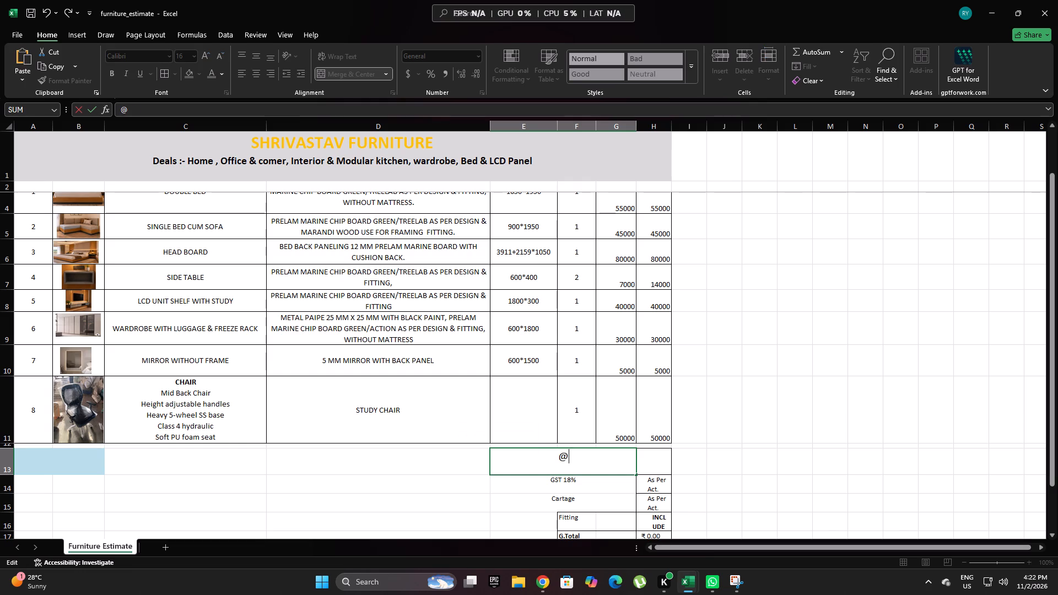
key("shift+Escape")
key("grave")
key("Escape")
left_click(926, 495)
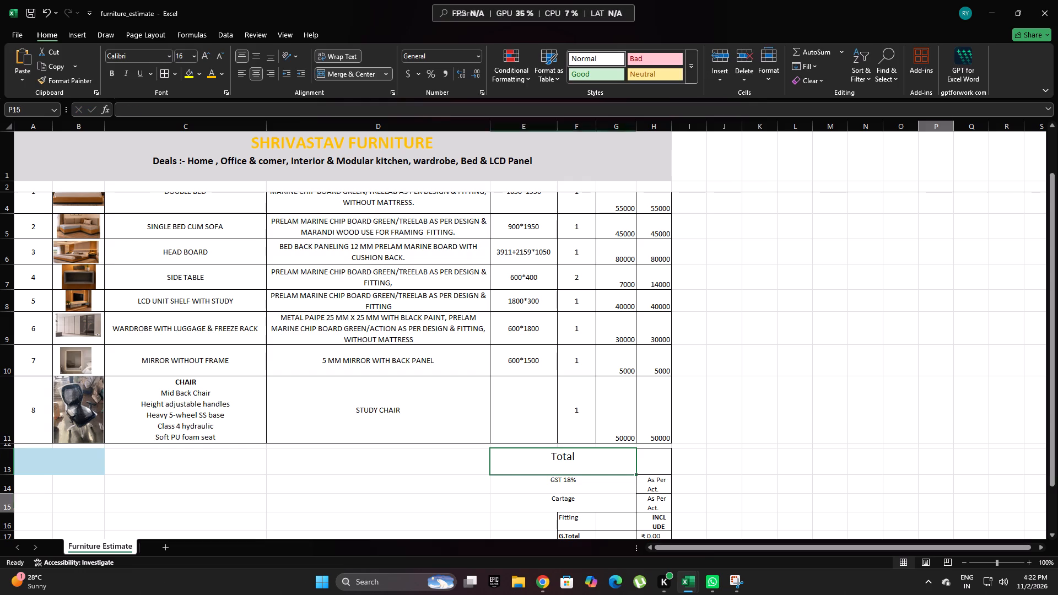
Replace the Total label in row 13 with TOTAL in capitals.
left_click(605, 467)
key("F2")
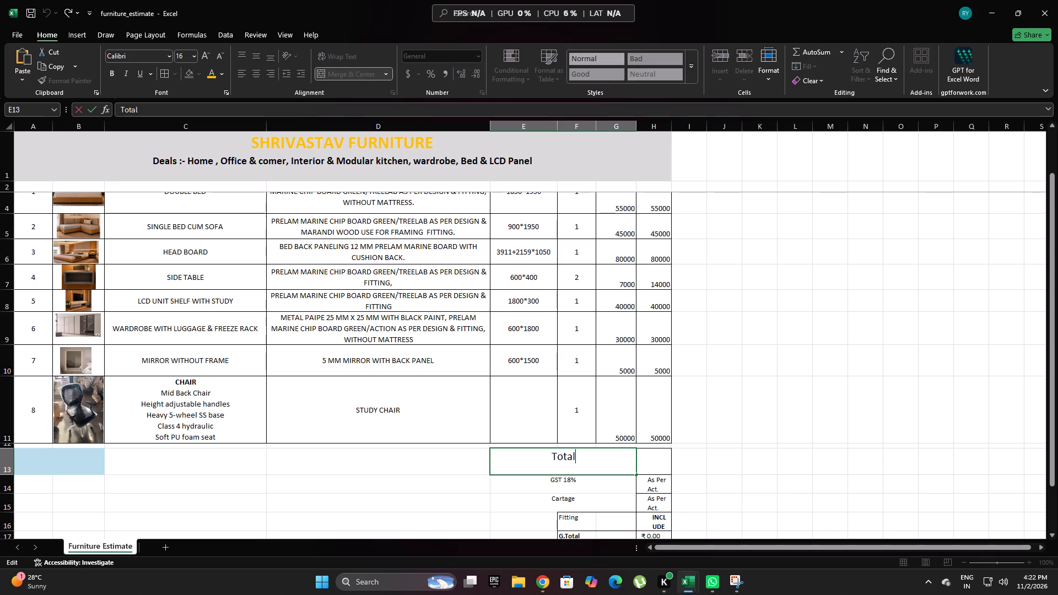
key("F2")
key("F2")
key("2")
key("BackSpace")
key("2")
key("BackSpace")
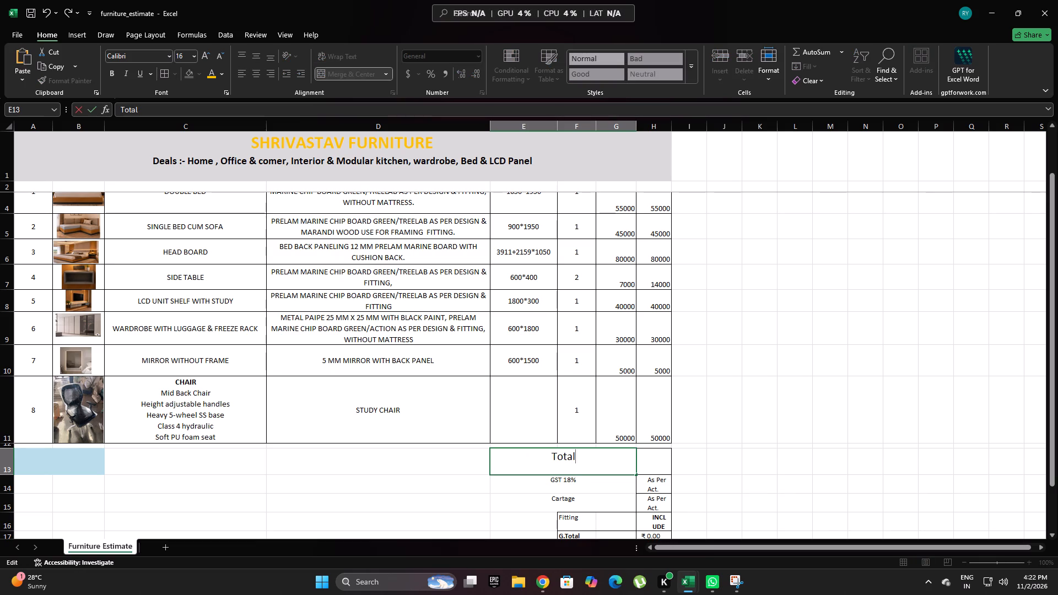
left_click_drag(604, 467, 495, 470)
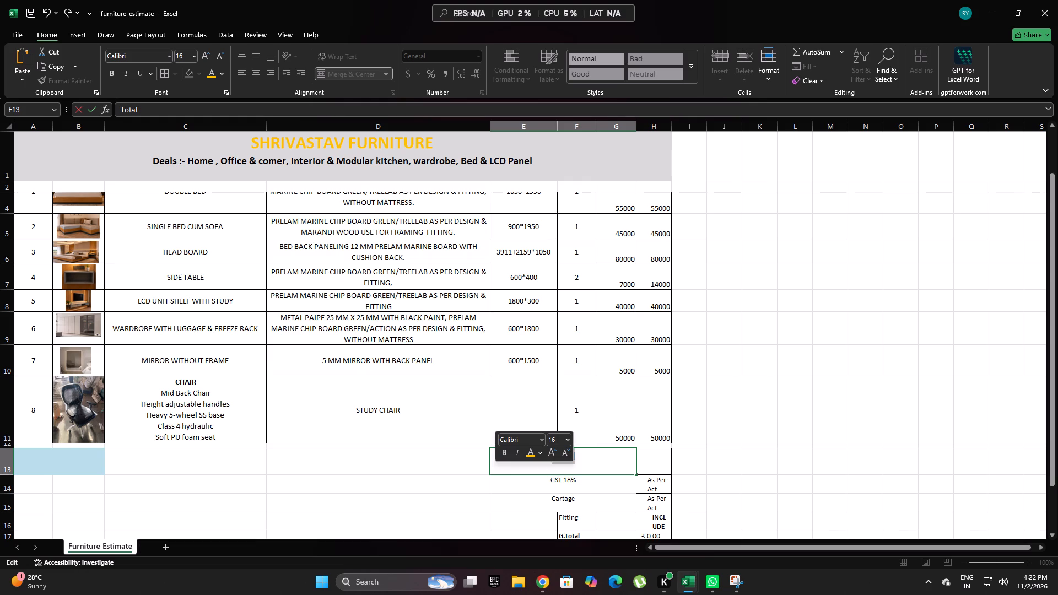
key("BackSpace")
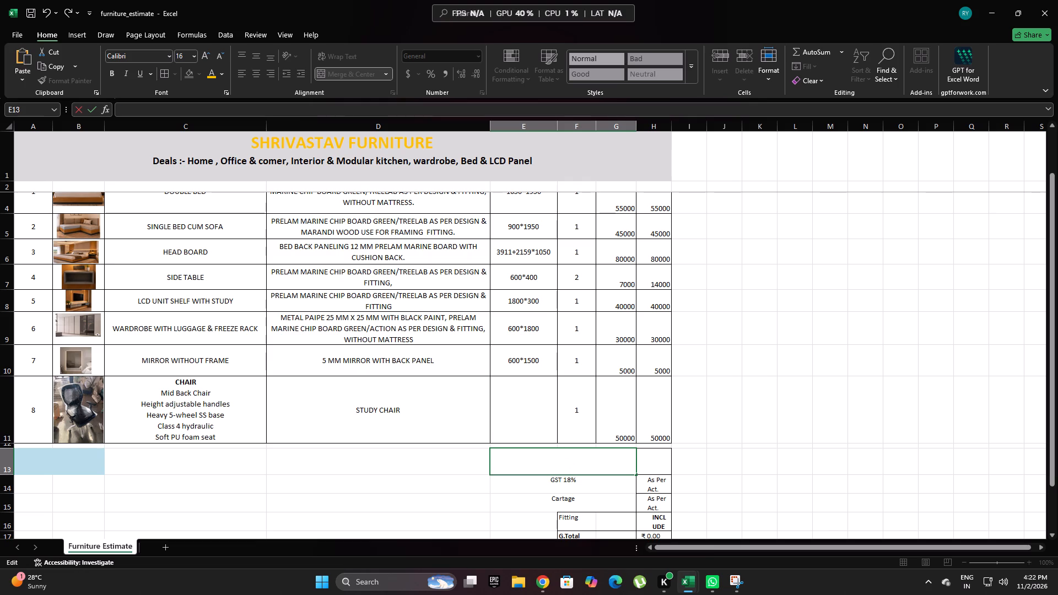
type("TOTAL")
left_click(701, 455)
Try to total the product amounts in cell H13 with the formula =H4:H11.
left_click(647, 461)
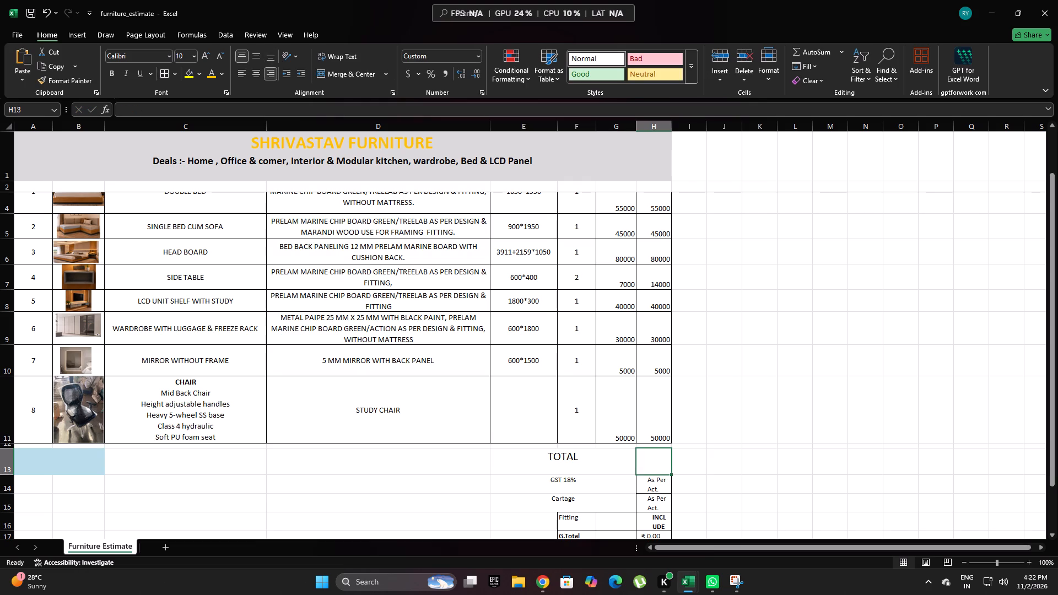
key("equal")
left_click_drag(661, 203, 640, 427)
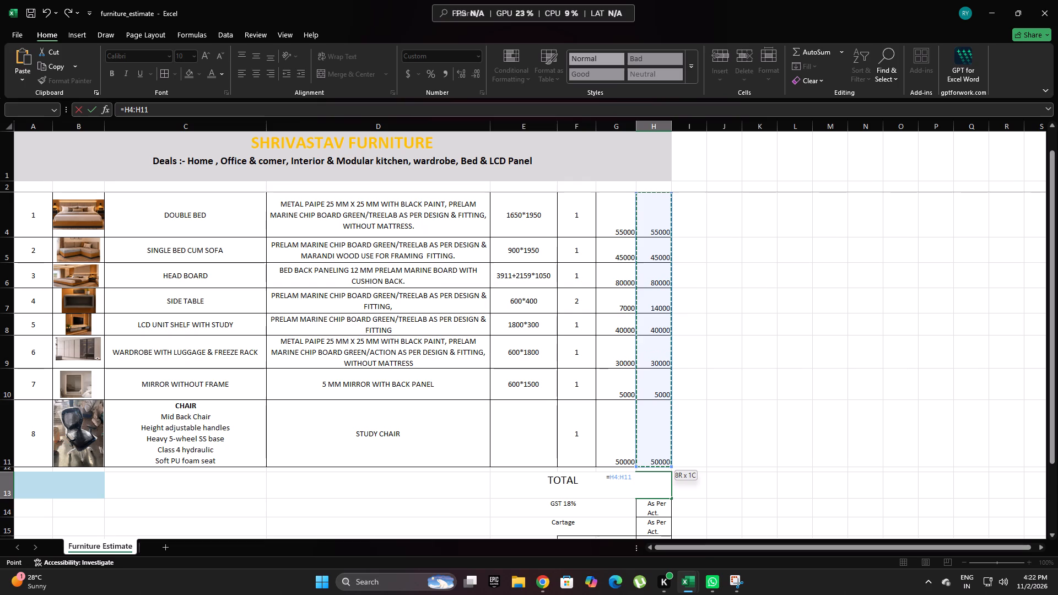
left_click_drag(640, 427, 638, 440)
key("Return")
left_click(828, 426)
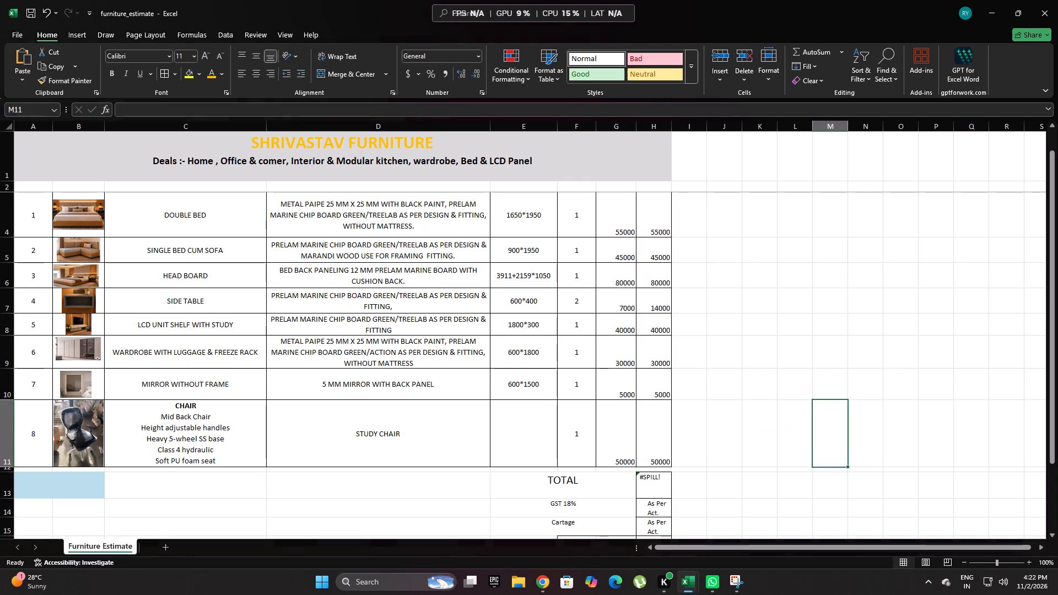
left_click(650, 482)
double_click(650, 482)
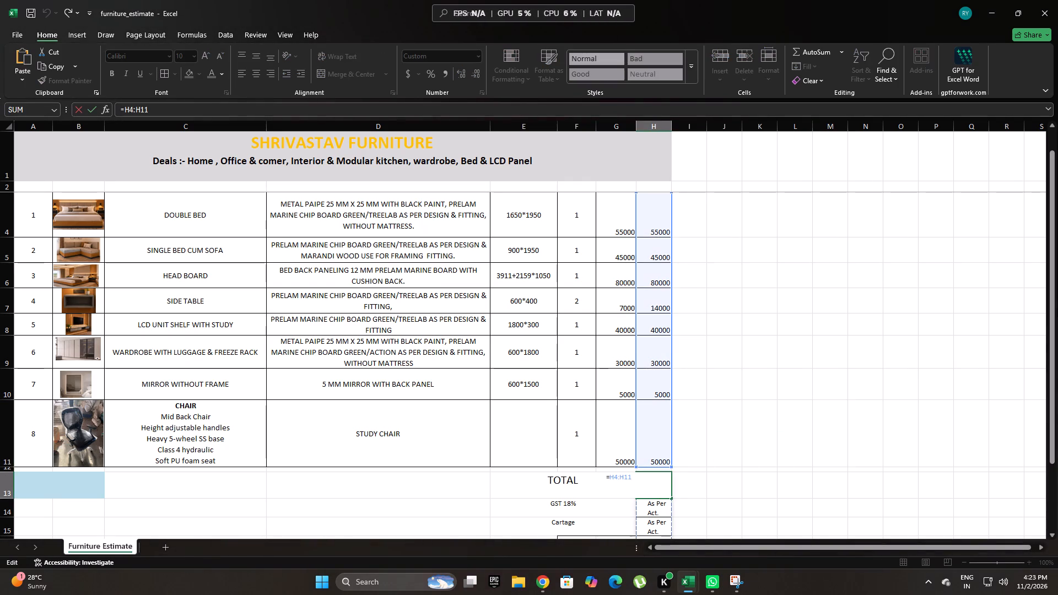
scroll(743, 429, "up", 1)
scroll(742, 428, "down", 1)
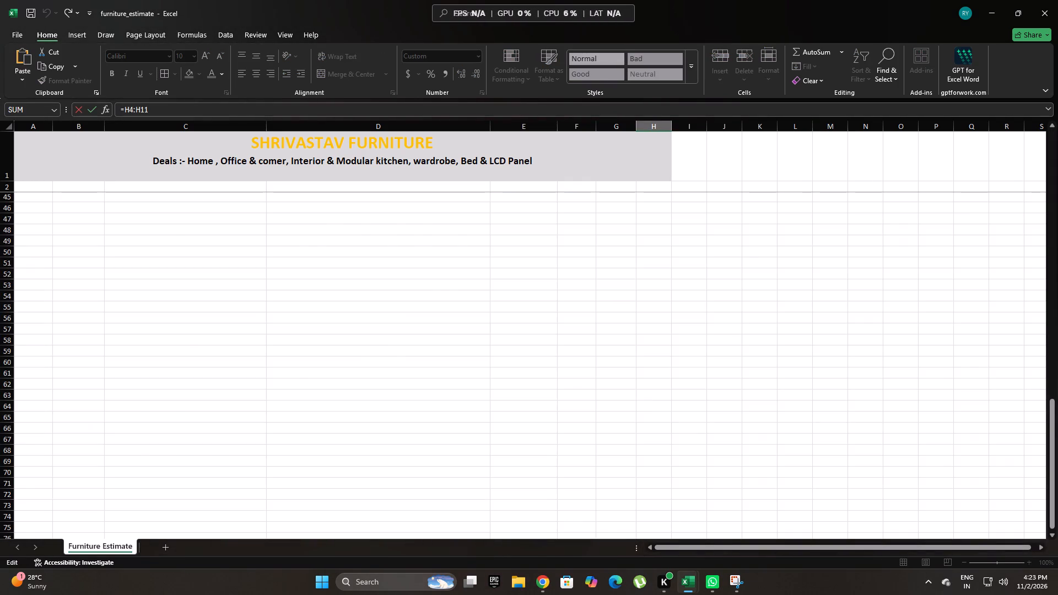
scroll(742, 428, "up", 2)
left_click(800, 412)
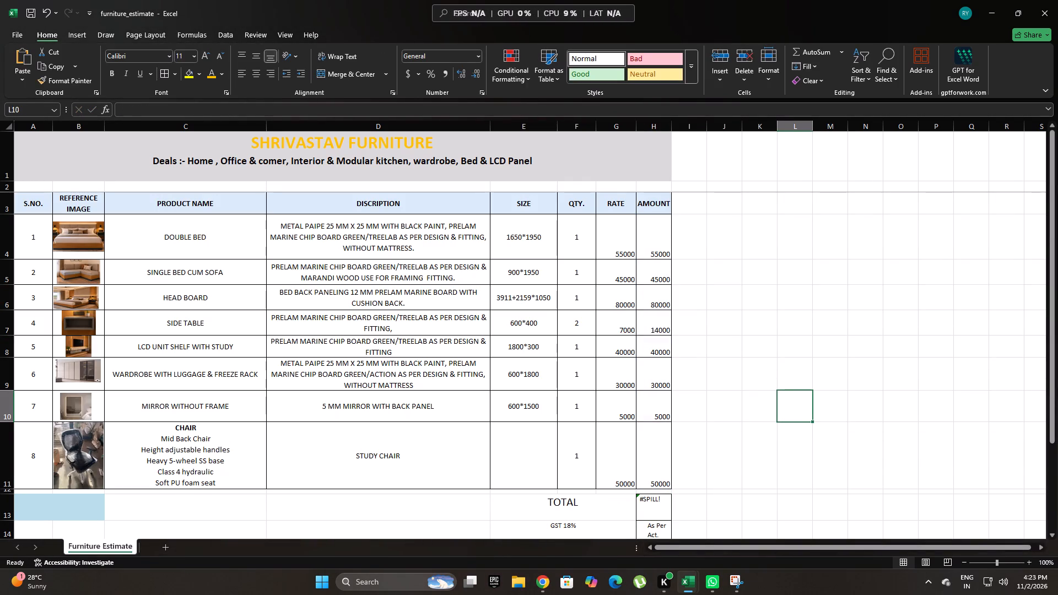
Widen the AMOUNT column H slightly.
left_click_drag(672, 131, 689, 133)
left_click(688, 133)
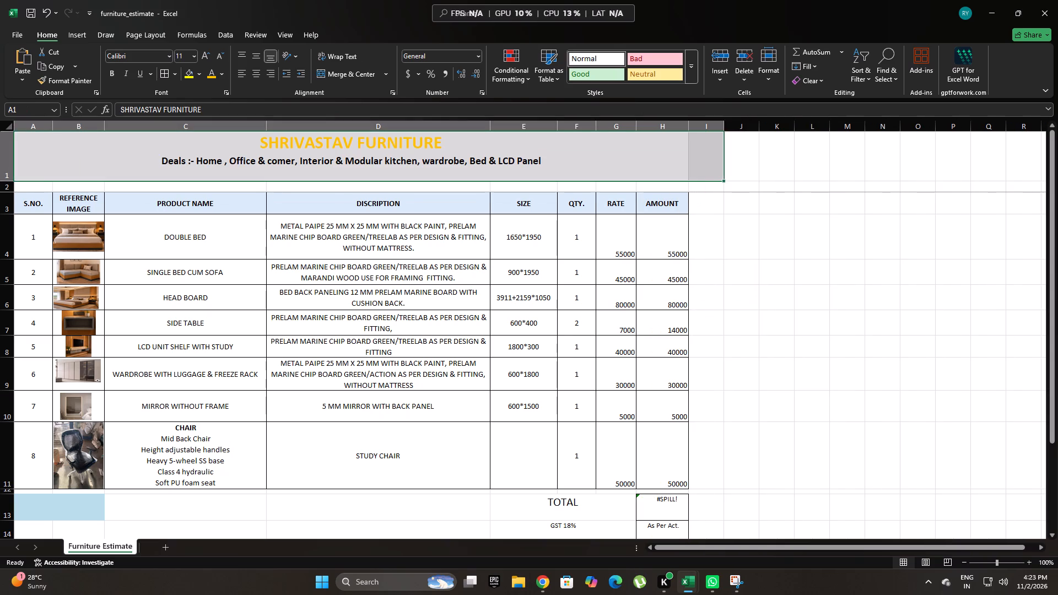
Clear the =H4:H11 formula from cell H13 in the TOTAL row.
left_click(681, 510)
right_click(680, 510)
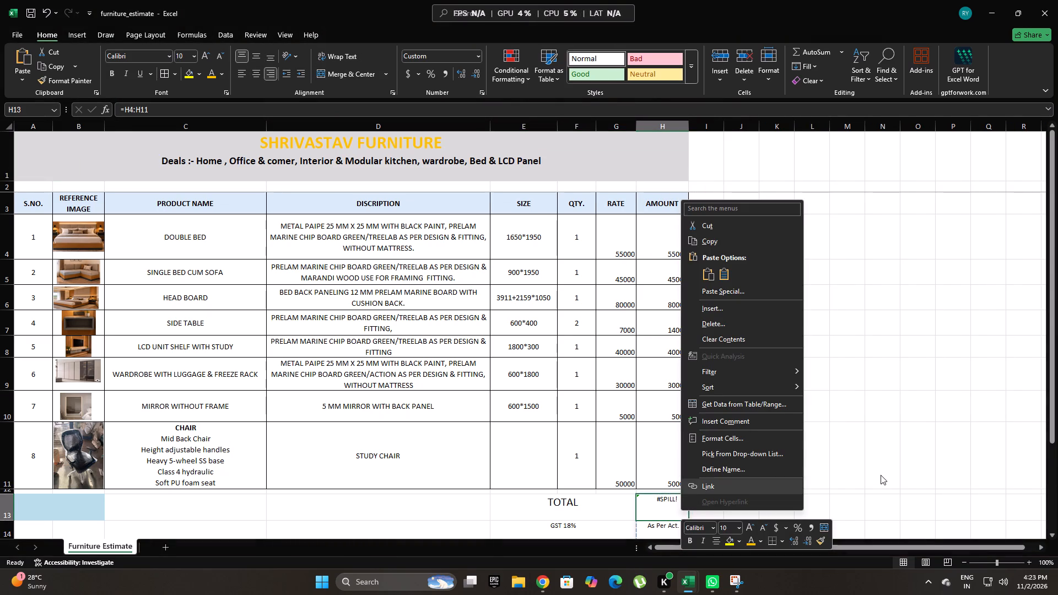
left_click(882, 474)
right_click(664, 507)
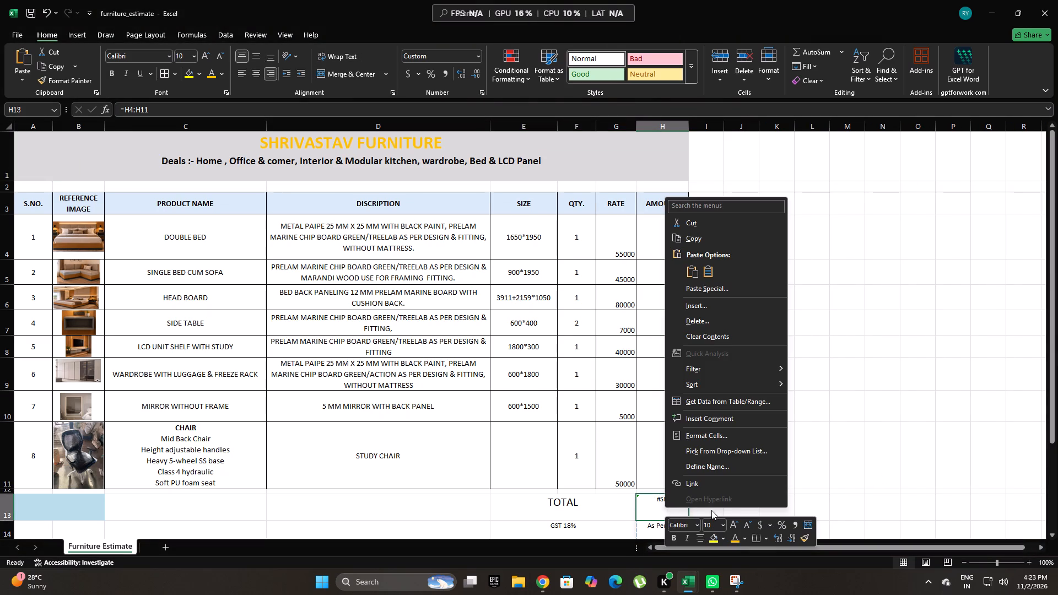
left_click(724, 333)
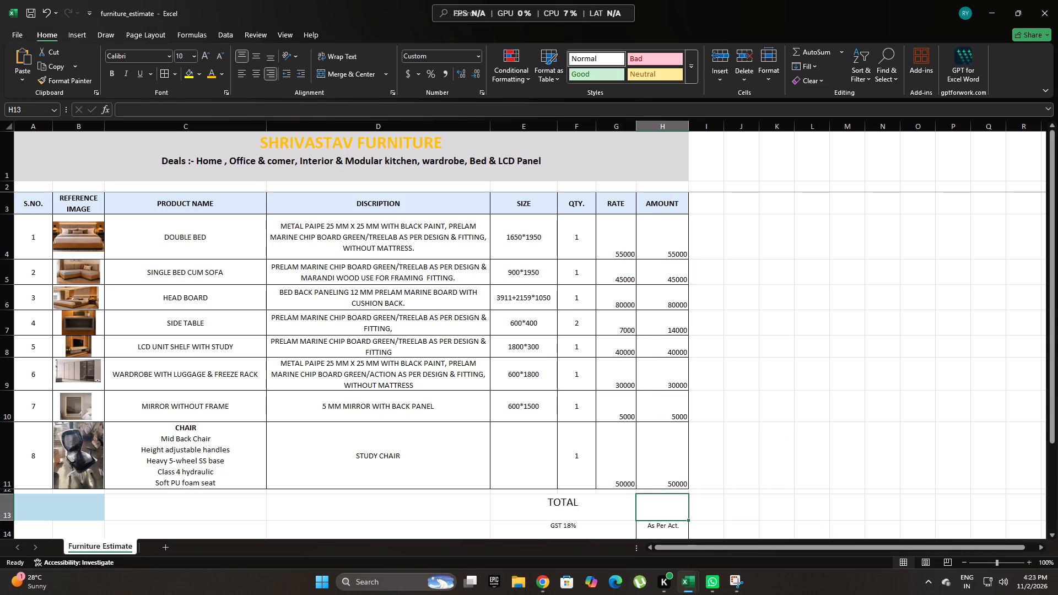
Use AutoSum in cell H13 to total the AMOUNT column with =SUM(H4:H12).
left_click(773, 402)
left_click(662, 510)
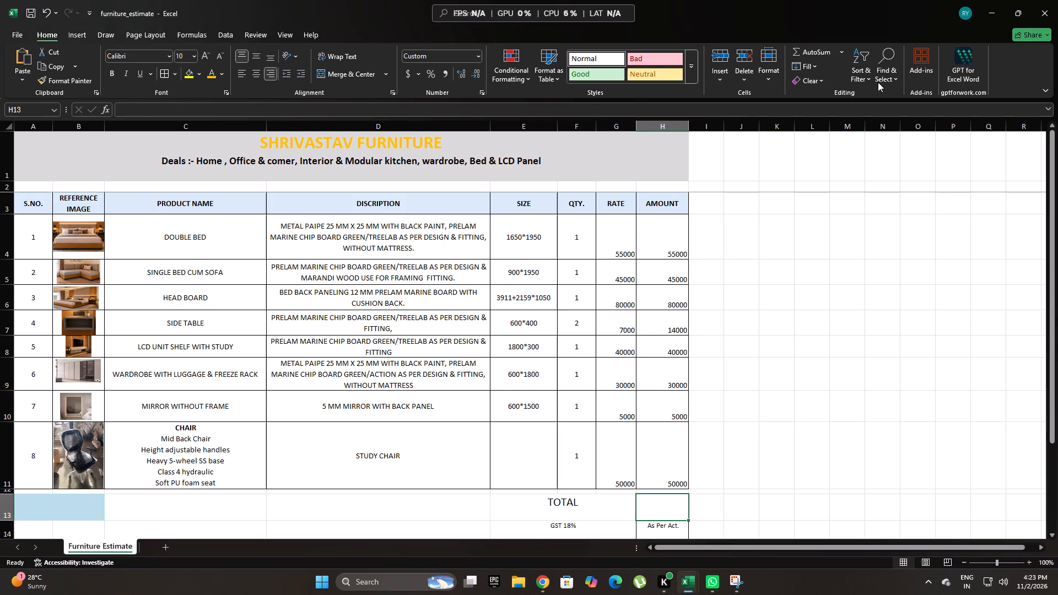
left_click(811, 54)
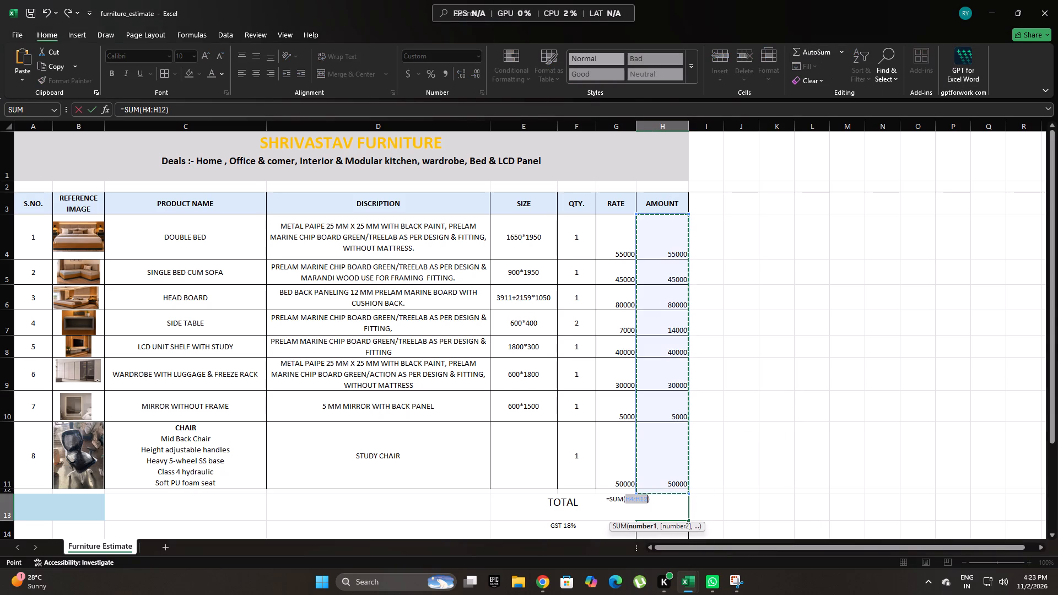
key("Return")
left_click(778, 466)
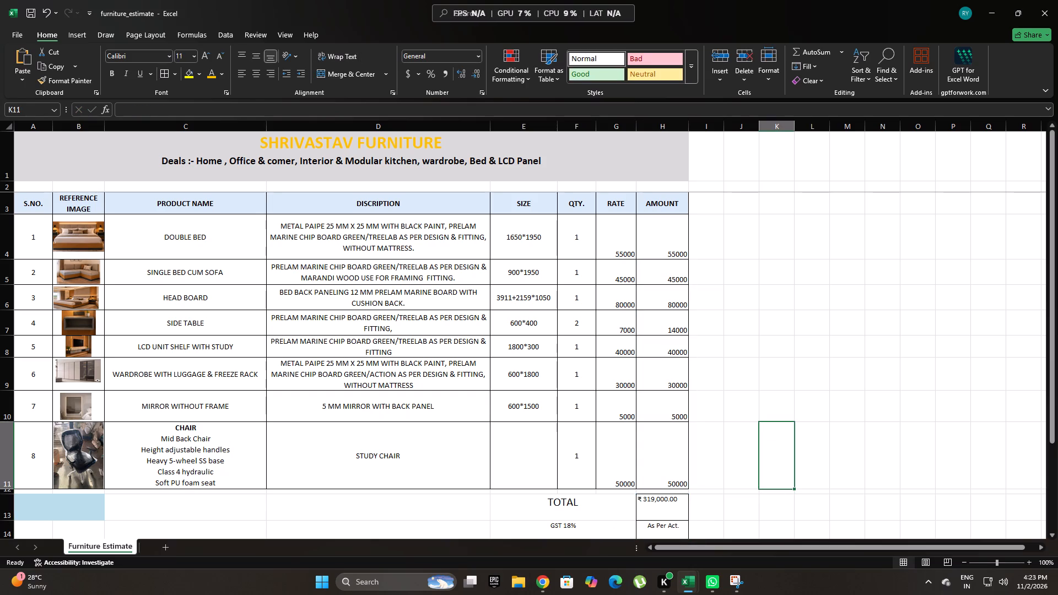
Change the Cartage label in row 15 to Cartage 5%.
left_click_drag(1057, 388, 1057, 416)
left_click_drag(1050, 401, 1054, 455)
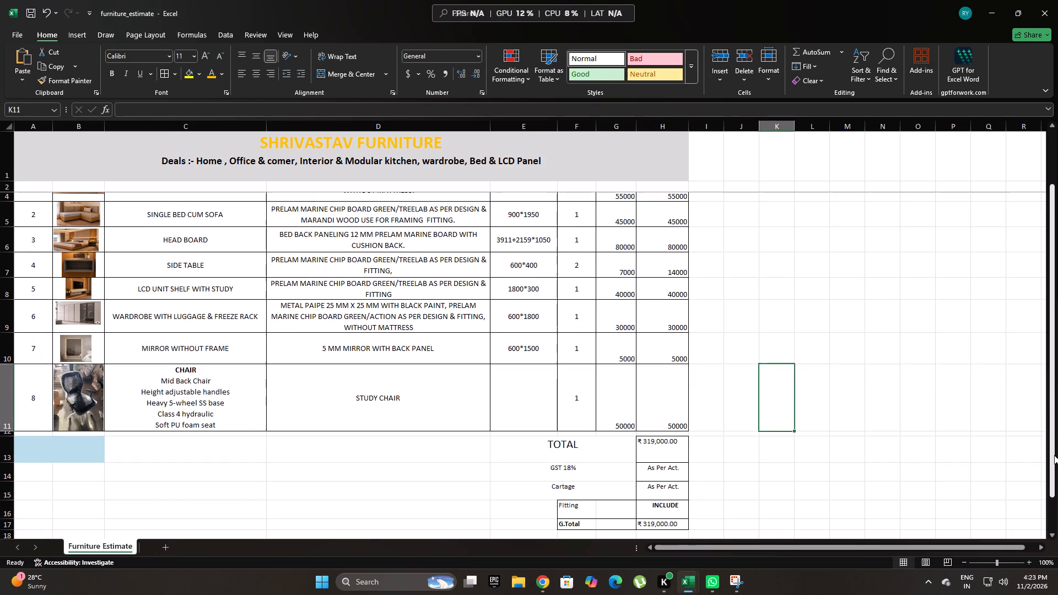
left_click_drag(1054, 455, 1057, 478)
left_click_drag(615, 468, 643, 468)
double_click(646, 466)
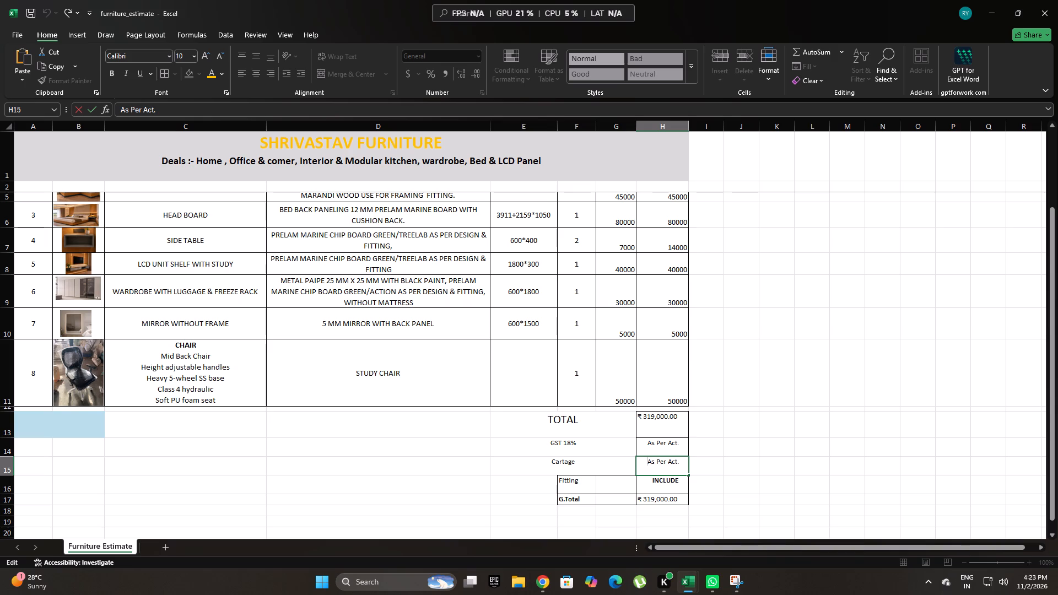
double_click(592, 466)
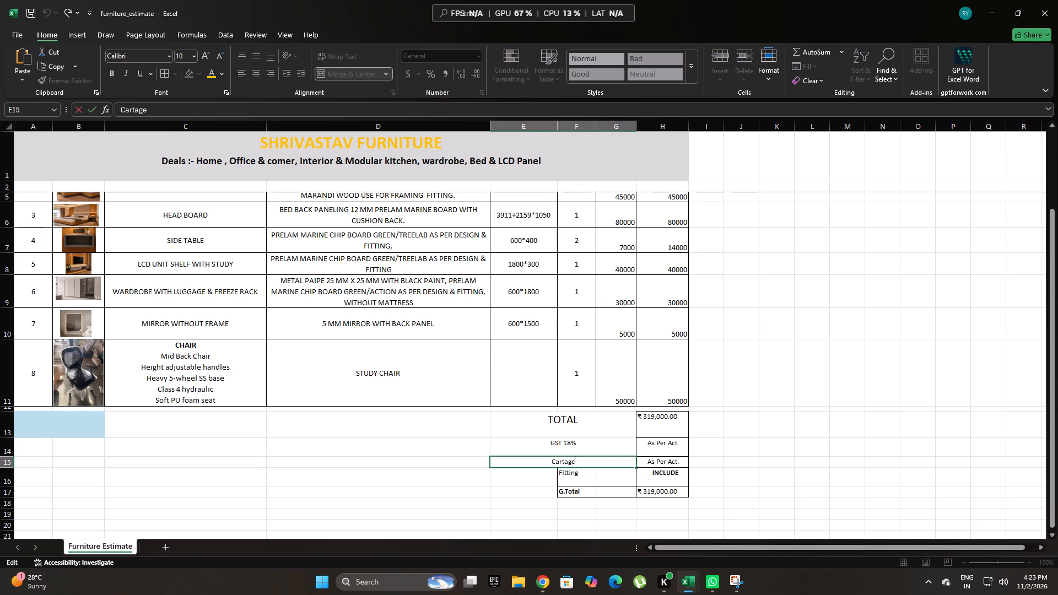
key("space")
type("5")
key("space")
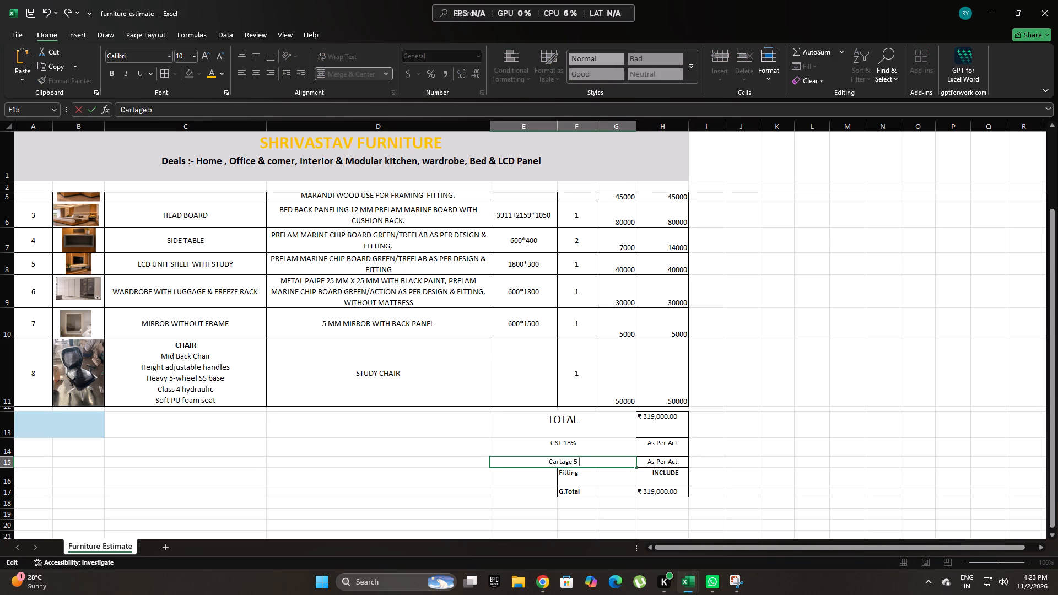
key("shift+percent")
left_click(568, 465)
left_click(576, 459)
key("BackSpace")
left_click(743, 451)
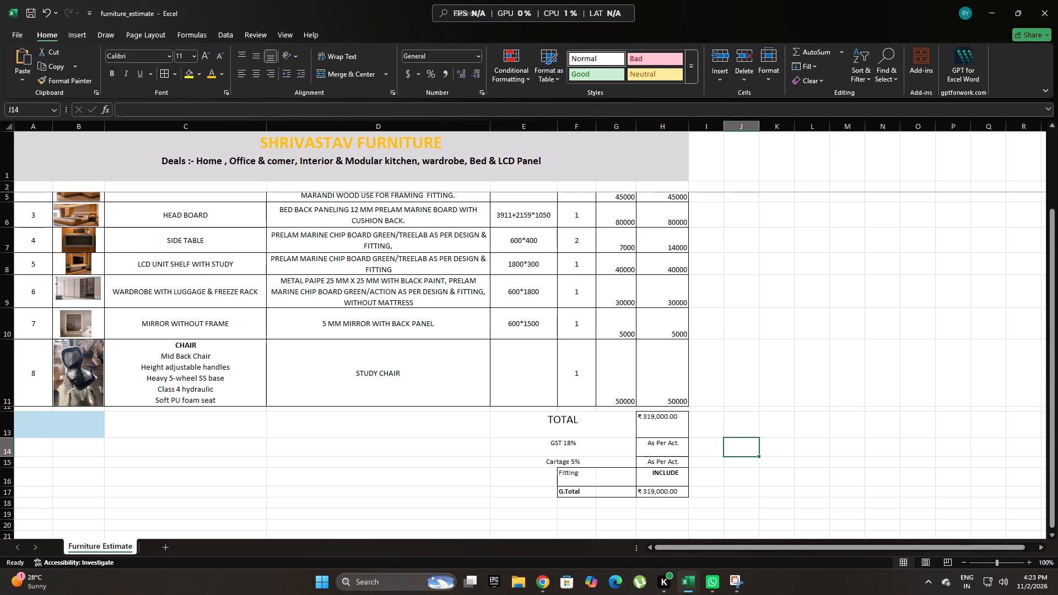
Extend the Fitting label in cell F16 to read Fitting & PACKING.
left_click(571, 473)
double_click(588, 473)
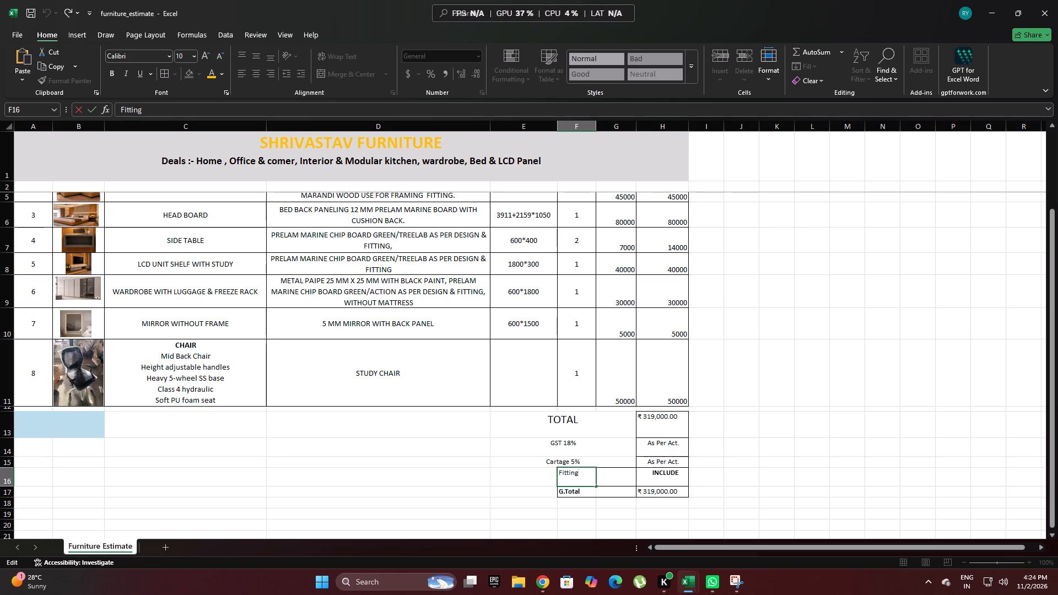
key("space")
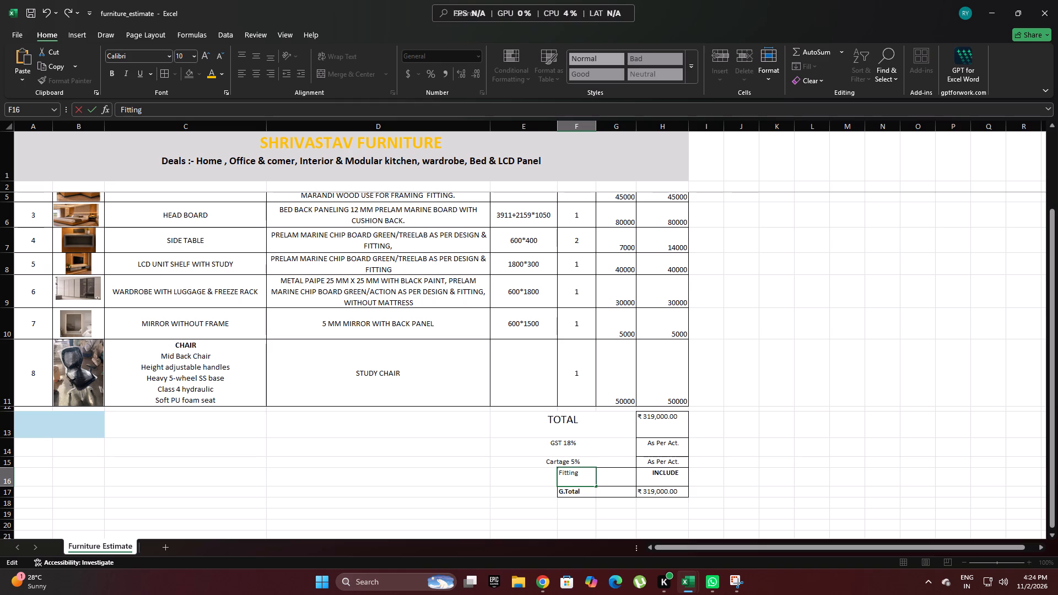
type("&")
key("space")
type("PACKING")
key("space")
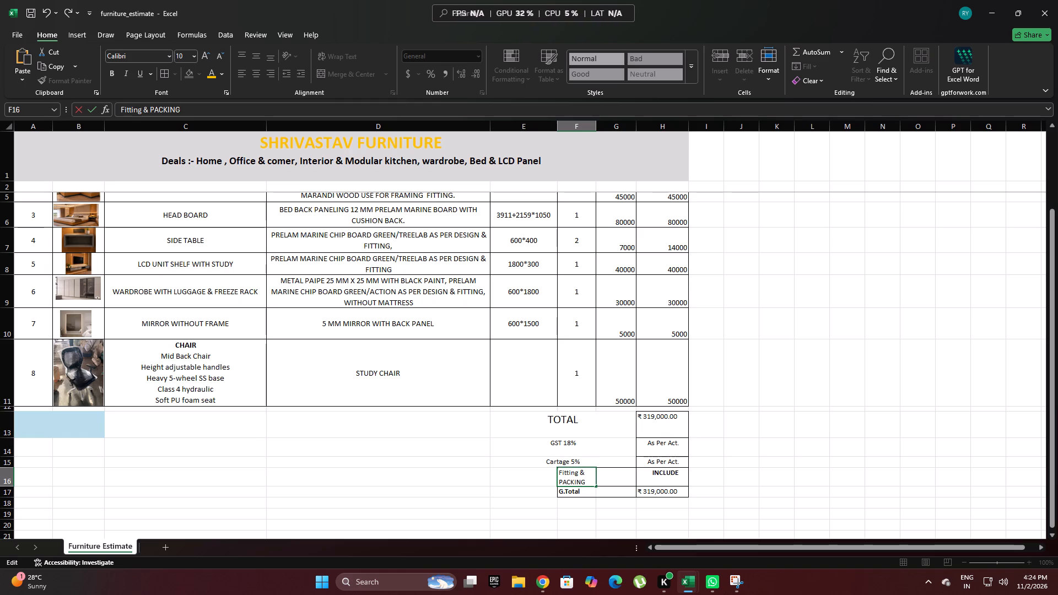
left_click(613, 544)
left_click(622, 502)
Merge and center the Fitting & PACKING label across cells E16 to G16.
left_click_drag(615, 480, 526, 474)
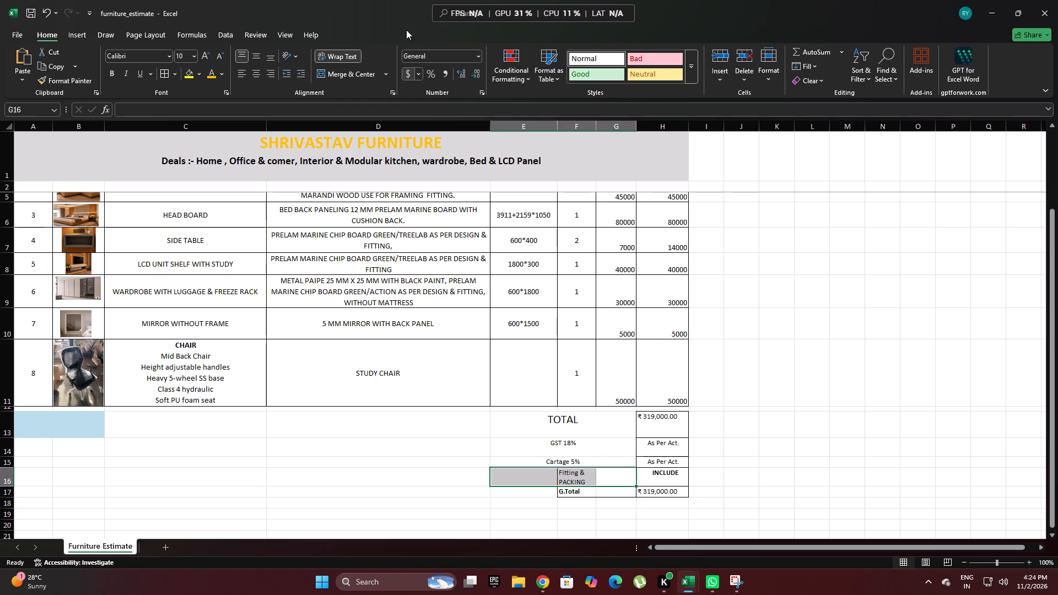
left_click(339, 77)
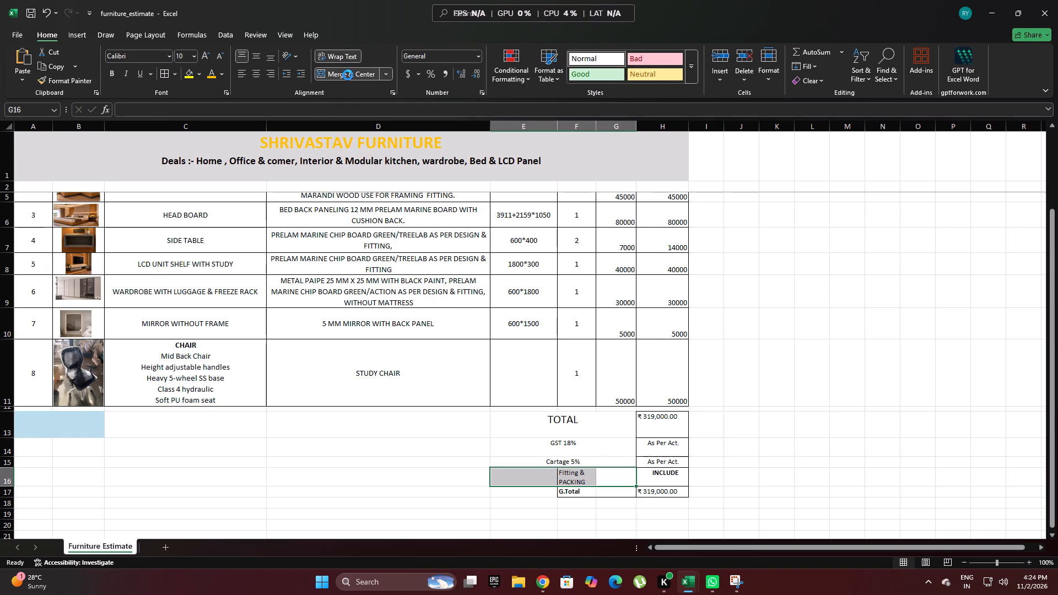
double_click(617, 475)
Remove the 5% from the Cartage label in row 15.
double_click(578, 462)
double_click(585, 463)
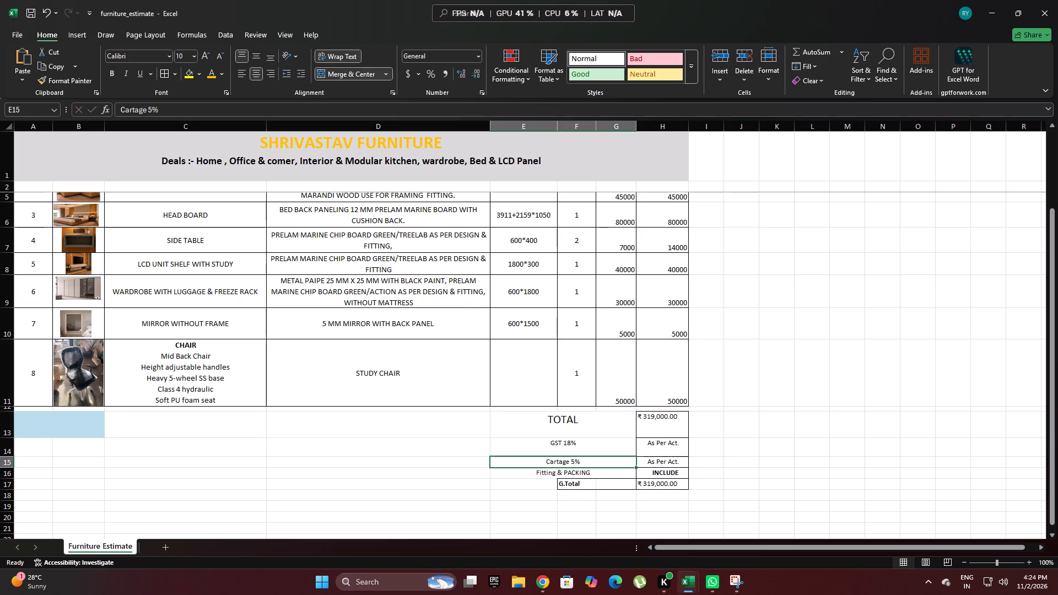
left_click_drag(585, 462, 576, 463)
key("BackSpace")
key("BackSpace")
Extend the Fitting & PACKING label in row 16 to read Fitting & PACKING 10%.
double_click(600, 475)
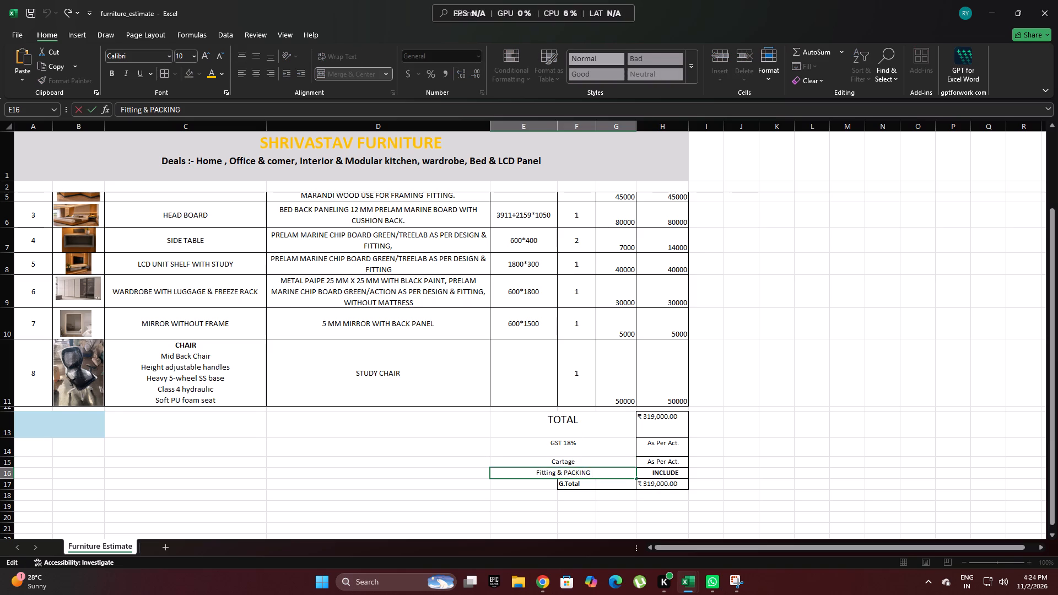
type("10")
type("%^")
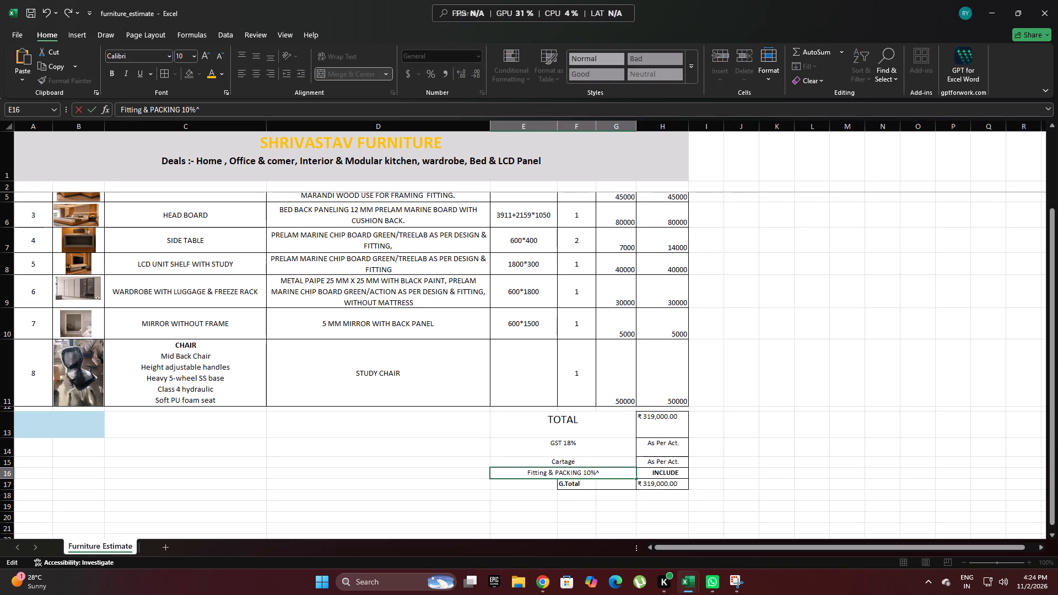
key("BackSpace")
left_click(741, 464)
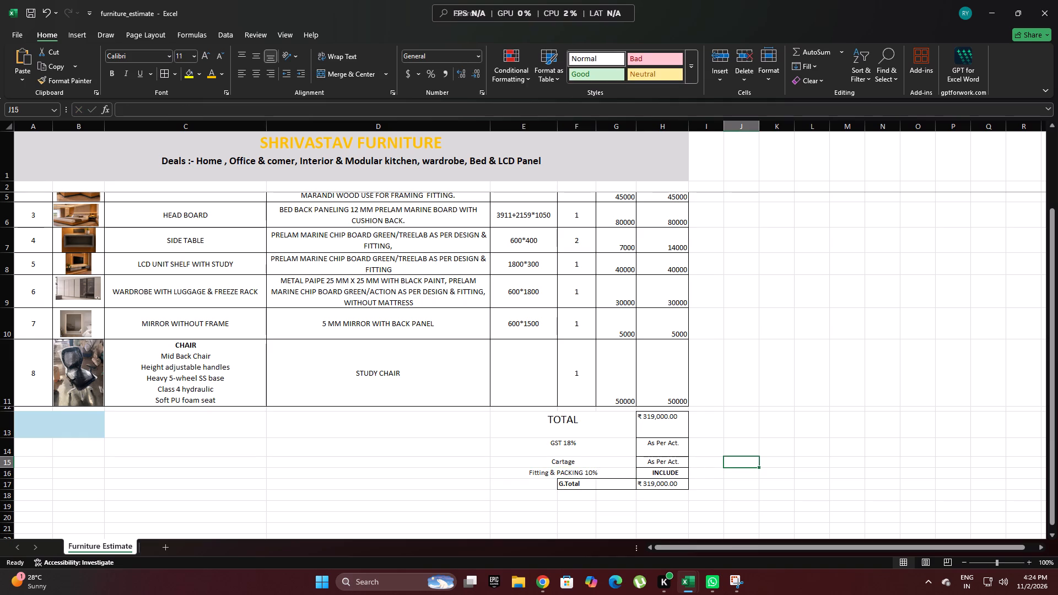
Insert a blank row 14 between the TOTAL and GST 18% rows.
left_click(2, 451)
right_click(2, 451)
left_click(55, 354)
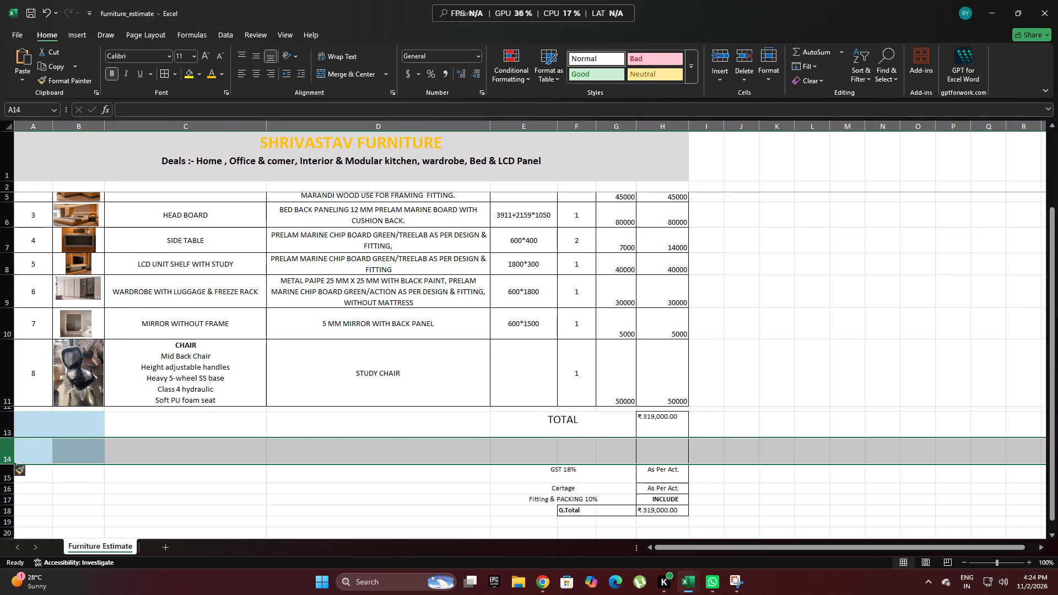
Copy the Fitting & PACKING 10% label and its INCLUDE cell from row 17 into the blank row 14.
left_click_drag(580, 498, 656, 497)
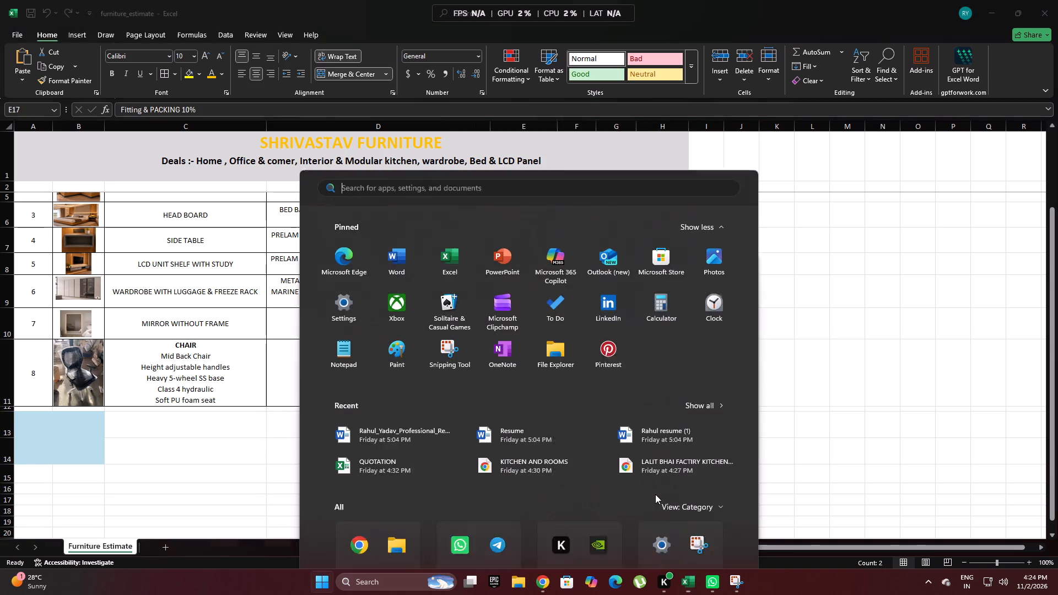
key("ctrl+c")
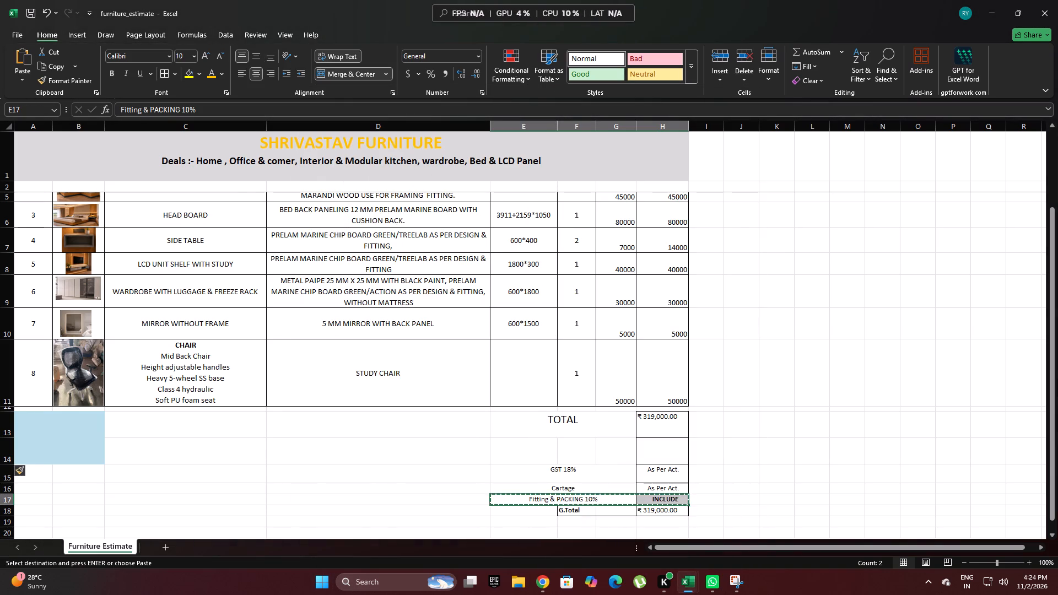
left_click_drag(531, 447, 646, 456)
key("ctrl+v")
left_click(756, 434)
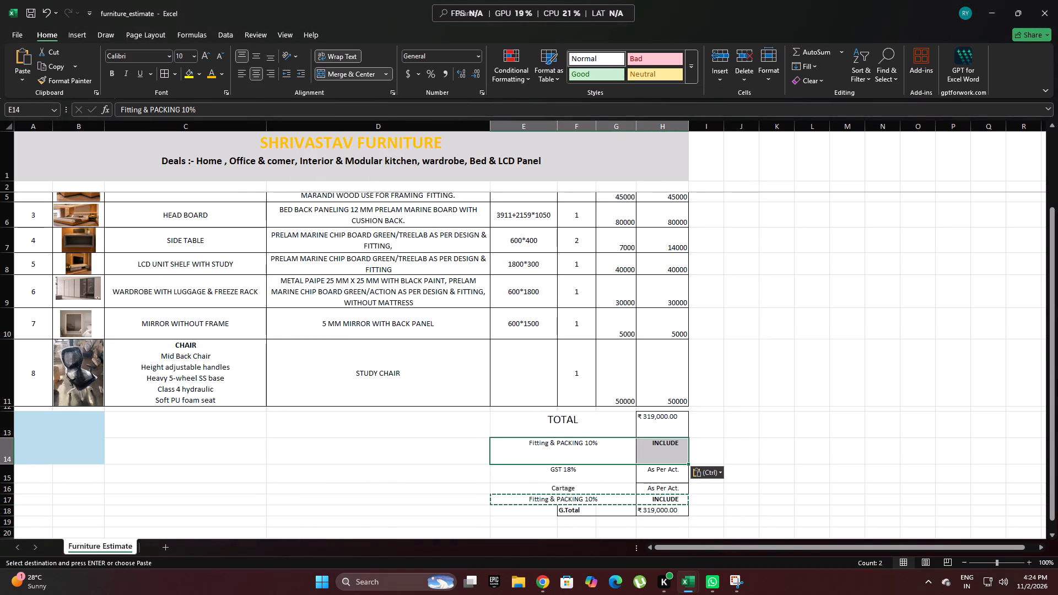
Replace INCLUDE in H14 with the formula =H13*10% to calculate the Fitting & PACKING charge.
double_click(668, 452)
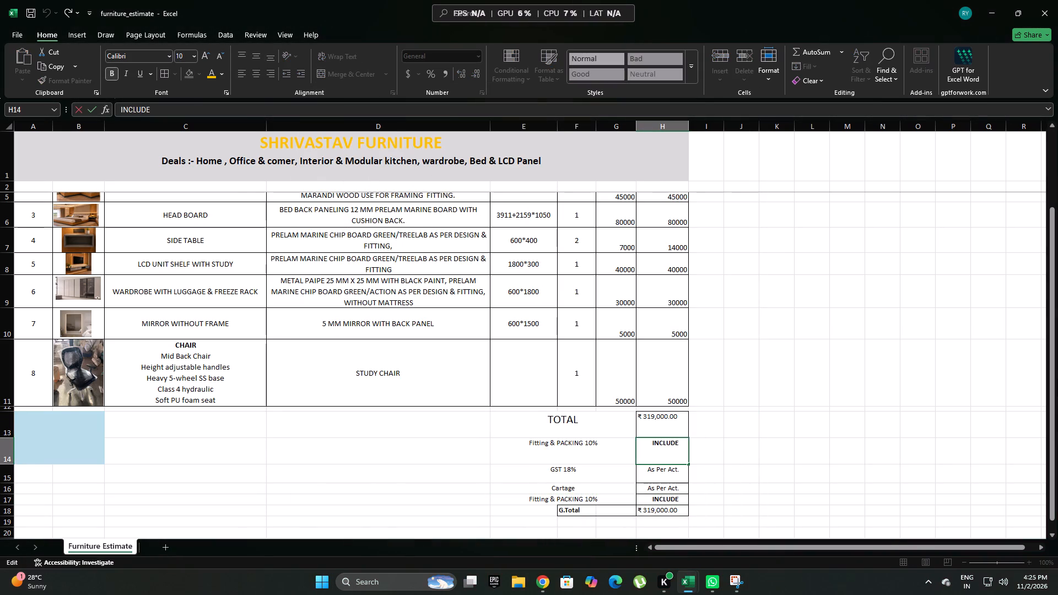
left_click_drag(647, 445, 698, 447)
key("BackSpace")
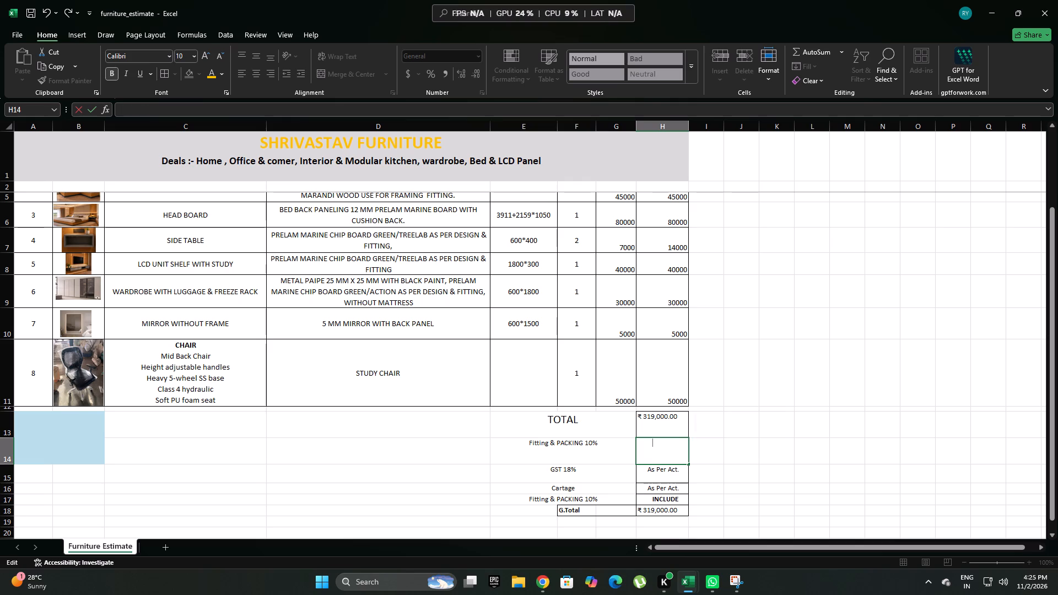
key("equal")
left_click(668, 428)
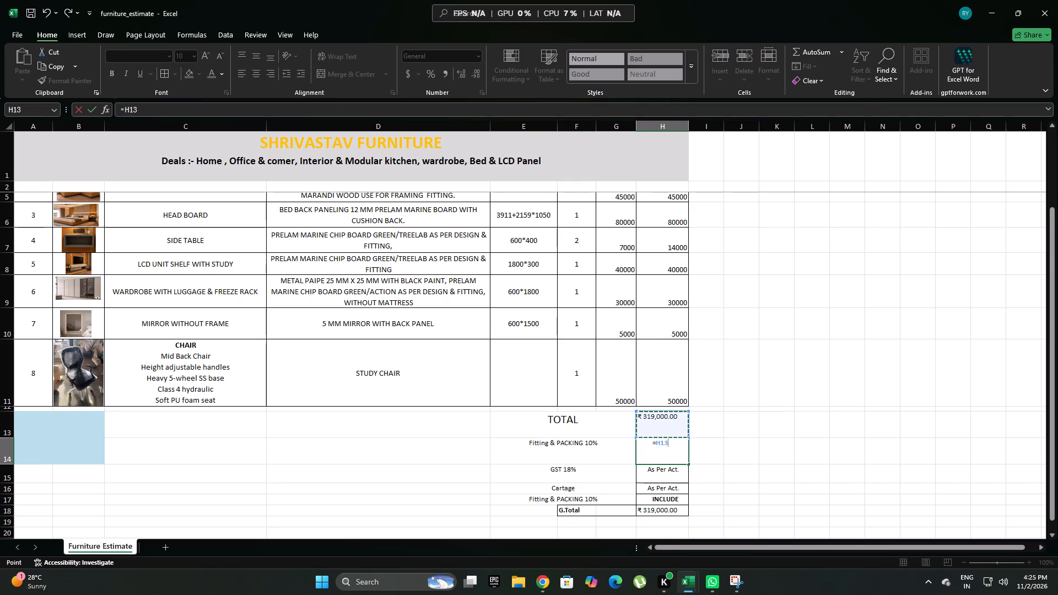
key("shift+asterisk")
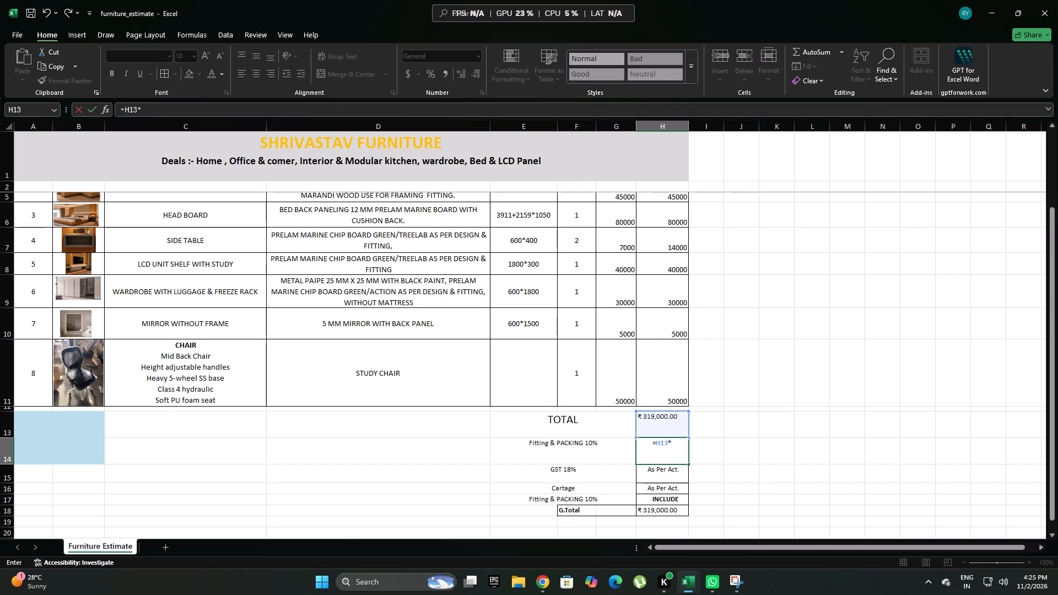
type("10")
type("%^")
key("BackSpace")
key("Return")
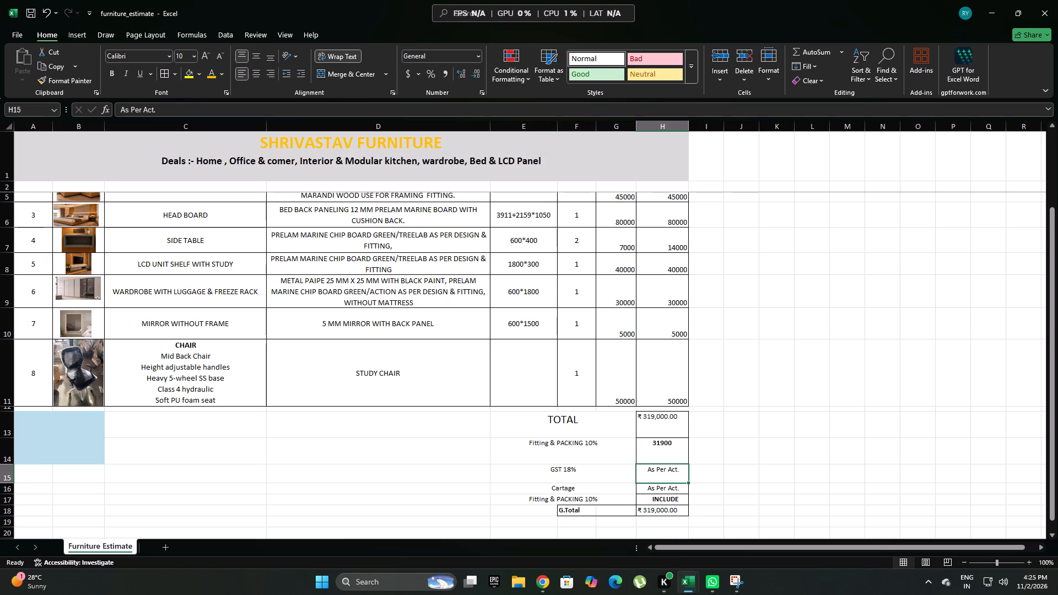
left_click(714, 457)
left_click(689, 450)
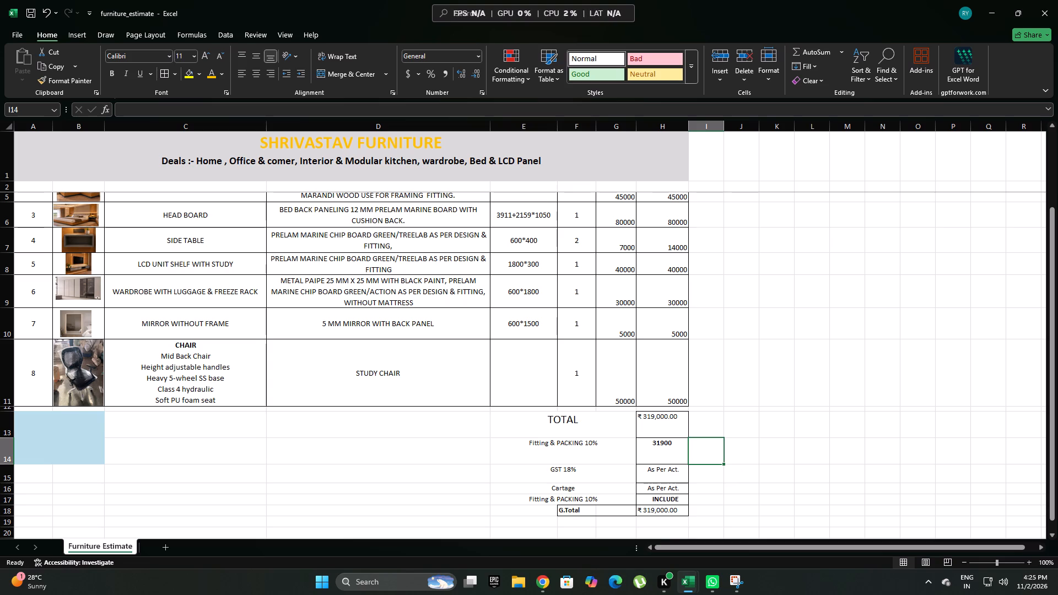
Delete the duplicate Fitting & PACKING 10% row 17 above G.Total.
left_click(677, 479)
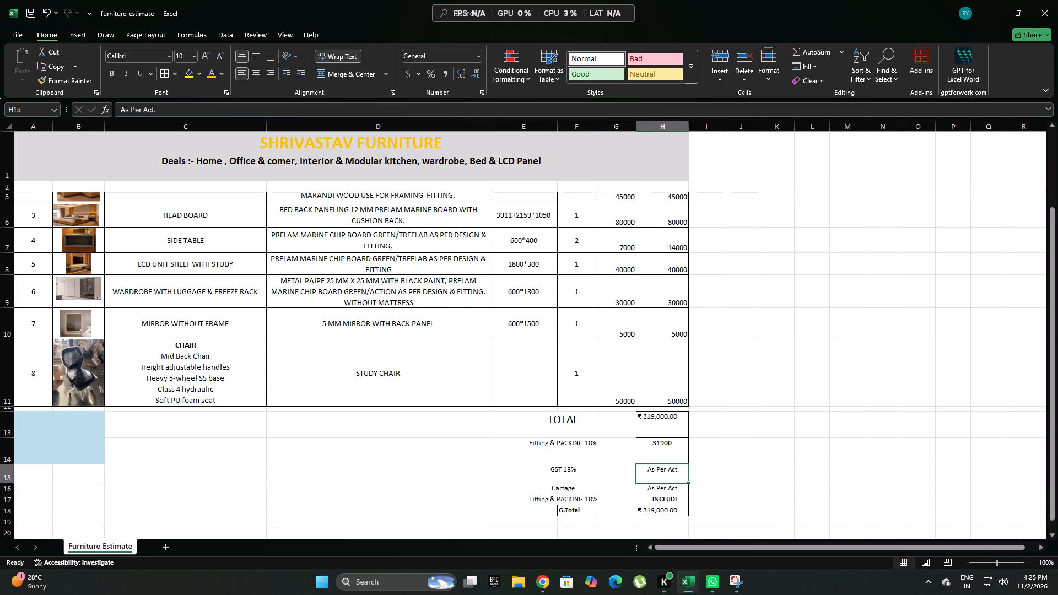
left_click(4, 499)
right_click(4, 499)
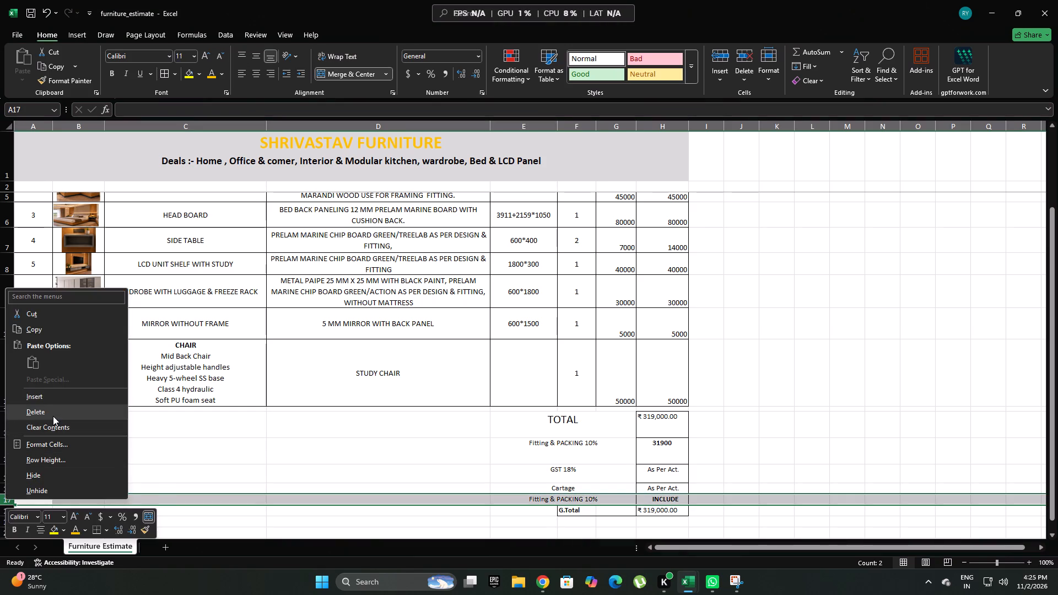
left_click(53, 416)
left_click(942, 483)
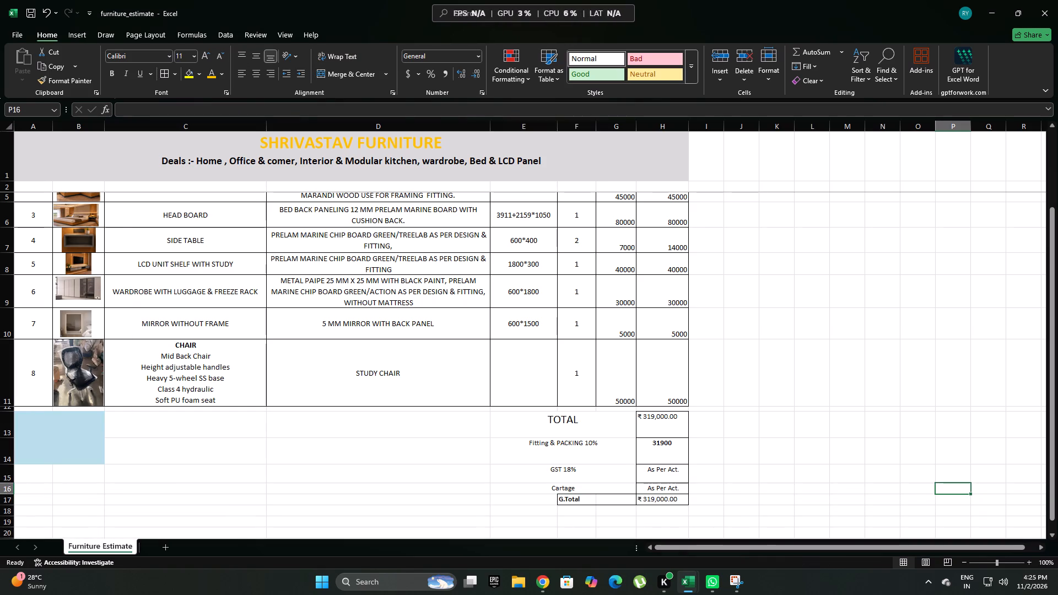
Merge and center the G.Total label across cells E17 to G17.
left_click_drag(616, 500, 557, 504)
left_click(349, 74)
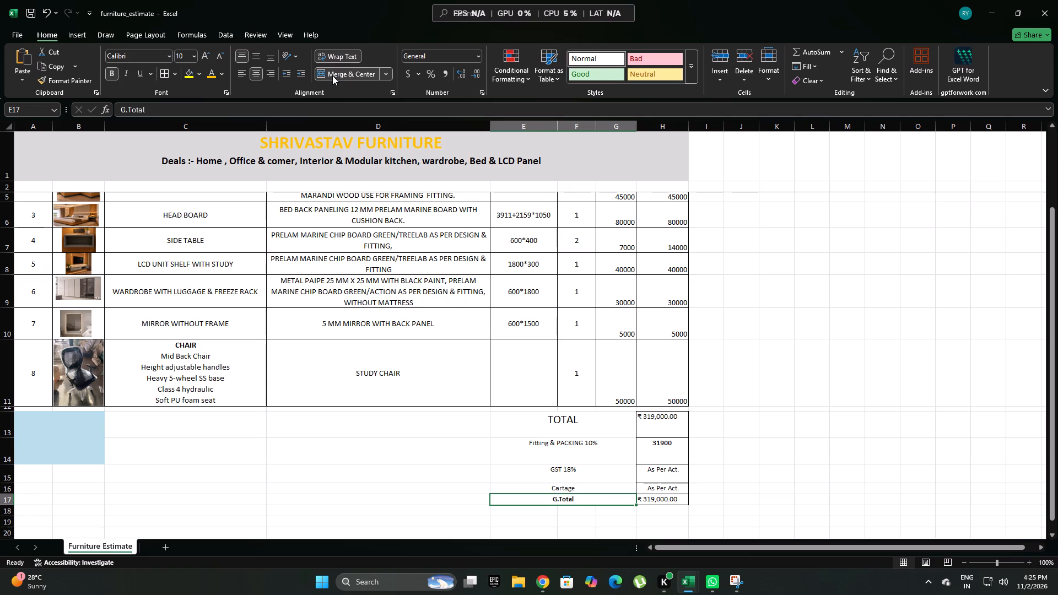
left_click(744, 429)
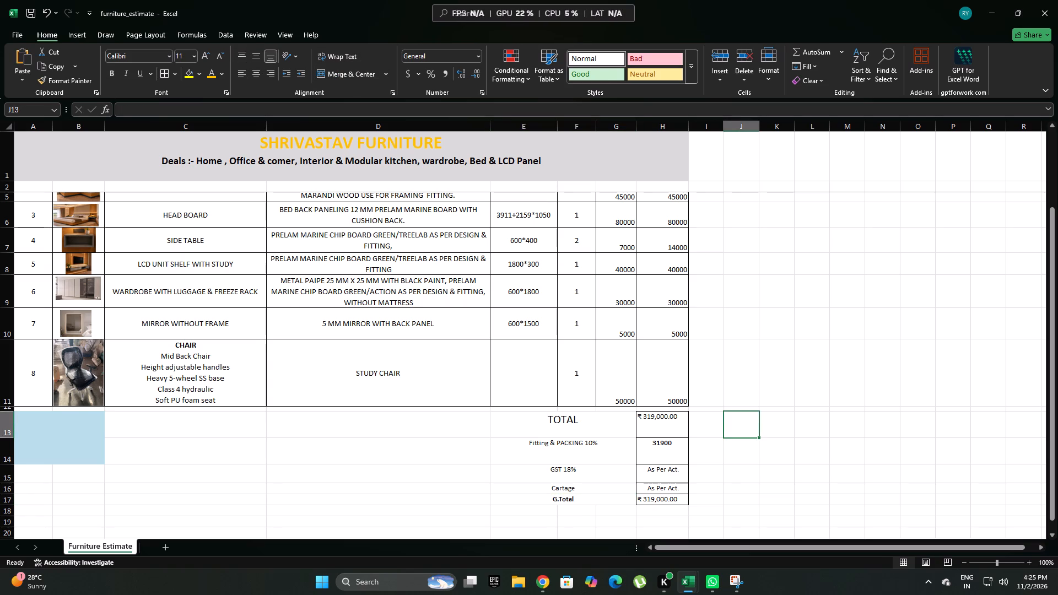
Reduce the height of the TOTAL row 13 to fit its label more closely.
left_click(10, 436)
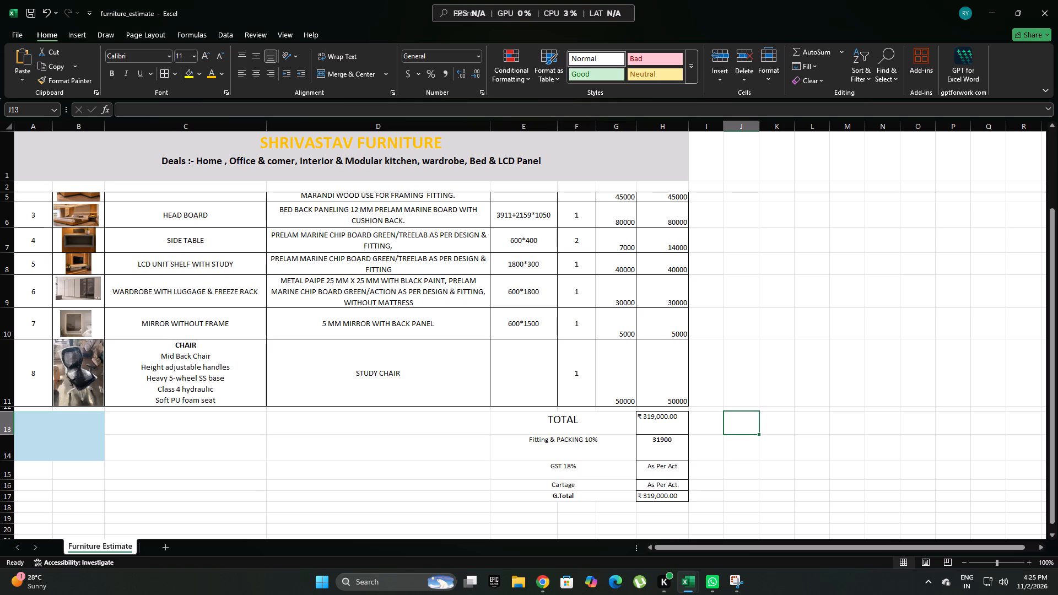
left_click(634, 421)
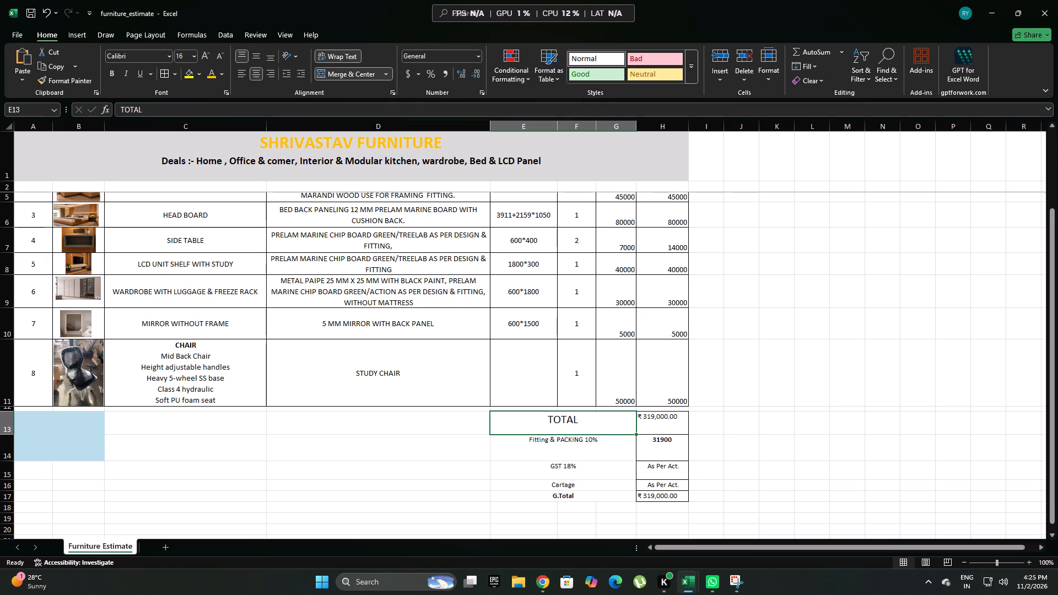
left_click_drag(5, 432, 9, 425)
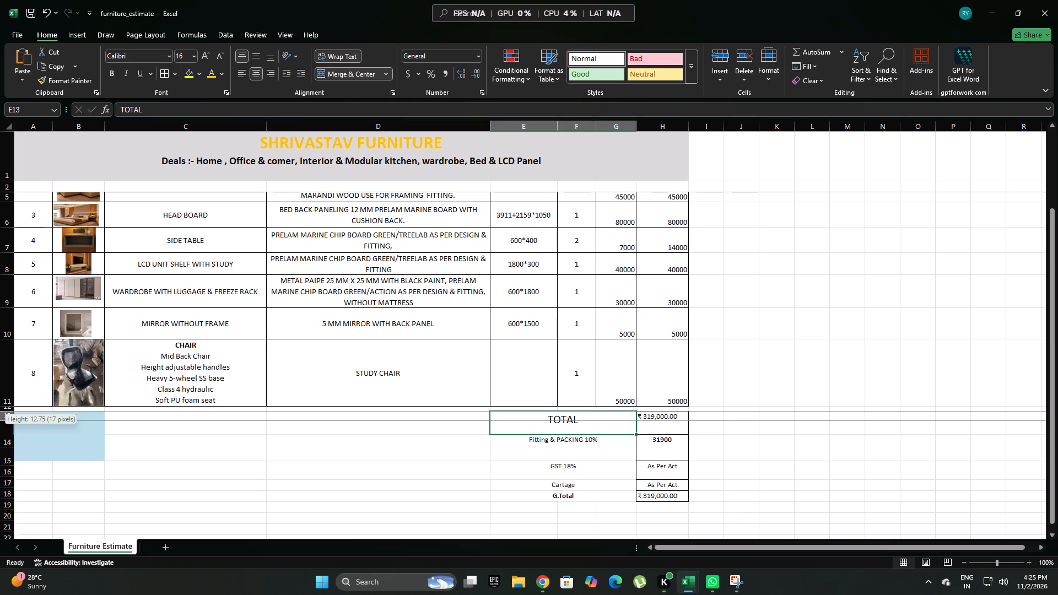
left_click_drag(9, 425, 9, 428)
left_click(662, 475)
Set the font size of the TOTAL label in row 13 to 14.
left_click(613, 417)
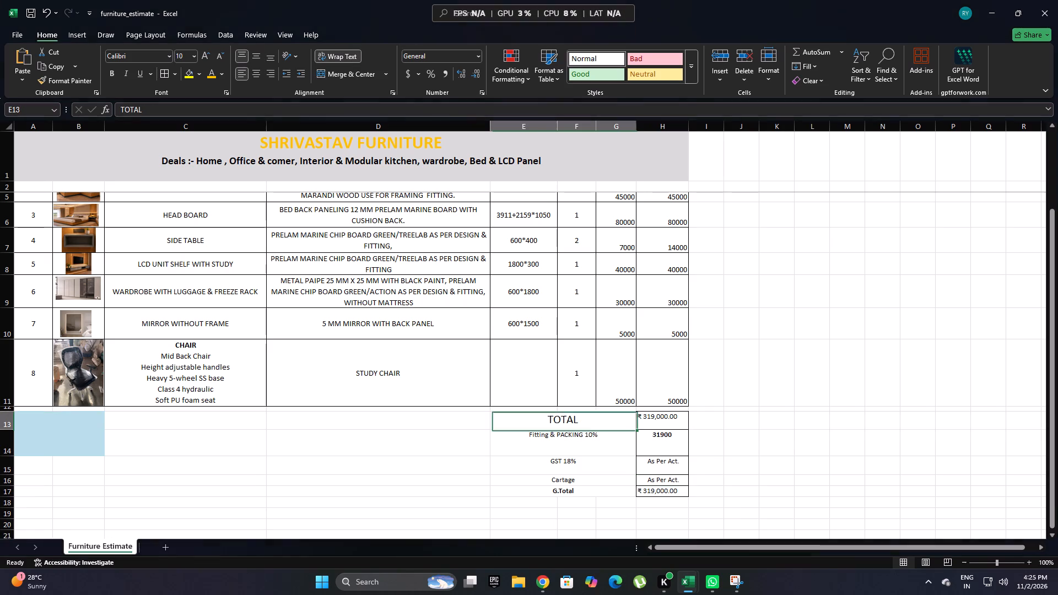
left_click(192, 56)
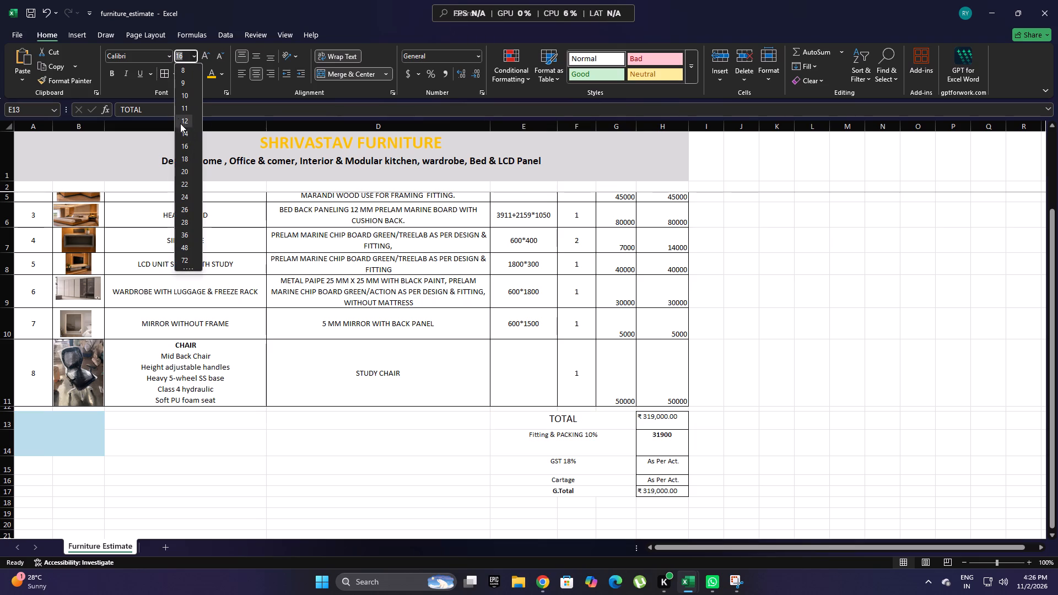
left_click_drag(176, 132, 172, 122)
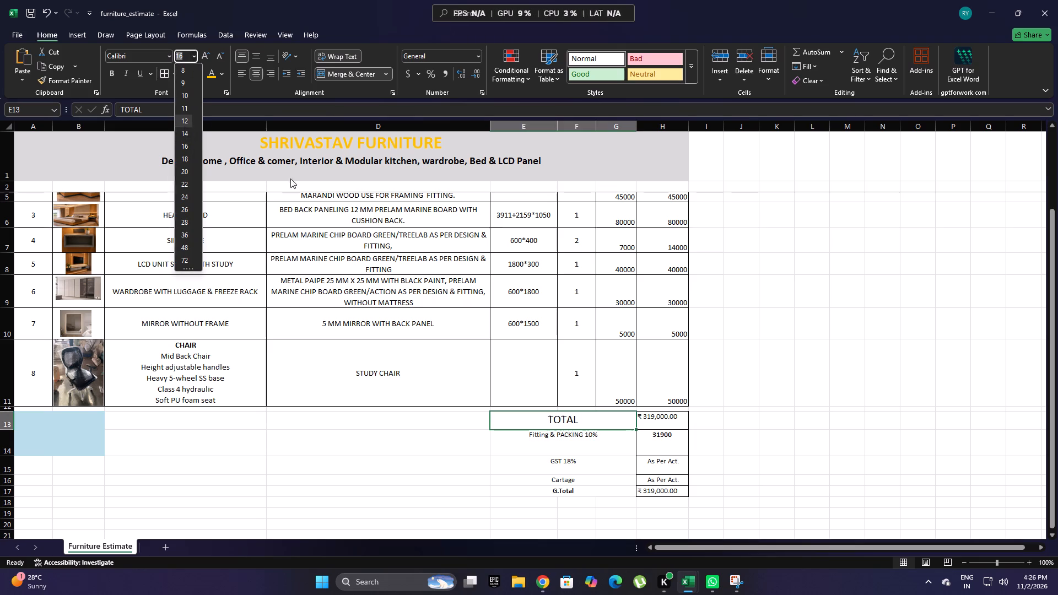
left_click(186, 129)
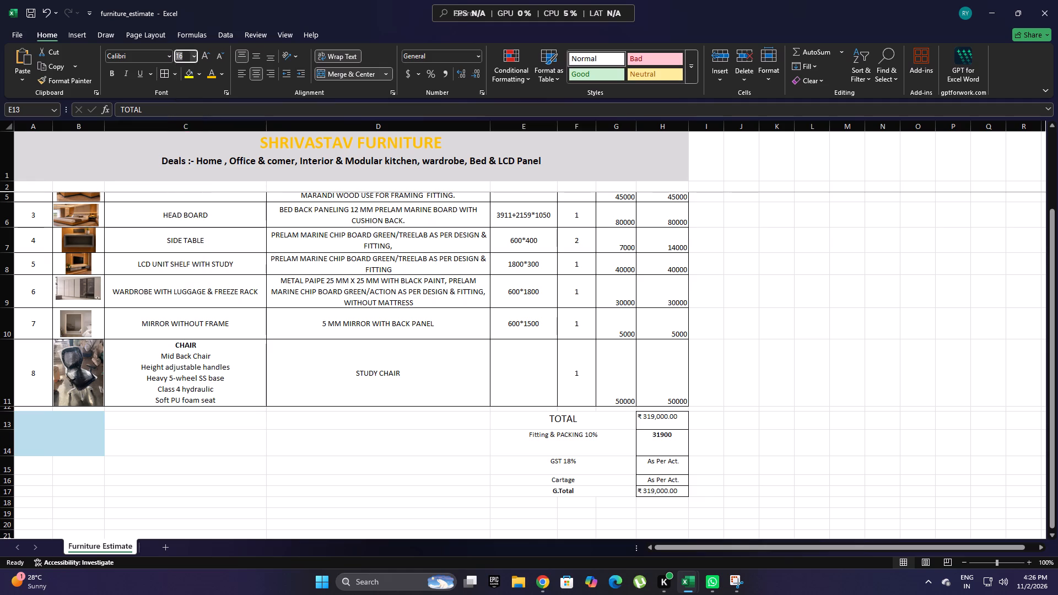
left_click(781, 349)
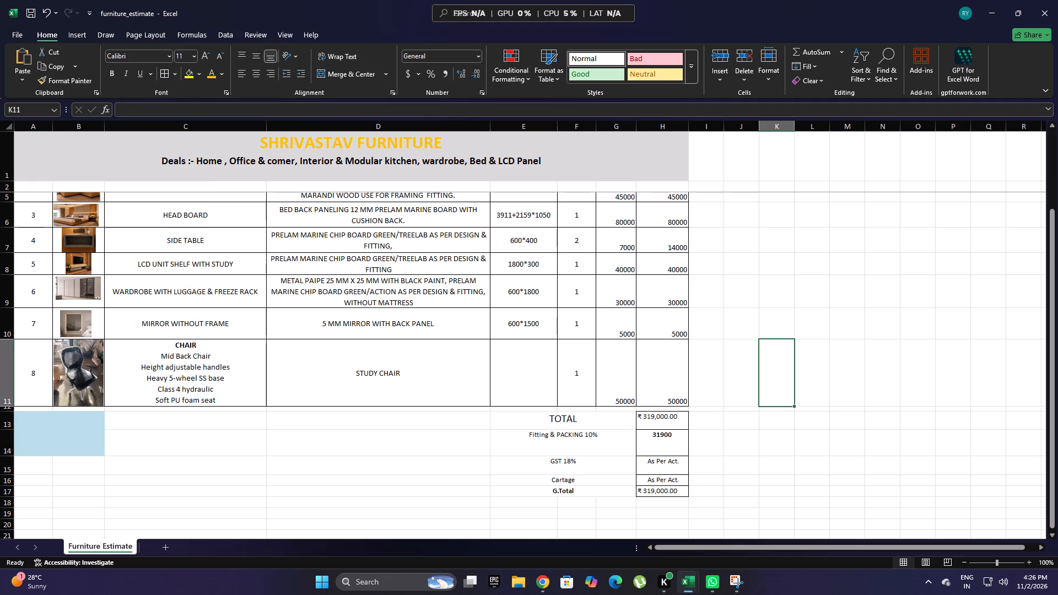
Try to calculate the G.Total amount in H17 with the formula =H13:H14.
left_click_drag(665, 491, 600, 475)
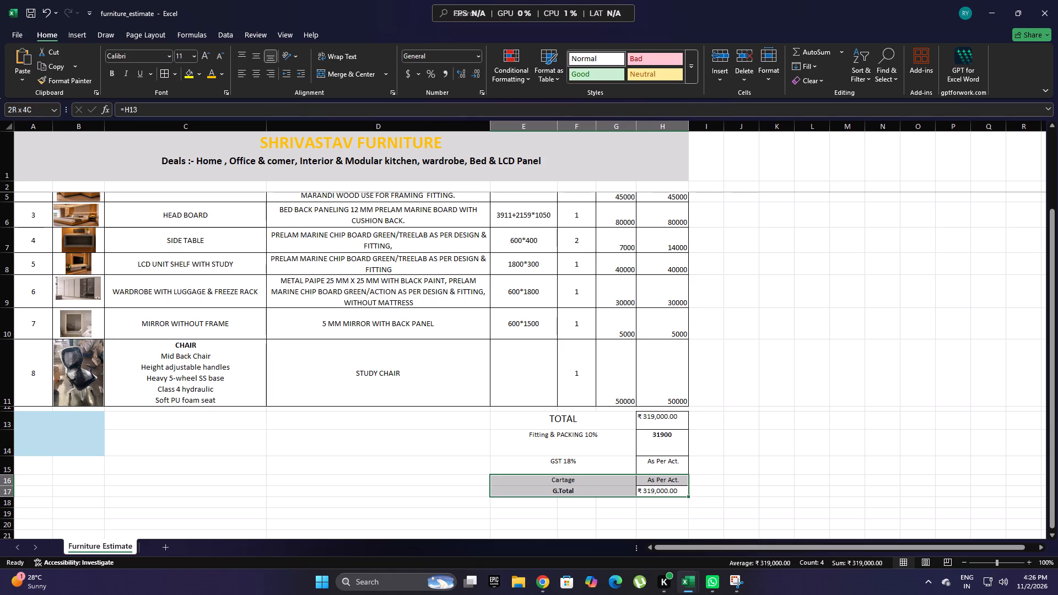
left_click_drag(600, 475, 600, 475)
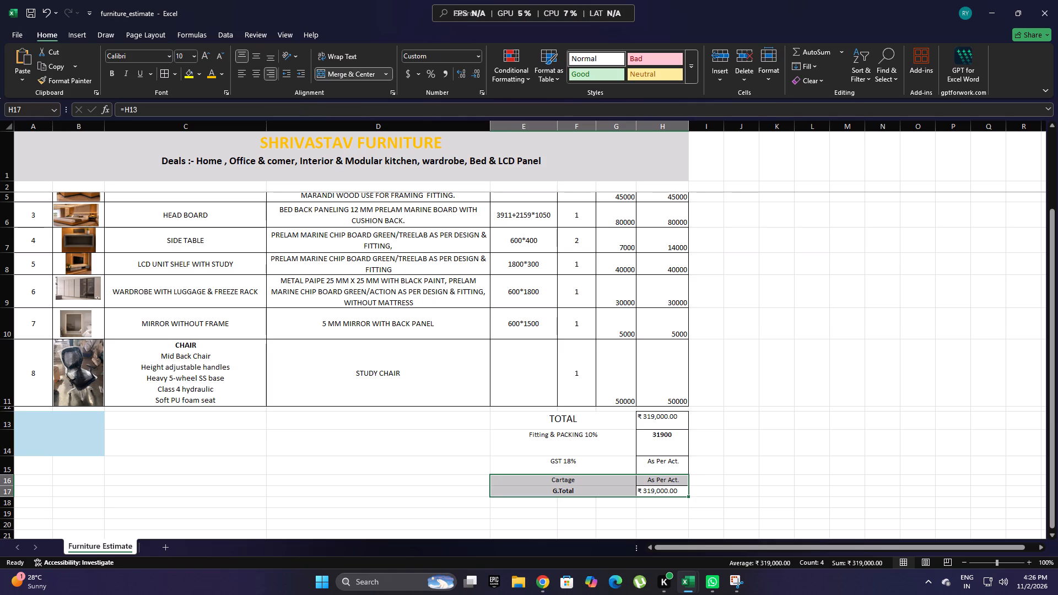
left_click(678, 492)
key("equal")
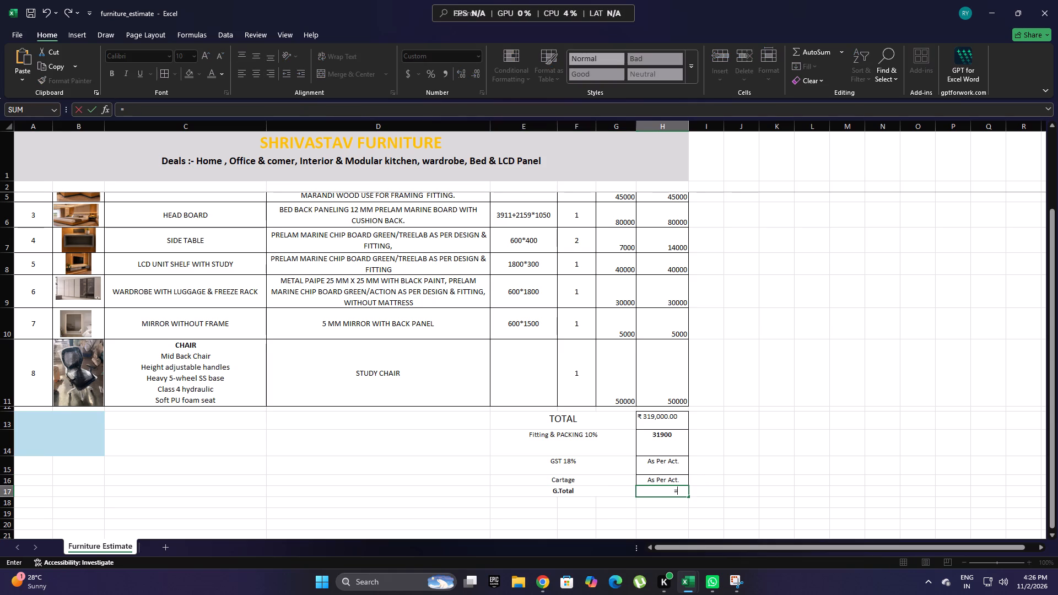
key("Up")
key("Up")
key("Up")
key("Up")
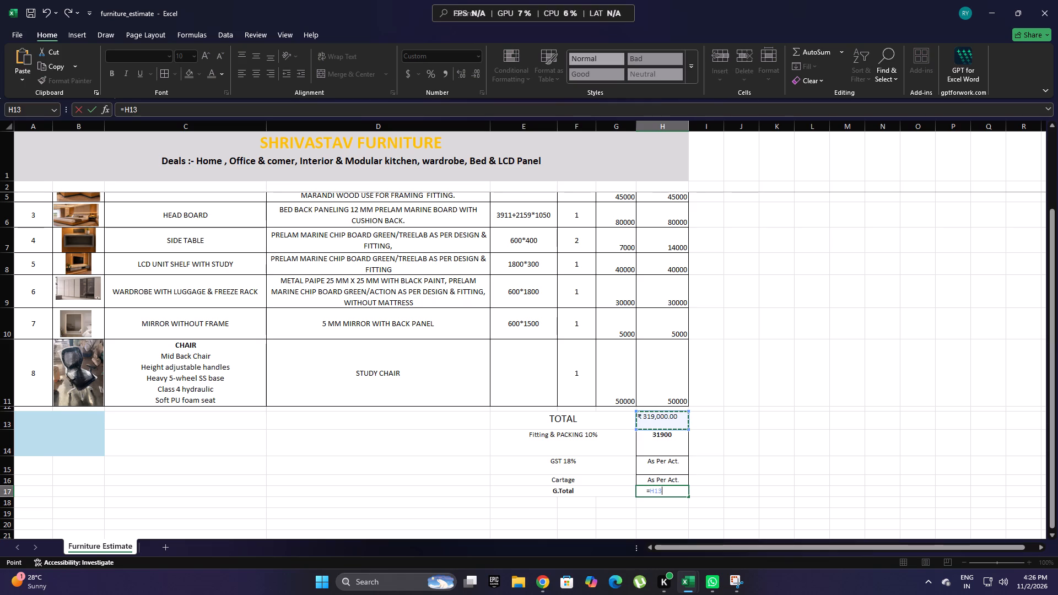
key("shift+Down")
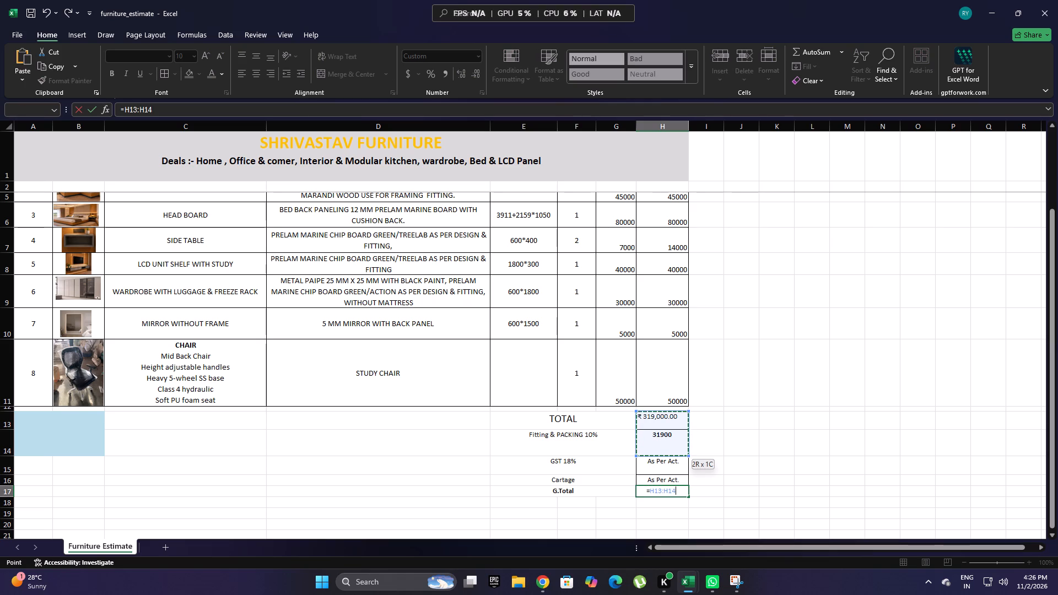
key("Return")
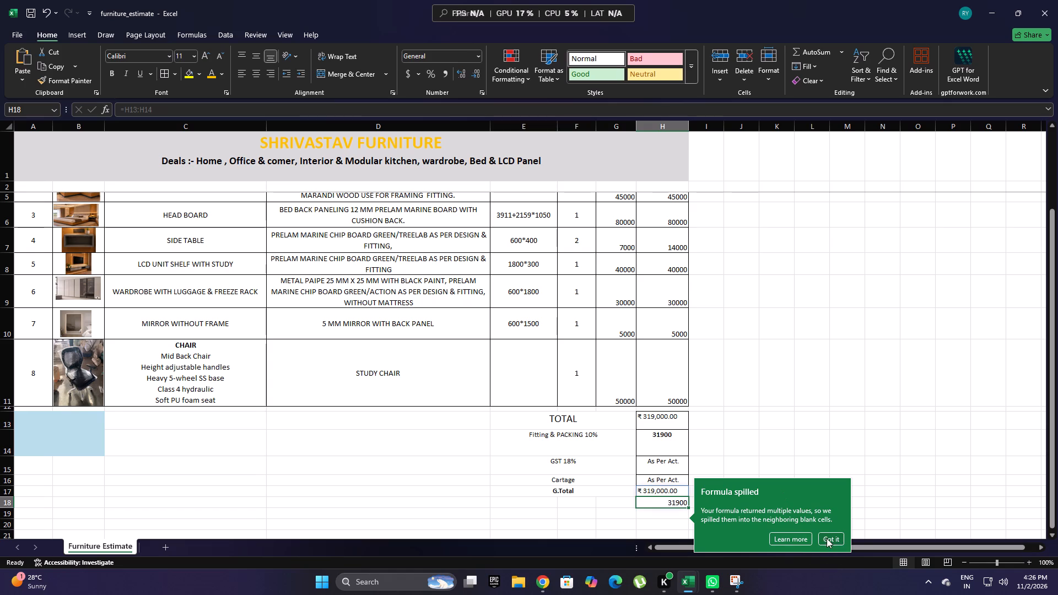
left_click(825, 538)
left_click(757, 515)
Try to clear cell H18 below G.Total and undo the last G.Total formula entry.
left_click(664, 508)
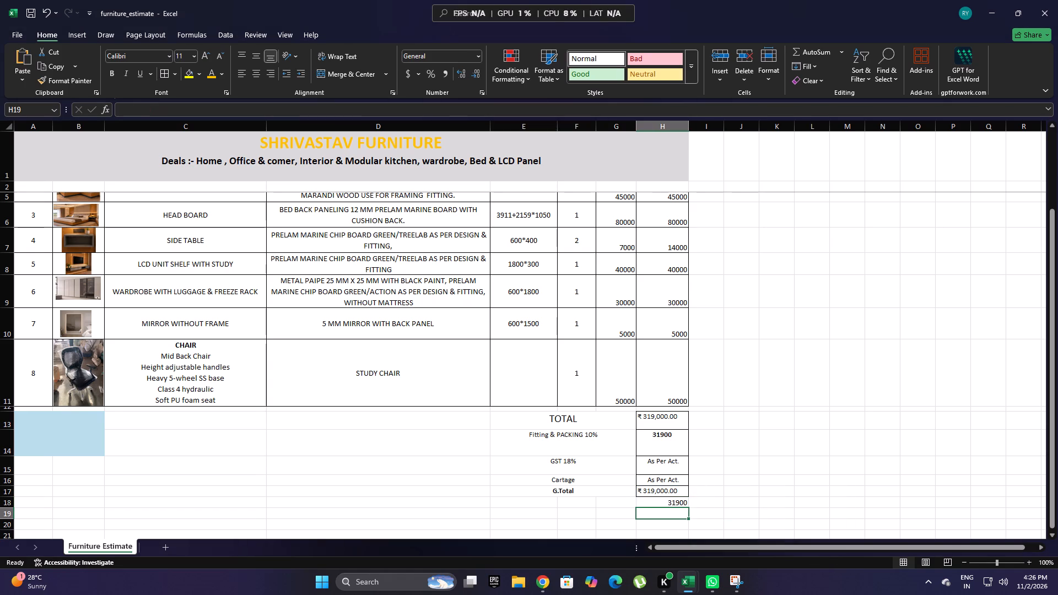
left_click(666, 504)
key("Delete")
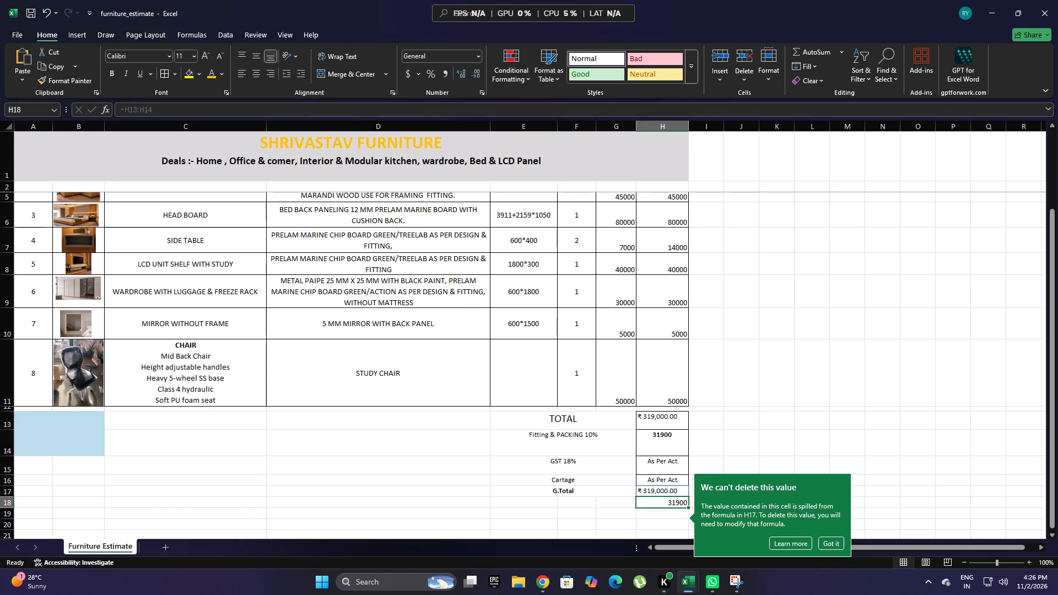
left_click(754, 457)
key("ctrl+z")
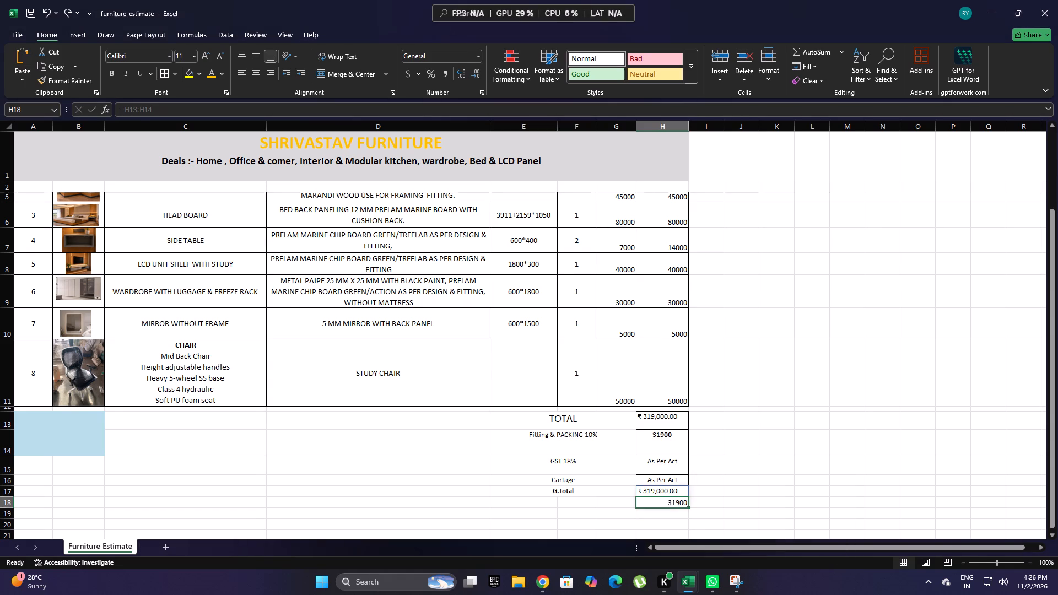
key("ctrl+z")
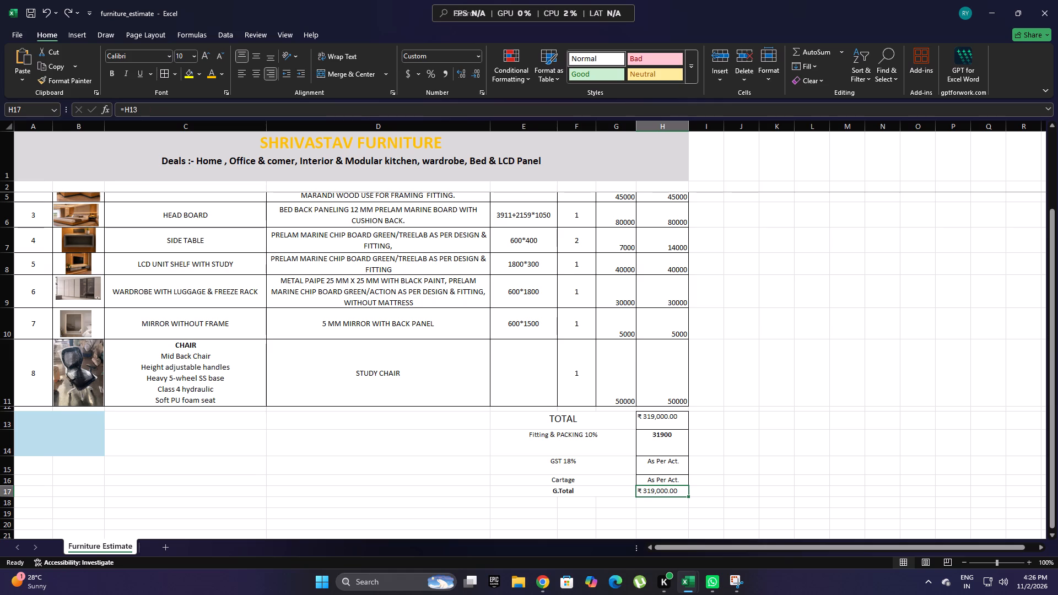
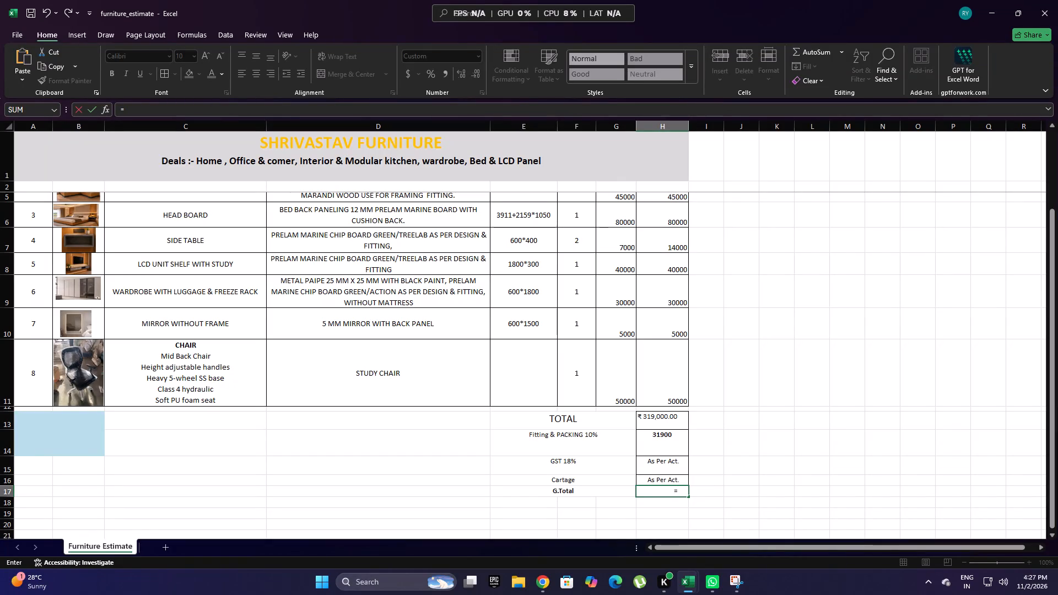
Enter the formula =H13:H14 in the G.Total cell H17.
left_click_drag(666, 422, 666, 435)
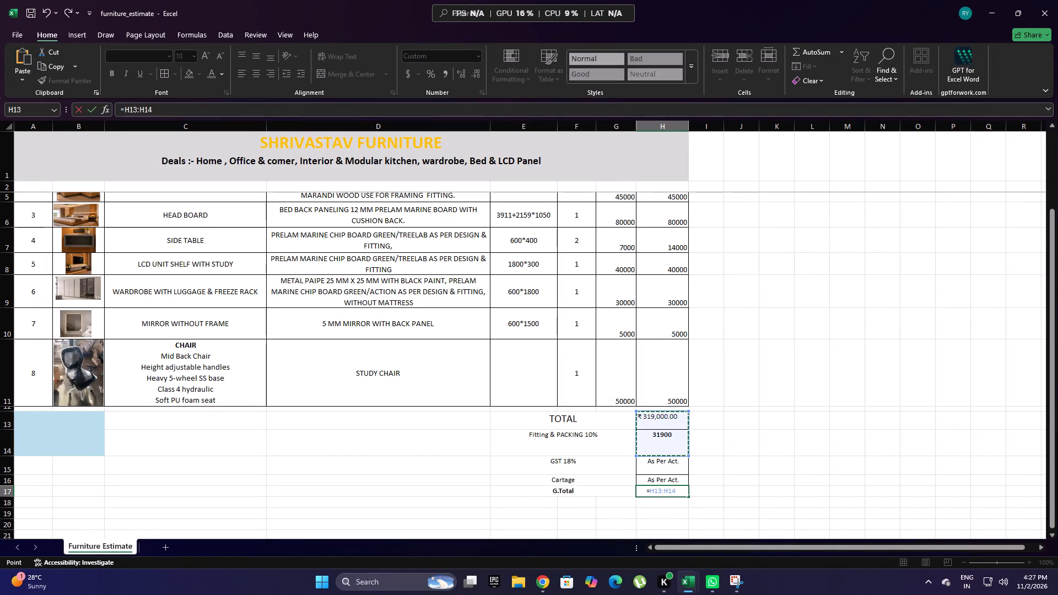
key("Return")
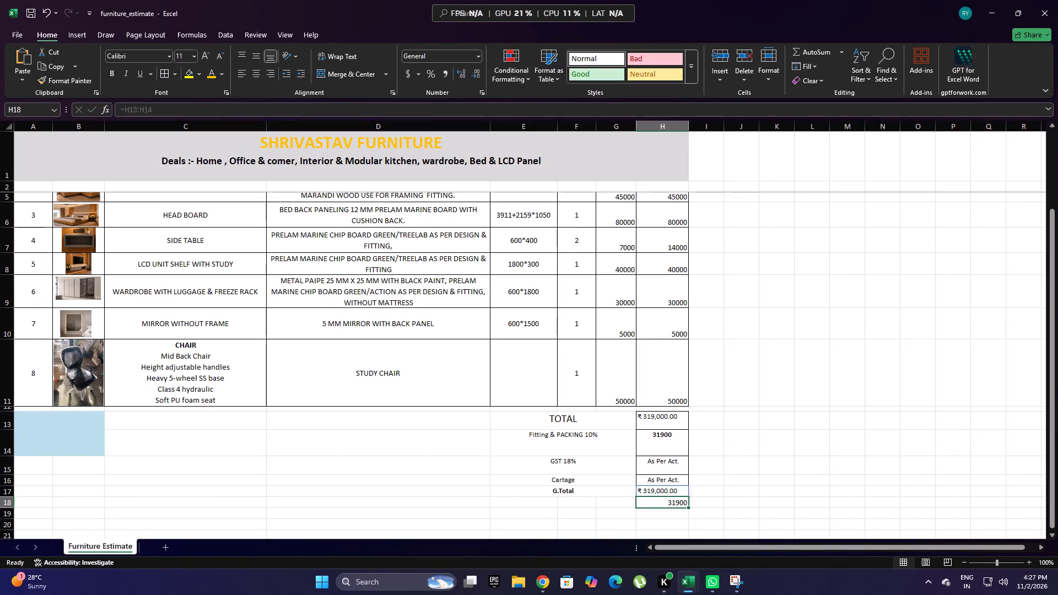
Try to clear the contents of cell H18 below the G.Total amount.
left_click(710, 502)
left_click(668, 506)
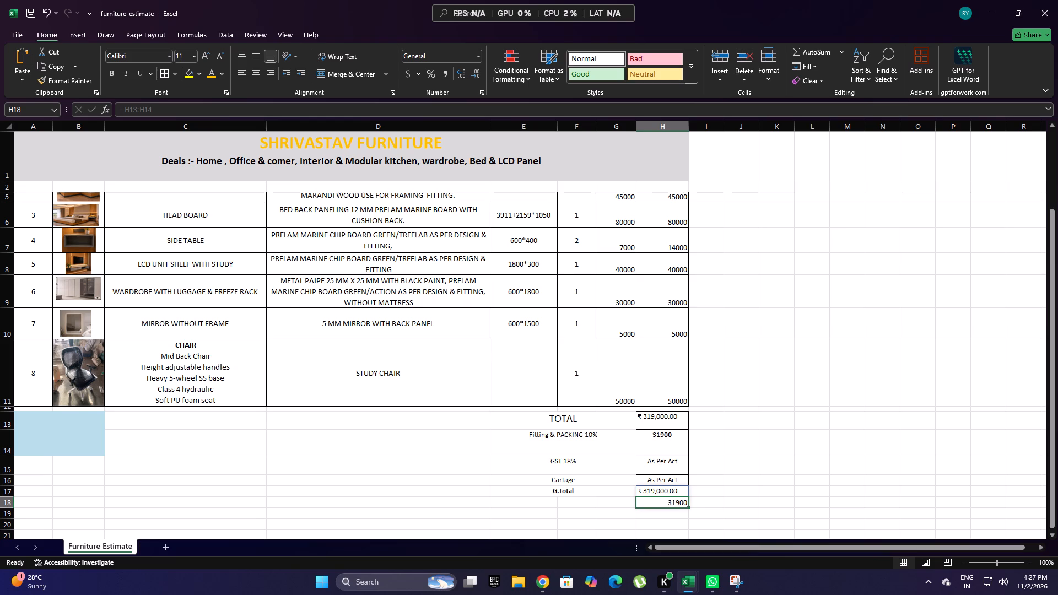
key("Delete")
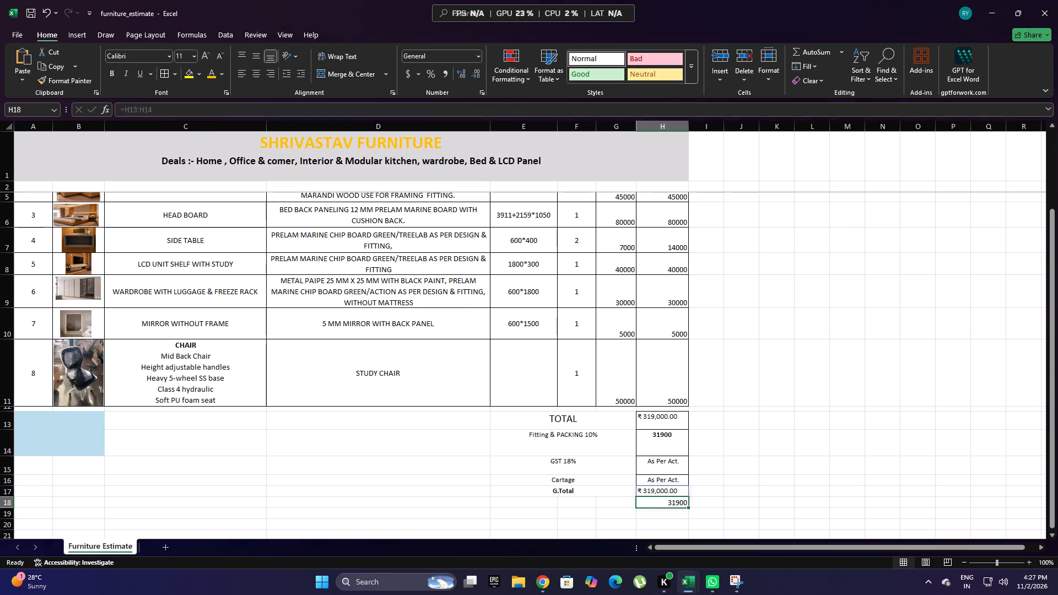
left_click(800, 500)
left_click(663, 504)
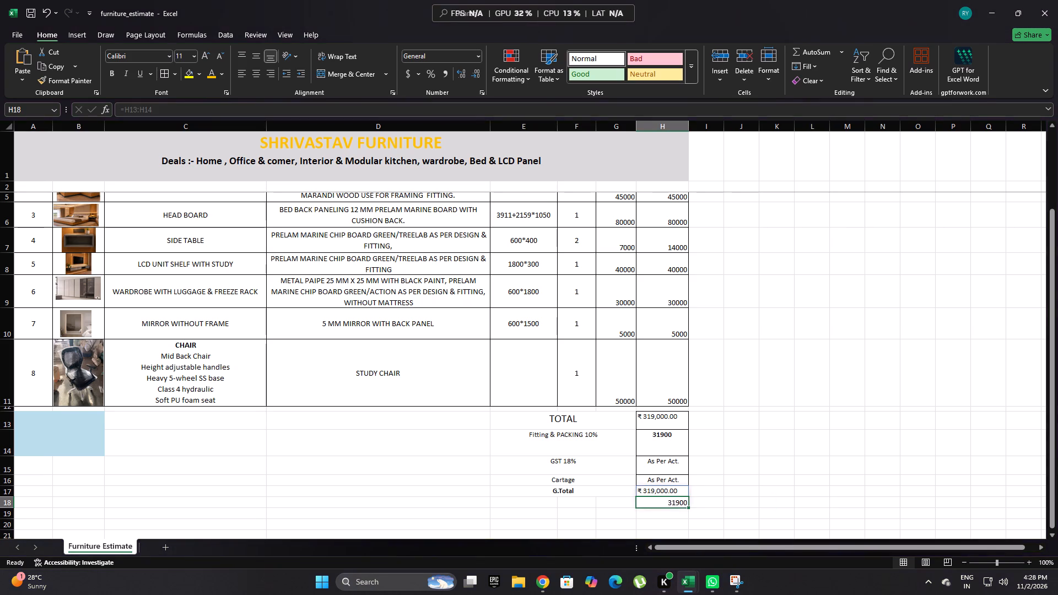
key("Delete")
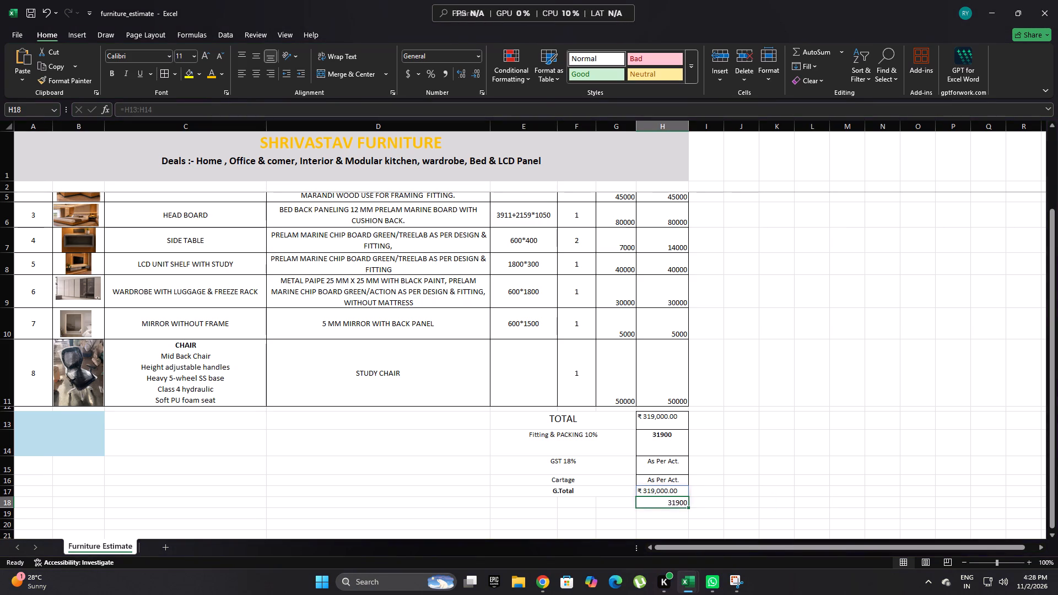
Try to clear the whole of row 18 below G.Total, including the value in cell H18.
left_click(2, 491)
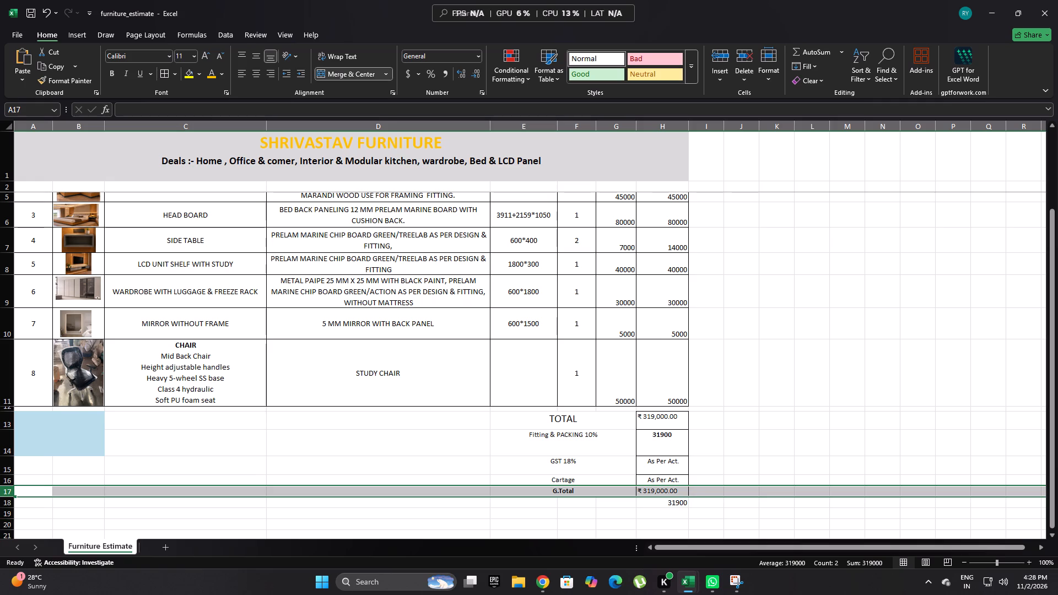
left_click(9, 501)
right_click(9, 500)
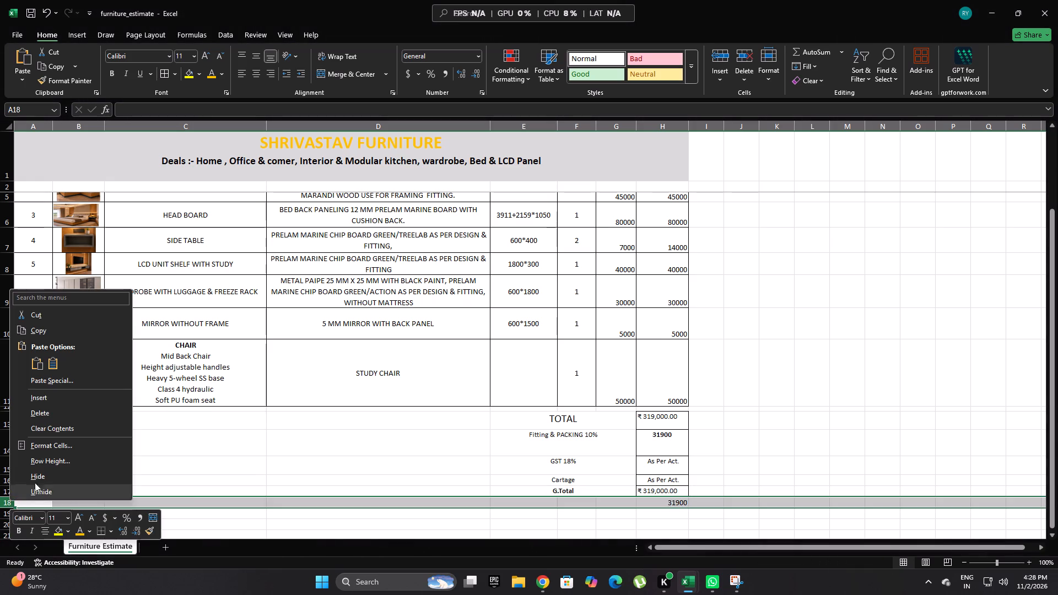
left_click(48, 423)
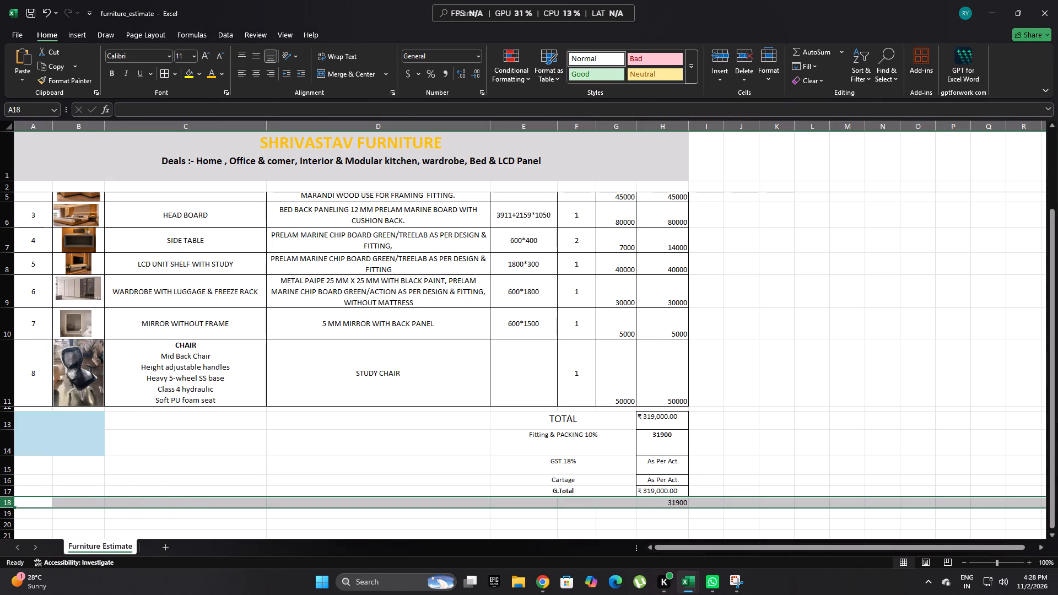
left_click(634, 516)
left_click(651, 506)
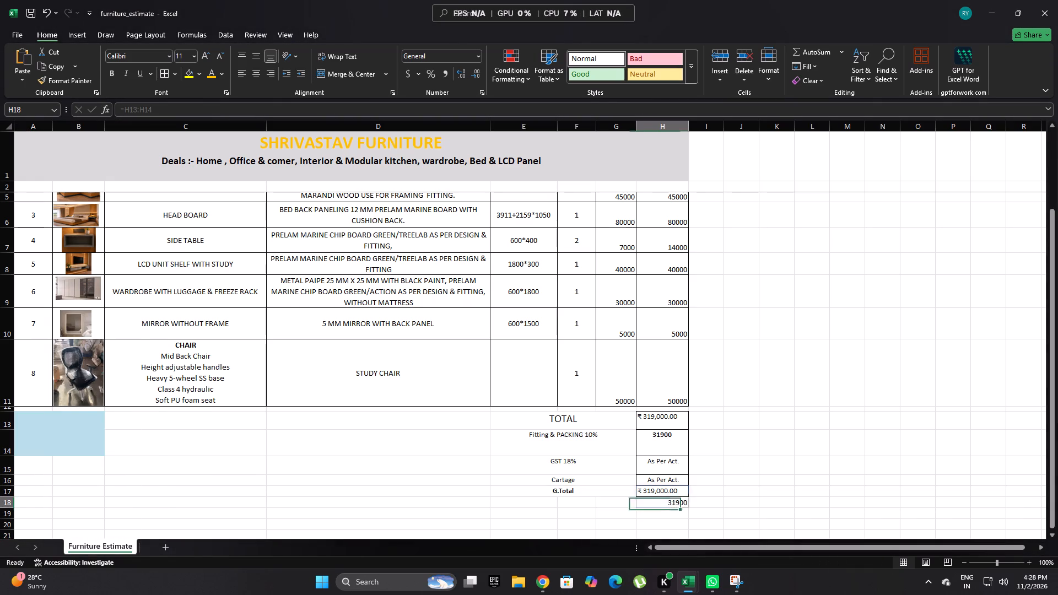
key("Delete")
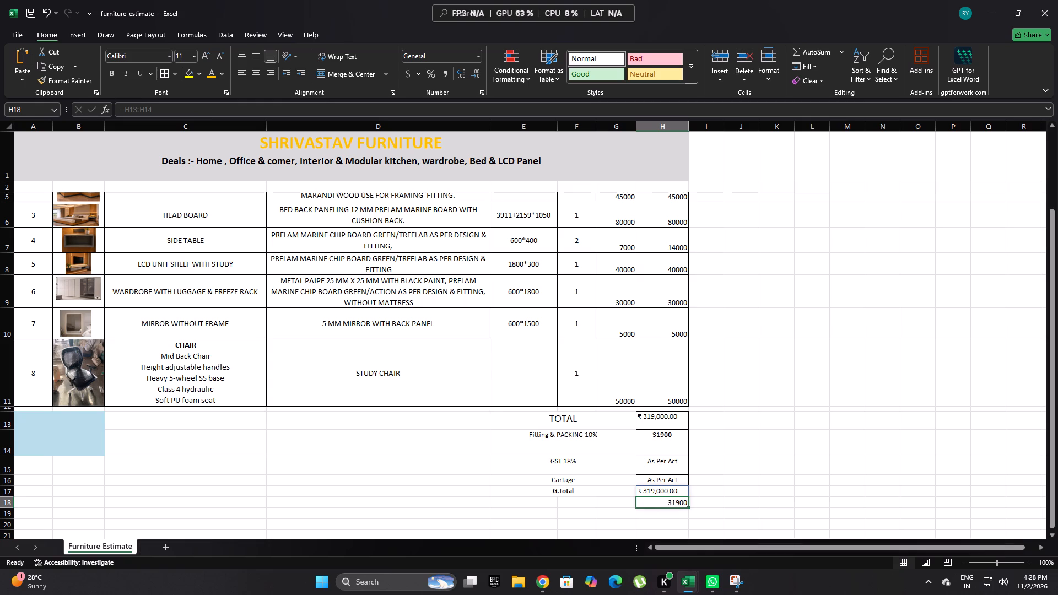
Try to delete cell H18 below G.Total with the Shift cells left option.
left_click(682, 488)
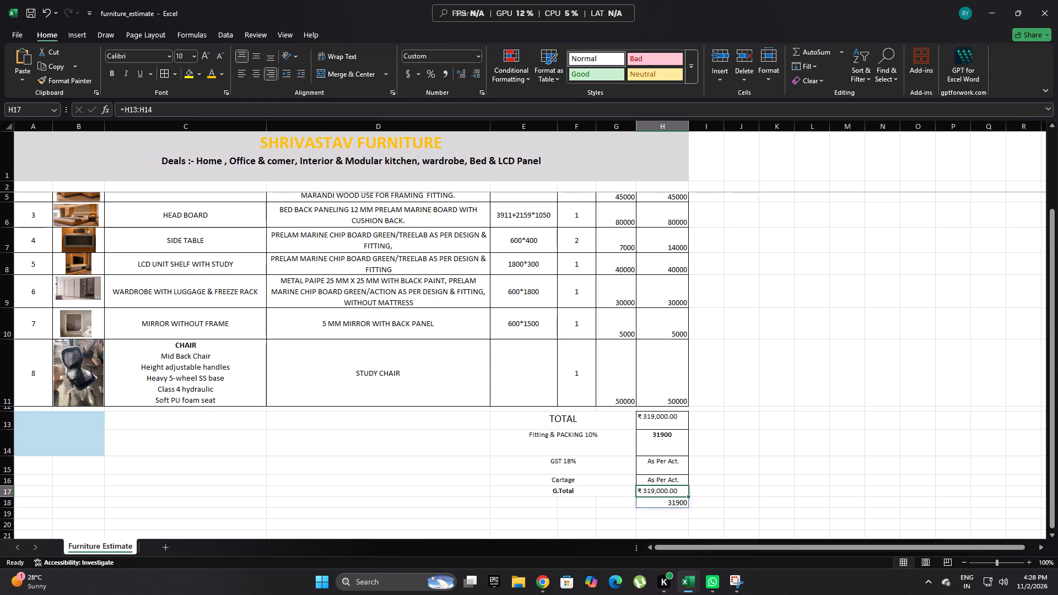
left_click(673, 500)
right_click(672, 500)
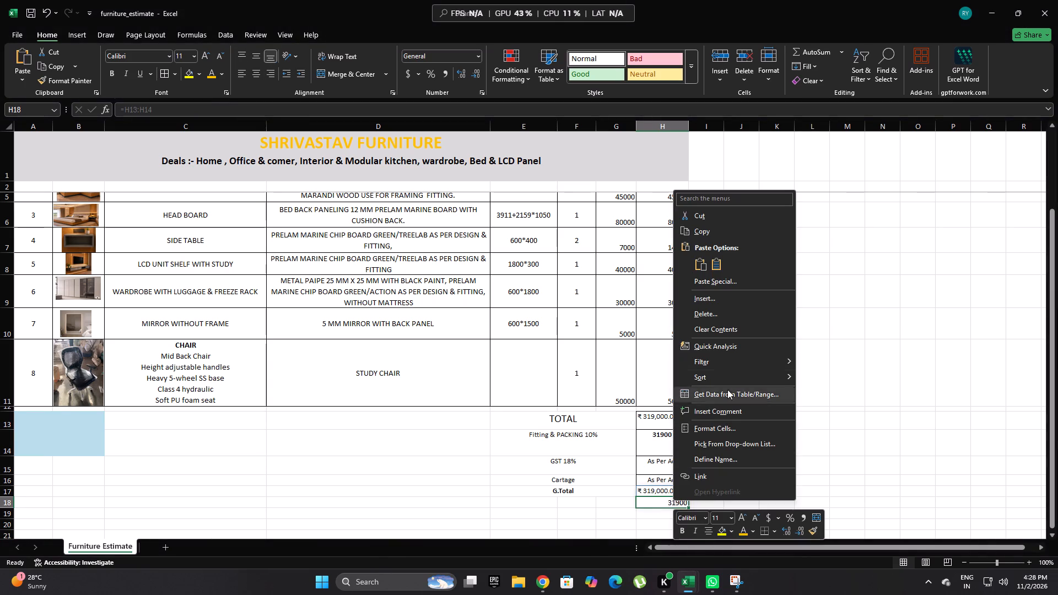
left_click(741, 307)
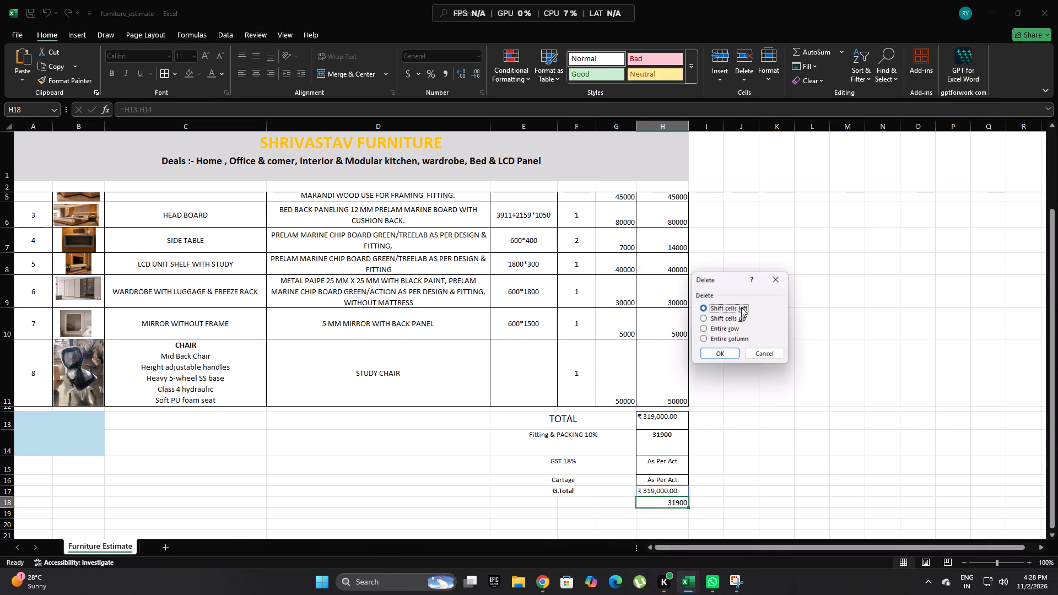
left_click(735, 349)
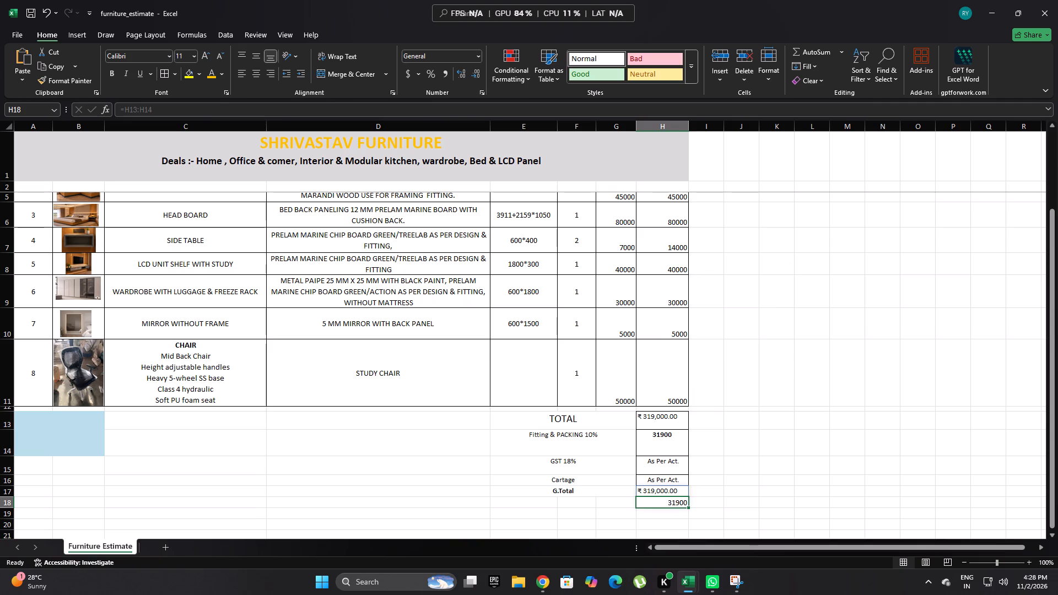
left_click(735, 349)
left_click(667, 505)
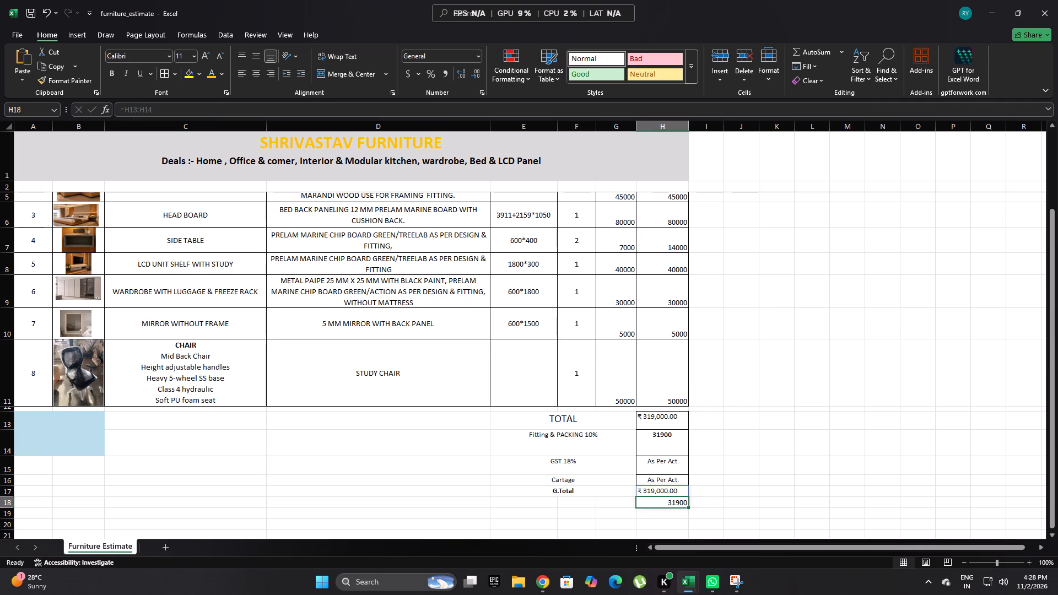
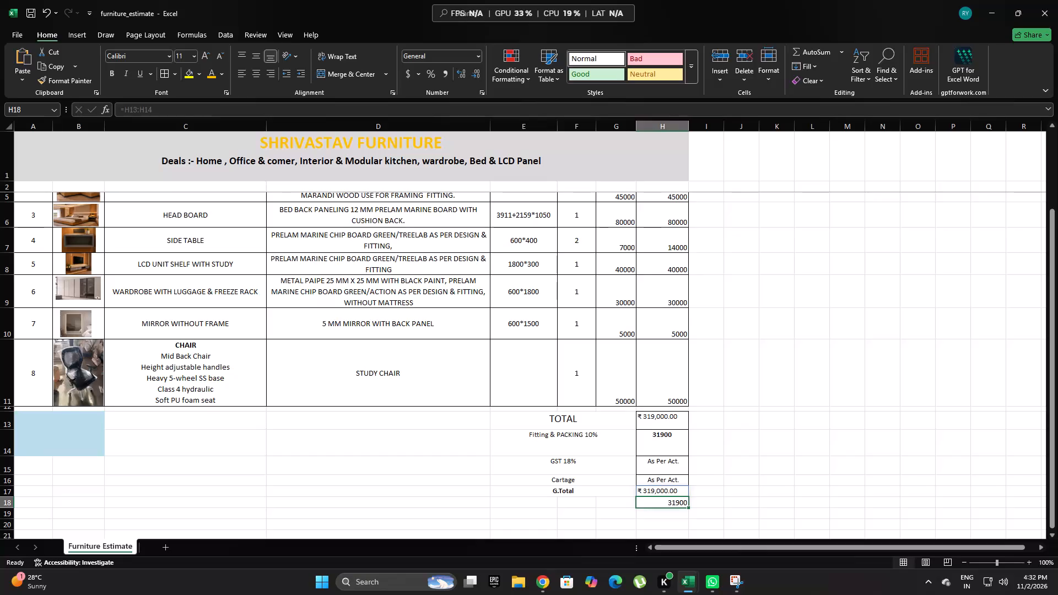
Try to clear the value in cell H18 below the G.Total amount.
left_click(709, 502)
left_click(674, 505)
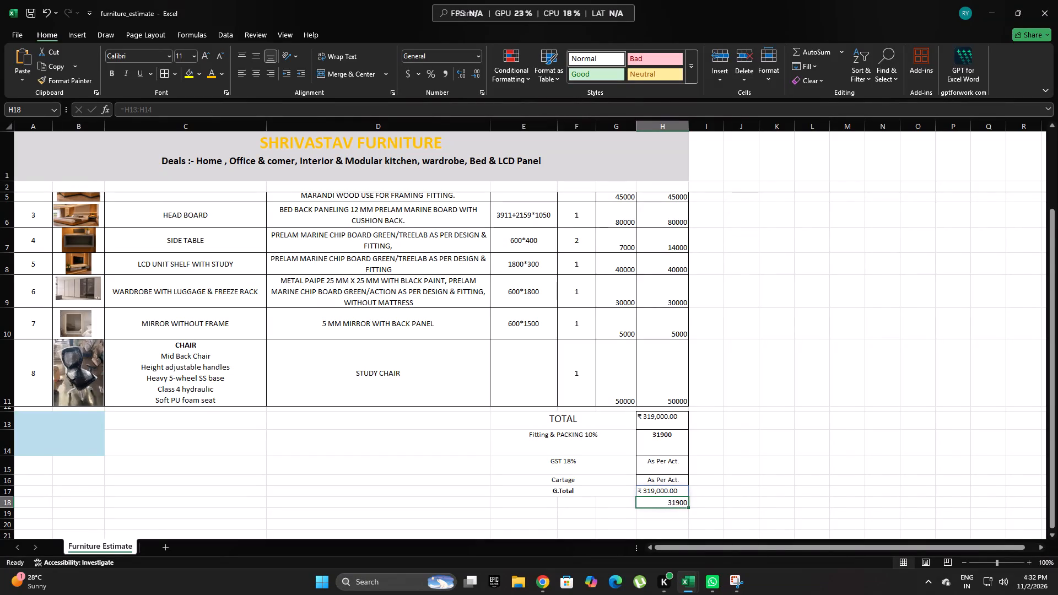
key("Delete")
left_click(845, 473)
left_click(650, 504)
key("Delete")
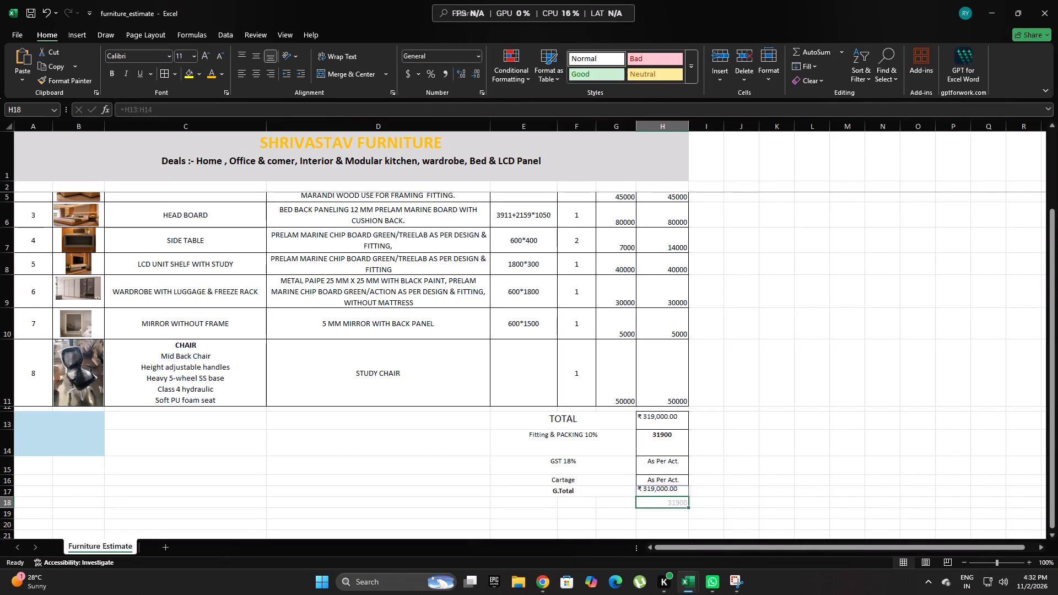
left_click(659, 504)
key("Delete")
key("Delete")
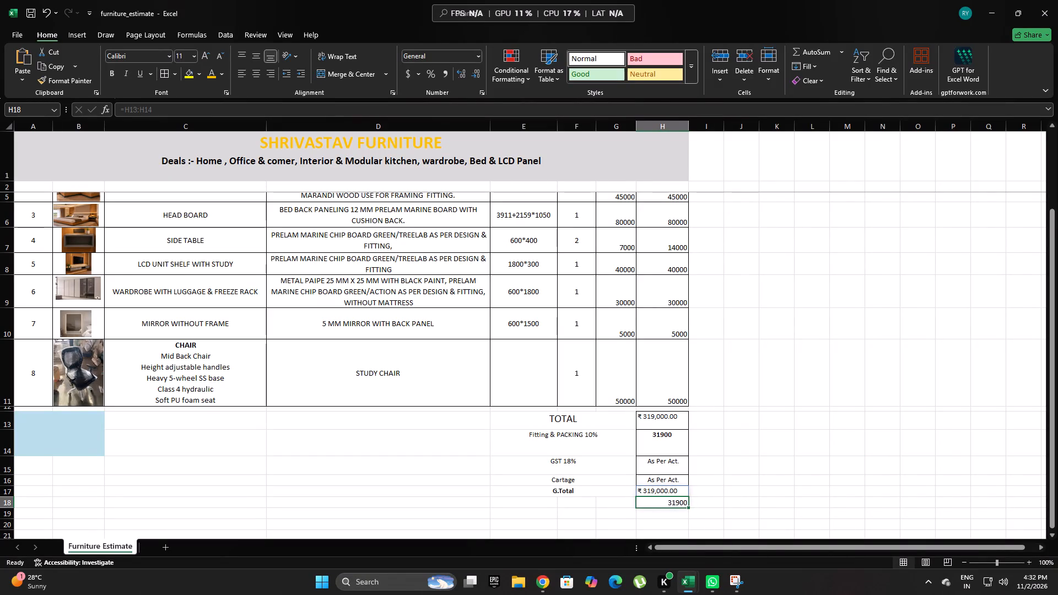
Clear the contents of the G.Total cell H17.
left_click(664, 490)
key("Delete")
left_click(736, 499)
left_click(677, 495)
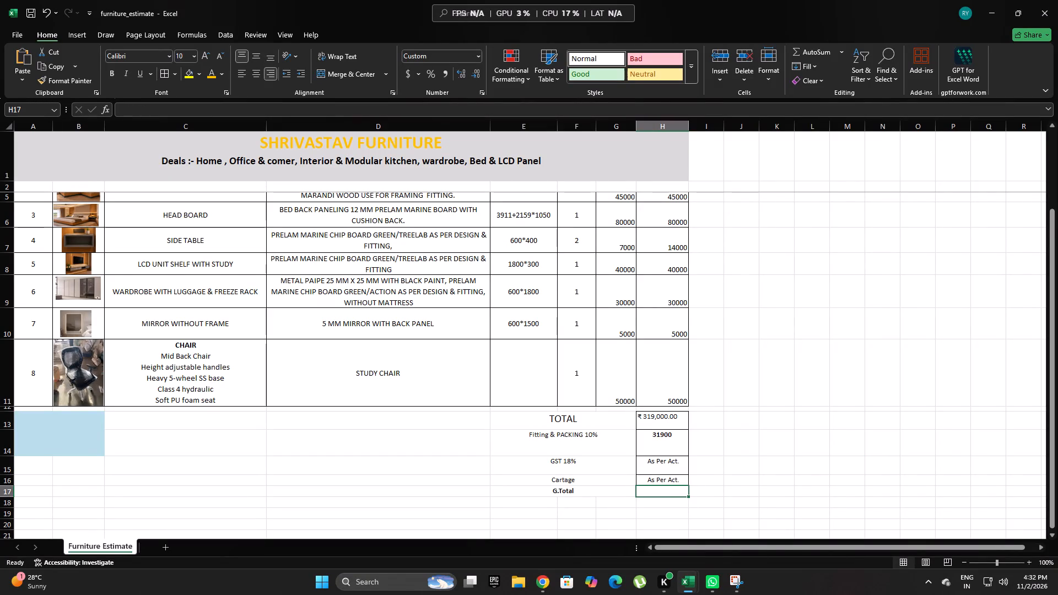
key("Delete")
right_click(672, 490)
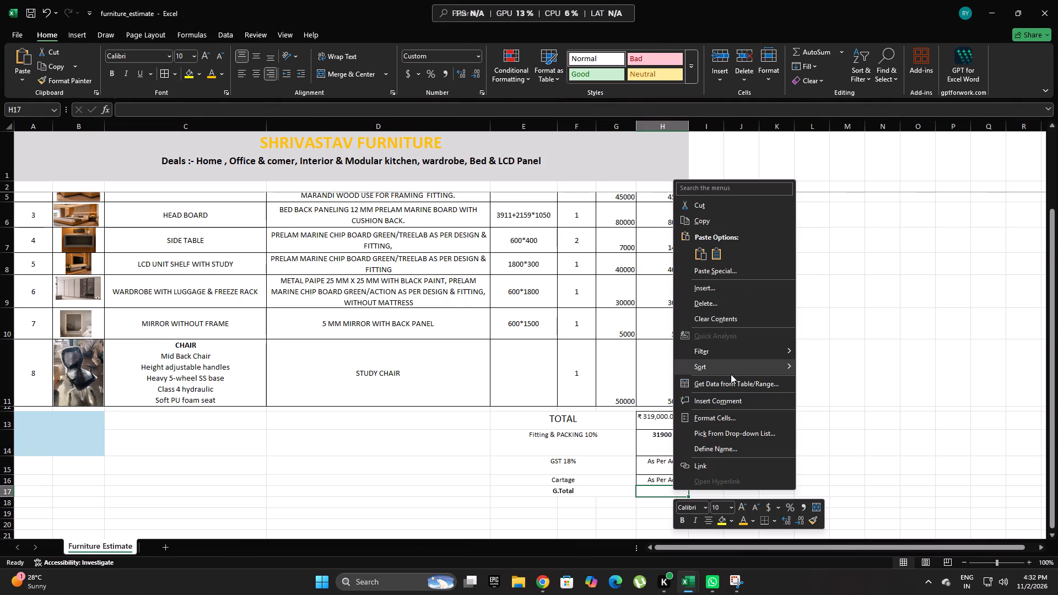
left_click(719, 315)
left_click(770, 424)
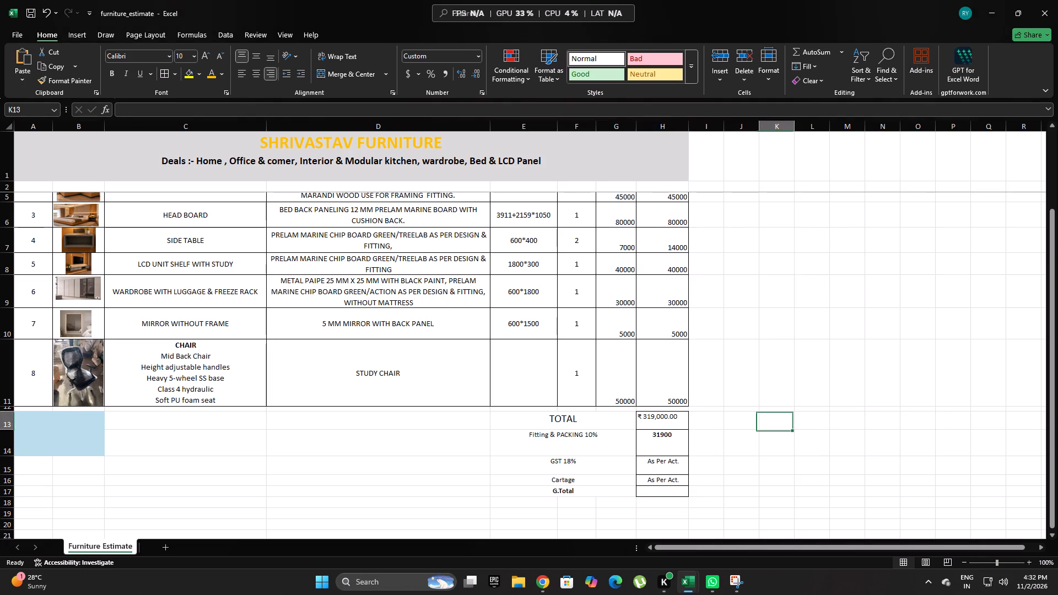
Enter an AutoSum in the G.Total cell H17 that adds TOTAL and Fitting & PACKING, cells H13:H14.
left_click(666, 488)
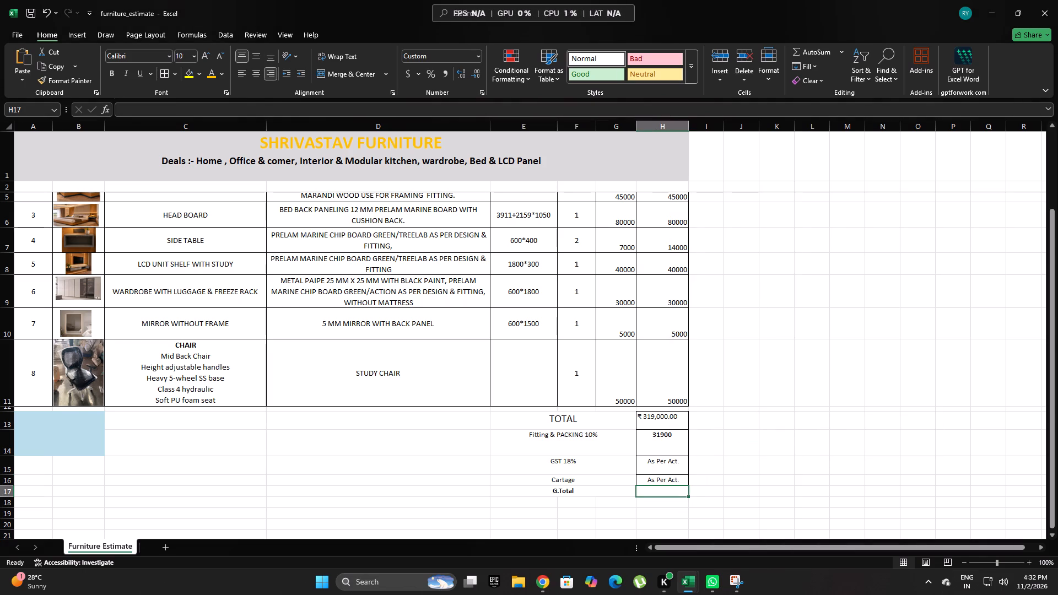
left_click(808, 46)
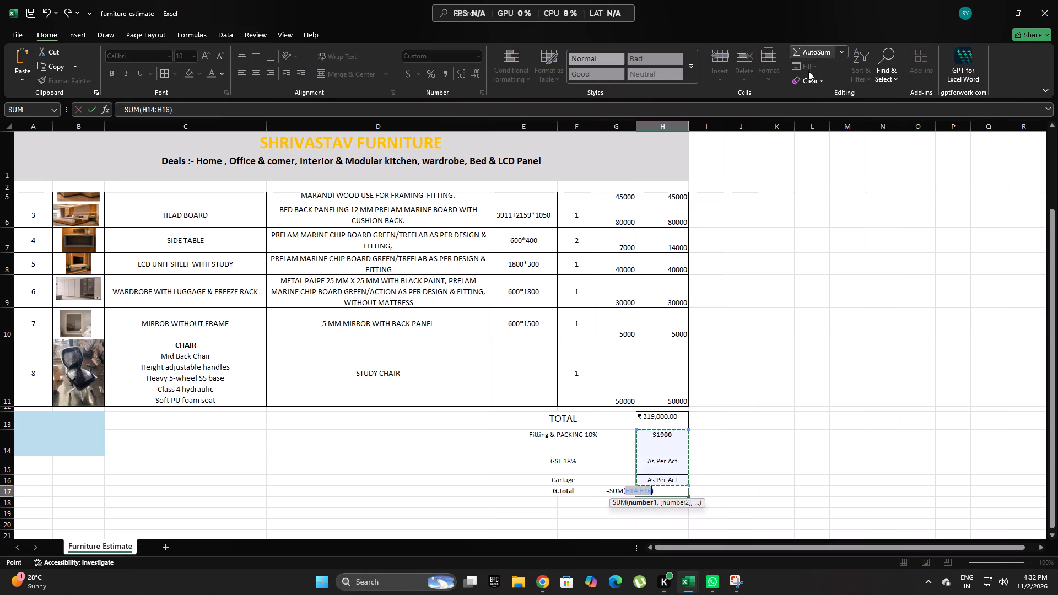
left_click_drag(666, 415, 666, 435)
key("Return")
left_click(728, 458)
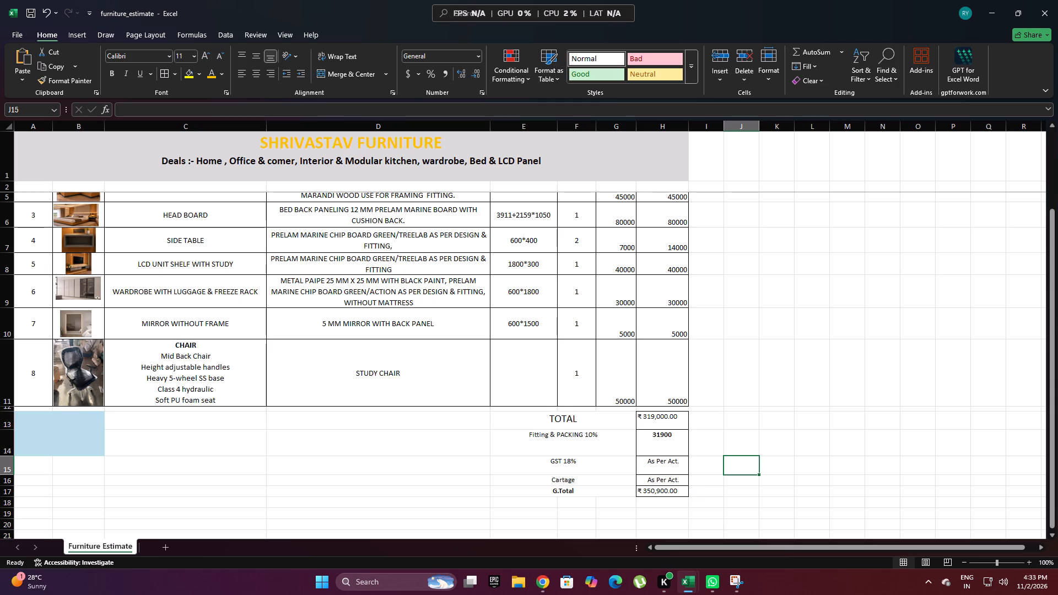
Remove the 10% from the Fitting & PACKING label in row 14.
double_click(596, 436)
left_click_drag(586, 436, 595, 436)
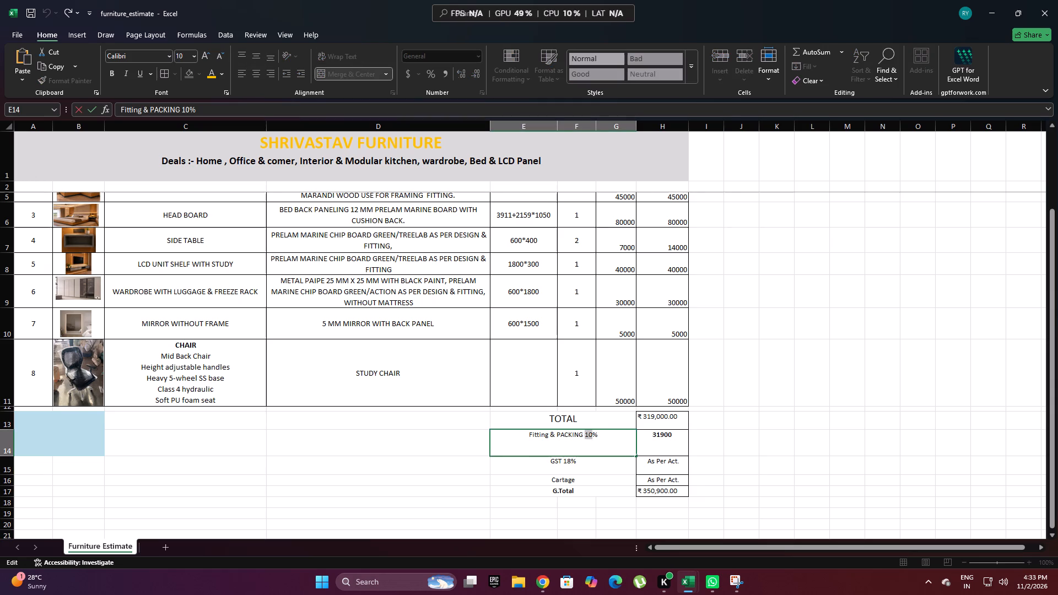
left_click_drag(595, 436, 596, 436)
key("BackSpace")
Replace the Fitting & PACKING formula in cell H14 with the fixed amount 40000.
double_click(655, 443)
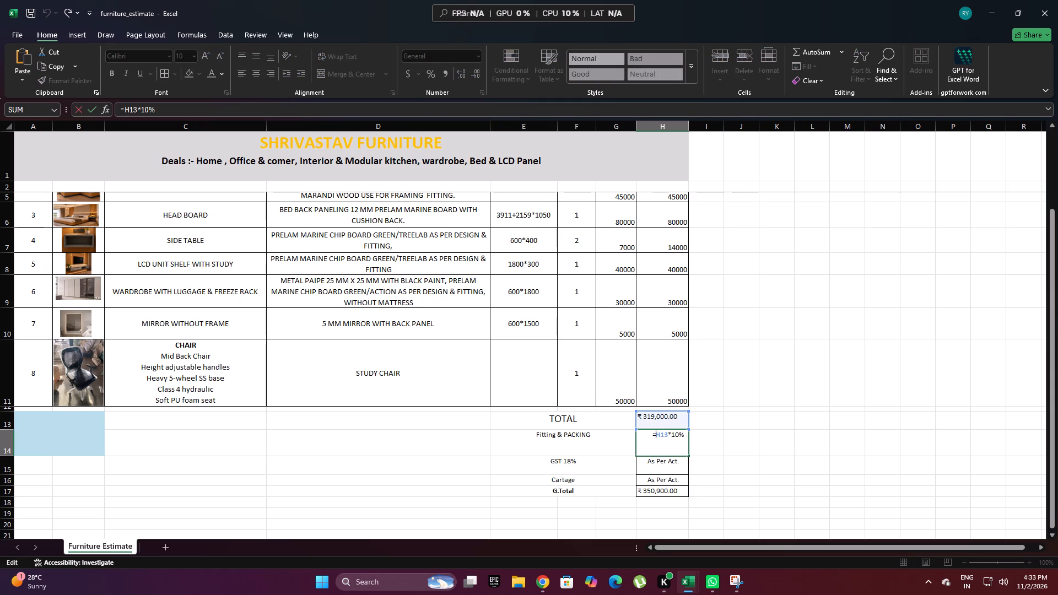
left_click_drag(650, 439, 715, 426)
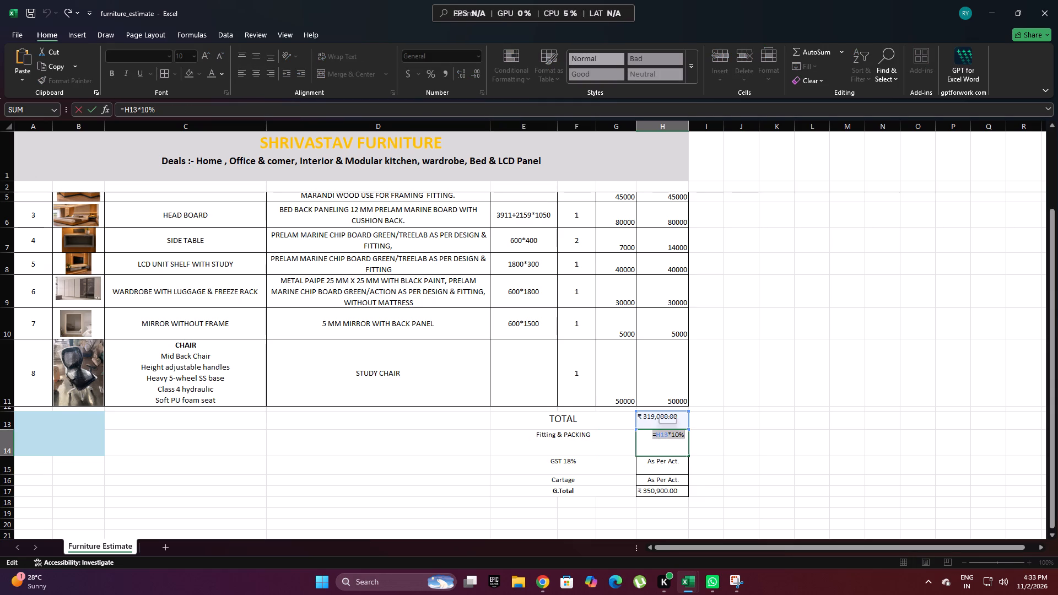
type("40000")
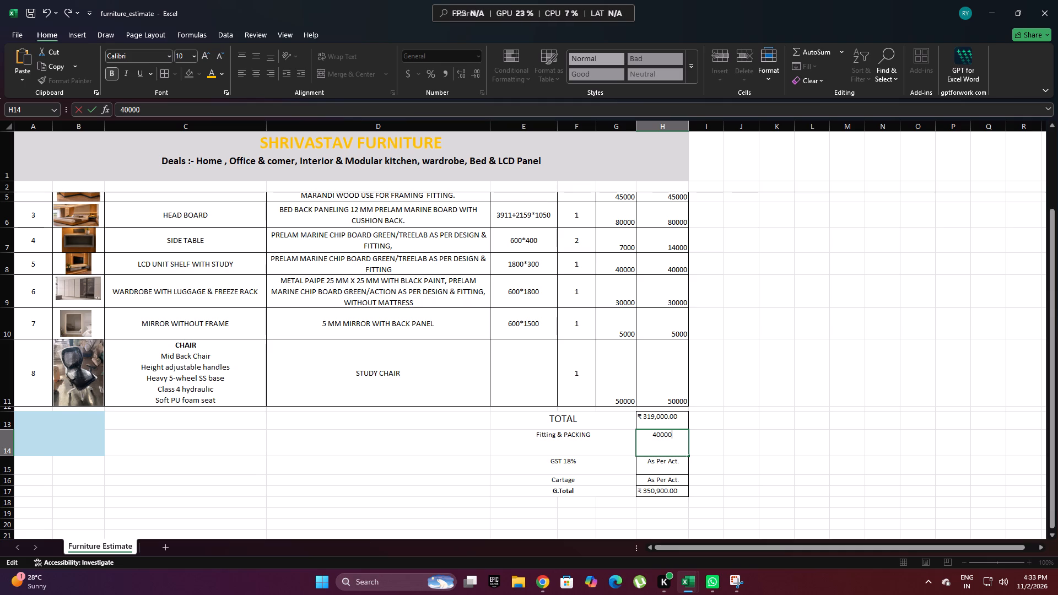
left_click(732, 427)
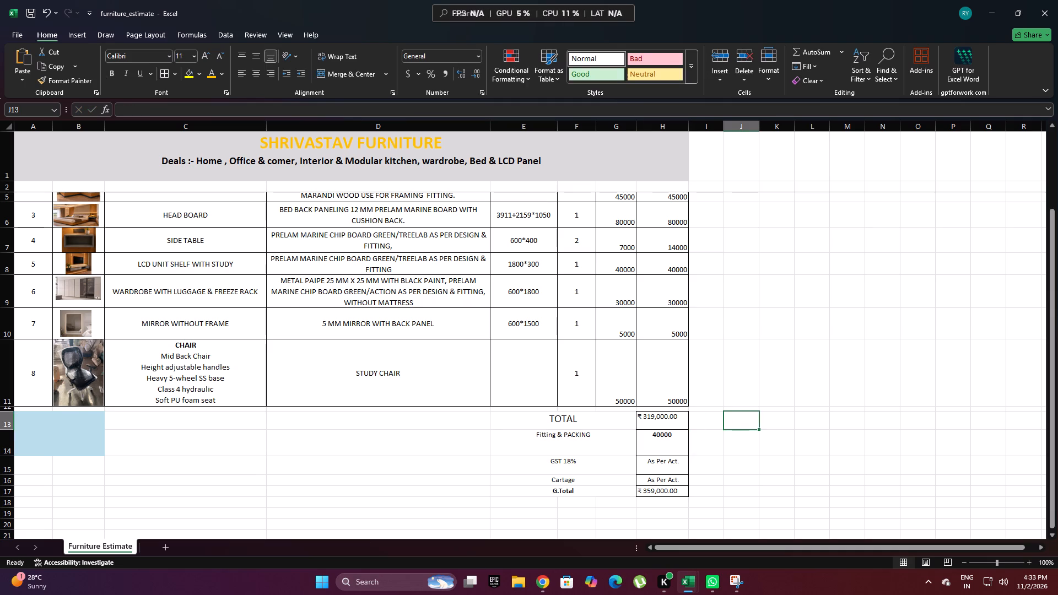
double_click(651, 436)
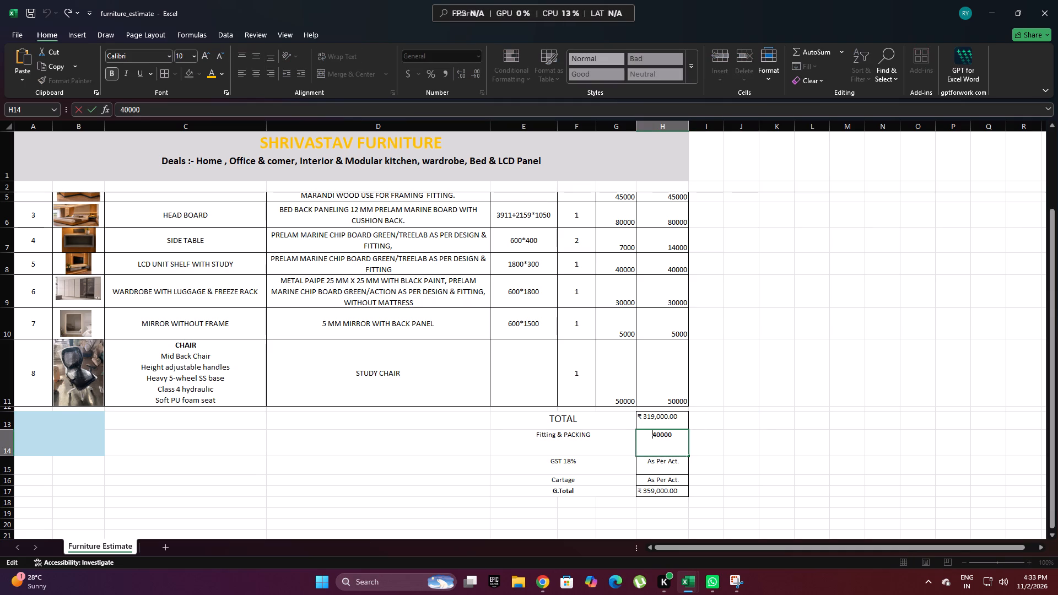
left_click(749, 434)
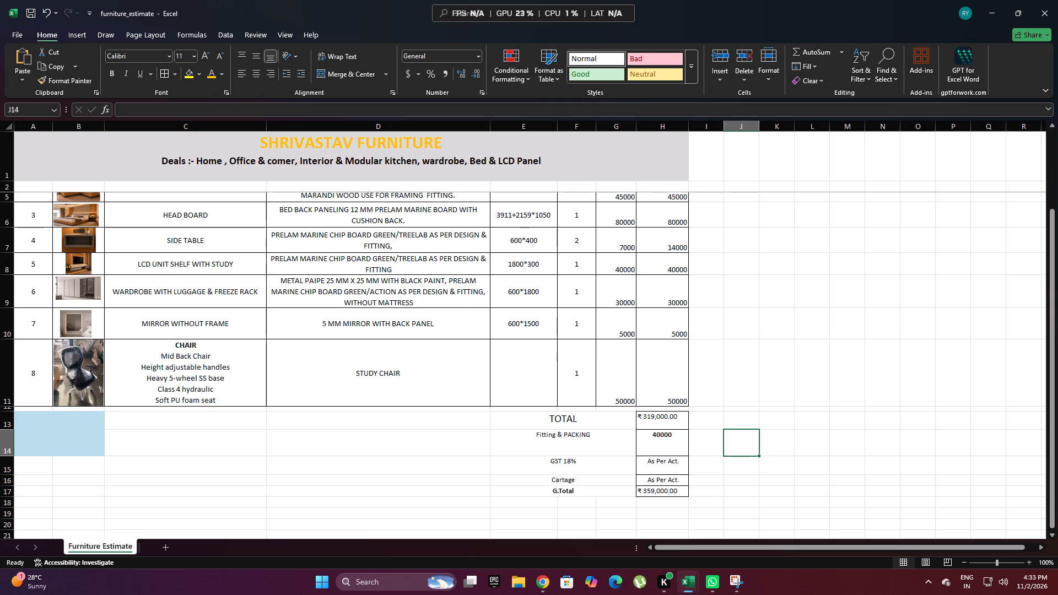
Change the word Fitting in the row 14 label to capitals so it reads FITTING & PACKING.
double_click(555, 438)
left_click_drag(556, 438, 508, 431)
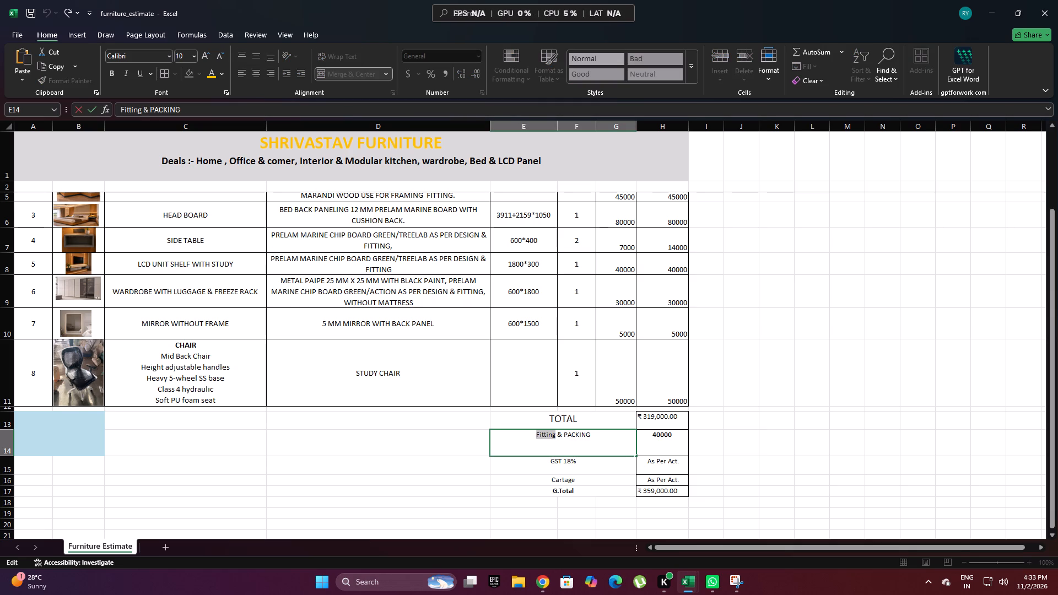
type("FITTING")
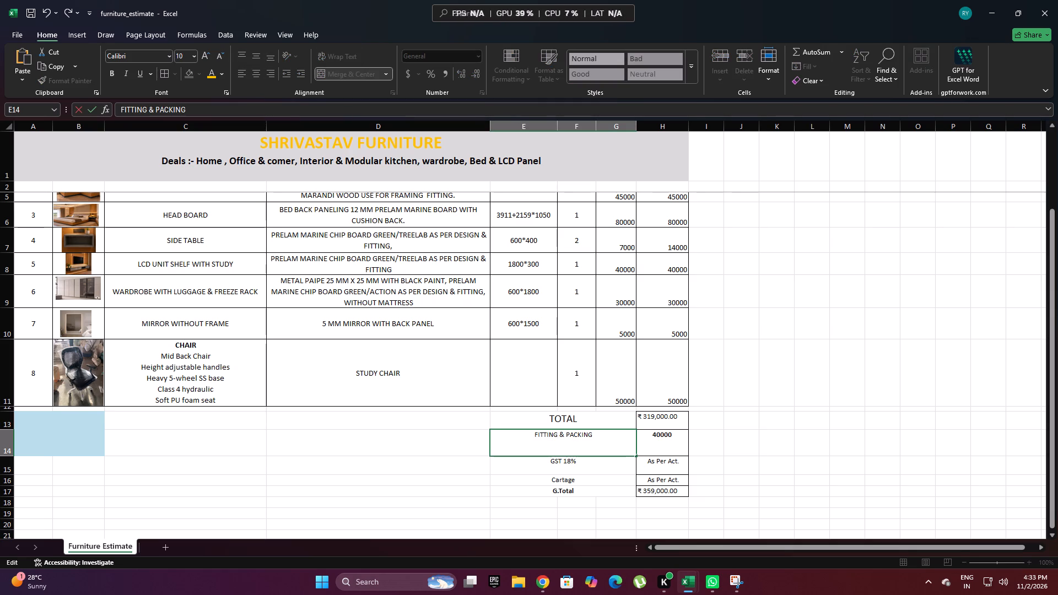
left_click(841, 464)
Set the FITTING & PACKING amount in cell H14 to 30000.
left_click(651, 439)
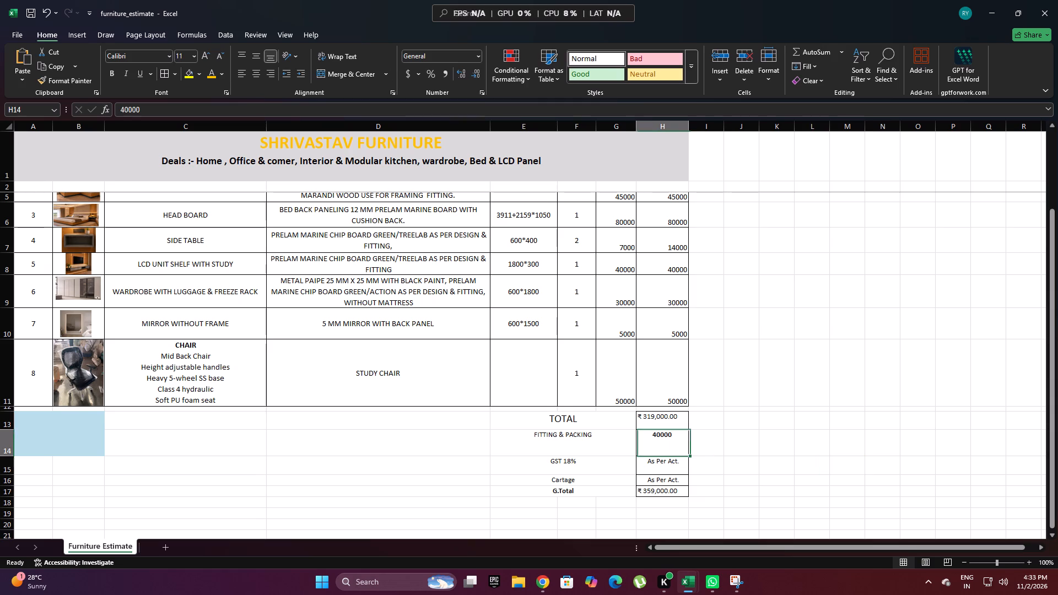
left_click(641, 438)
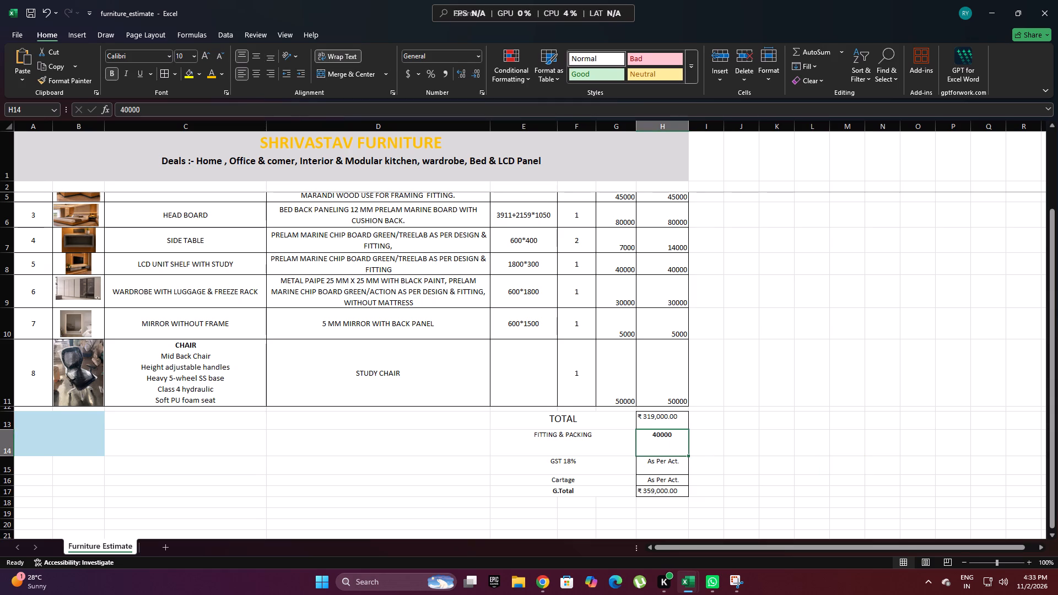
double_click(644, 438)
left_click_drag(650, 434, 673, 435)
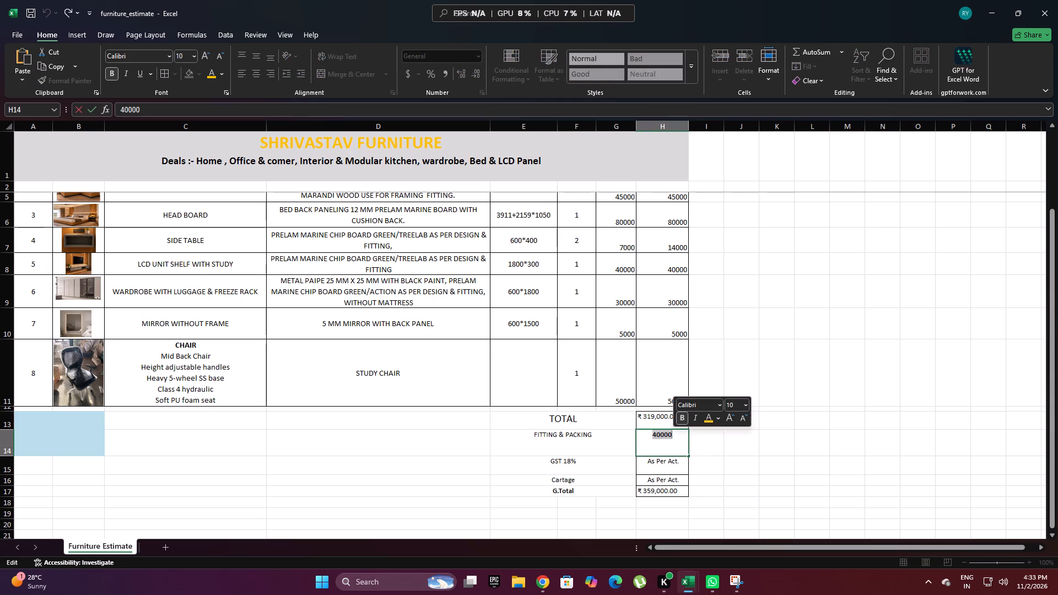
type("300")
key("0")
key("0")
left_click(752, 426)
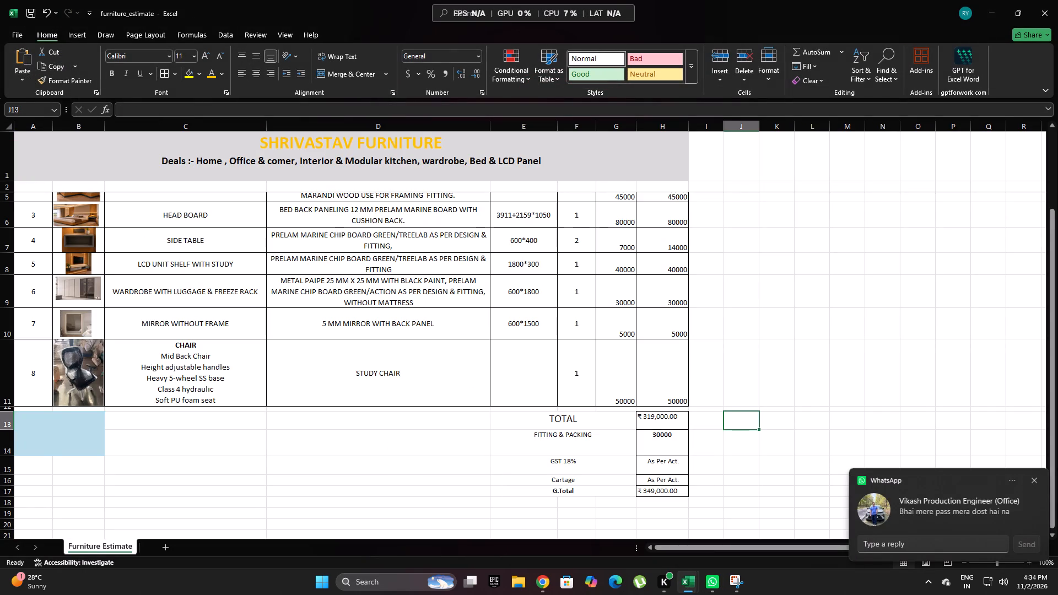
Merge and center the empty cells B14:D16 beside the summary block.
left_click_drag(455, 480, 105, 441)
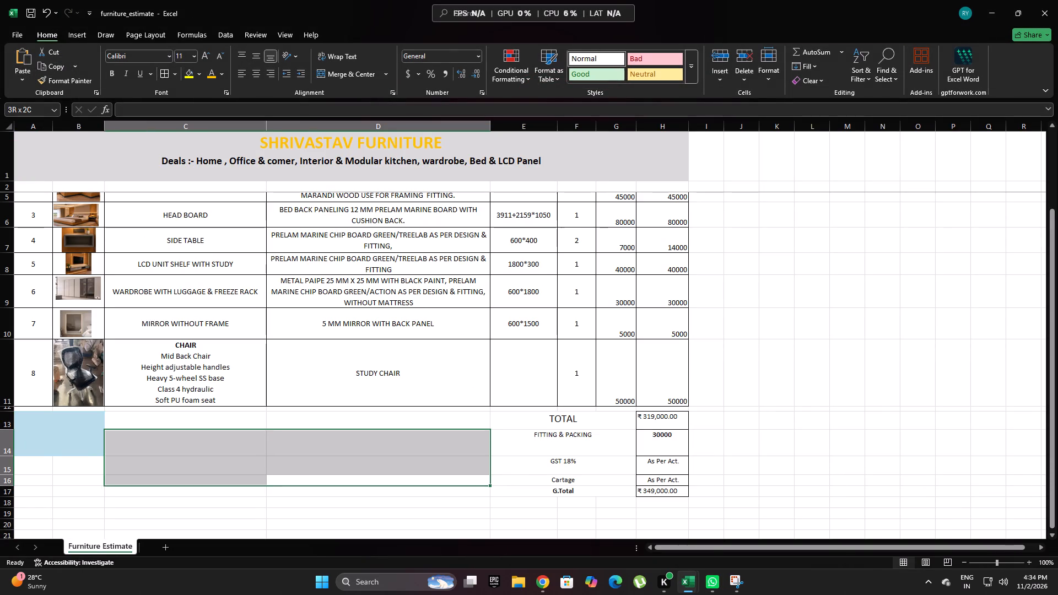
left_click_drag(105, 441, 103, 441)
left_click(331, 72)
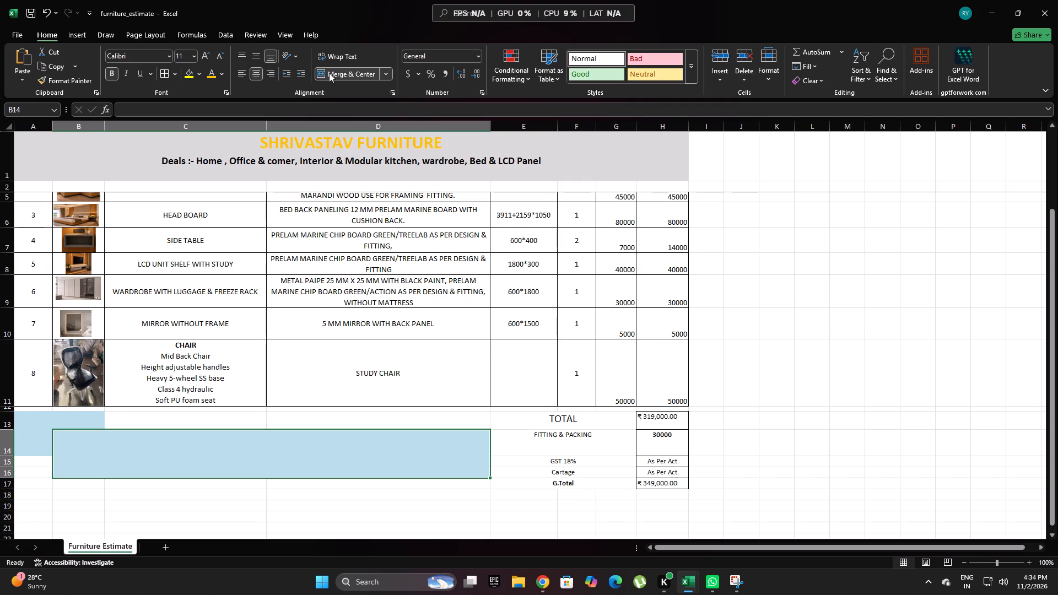
left_click(850, 392)
left_click(306, 452)
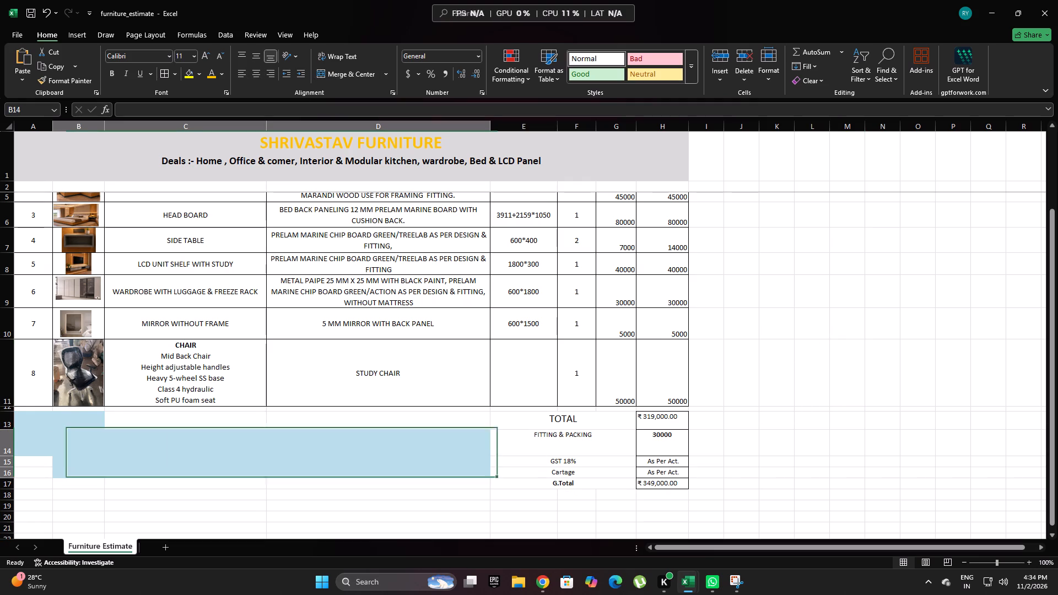
Remove the light blue fill from the merged block B14:D16, cells A13:B13 and cell A14.
left_click(199, 77)
left_click(219, 263)
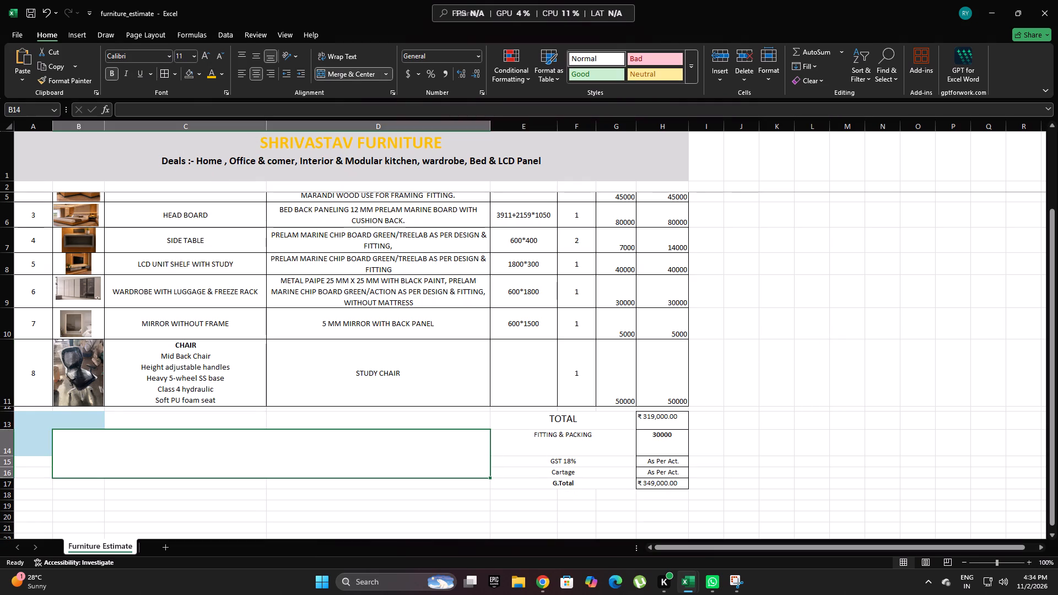
left_click(133, 494)
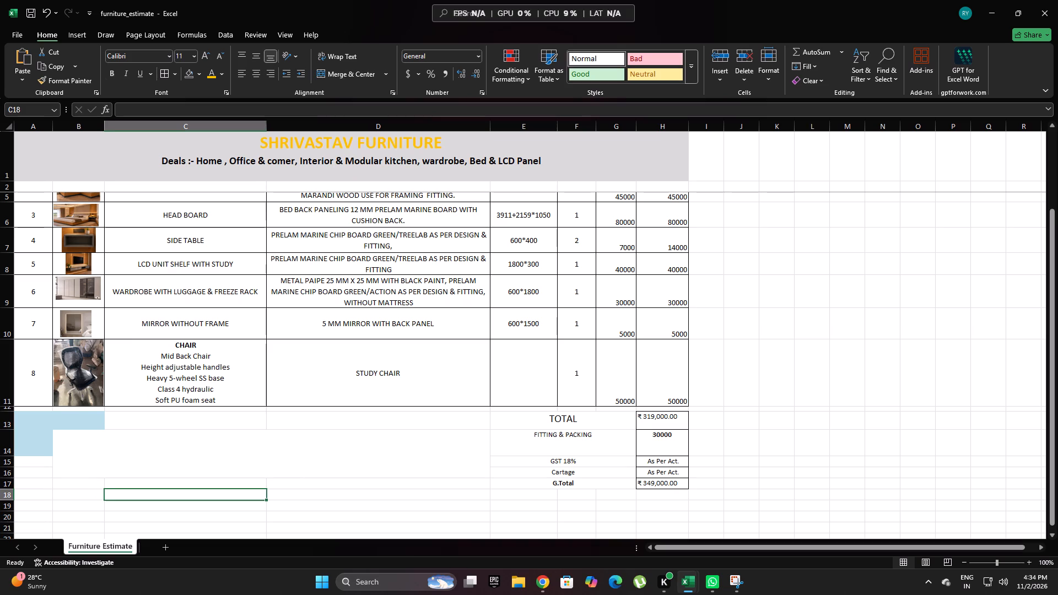
left_click_drag(83, 419, 25, 421)
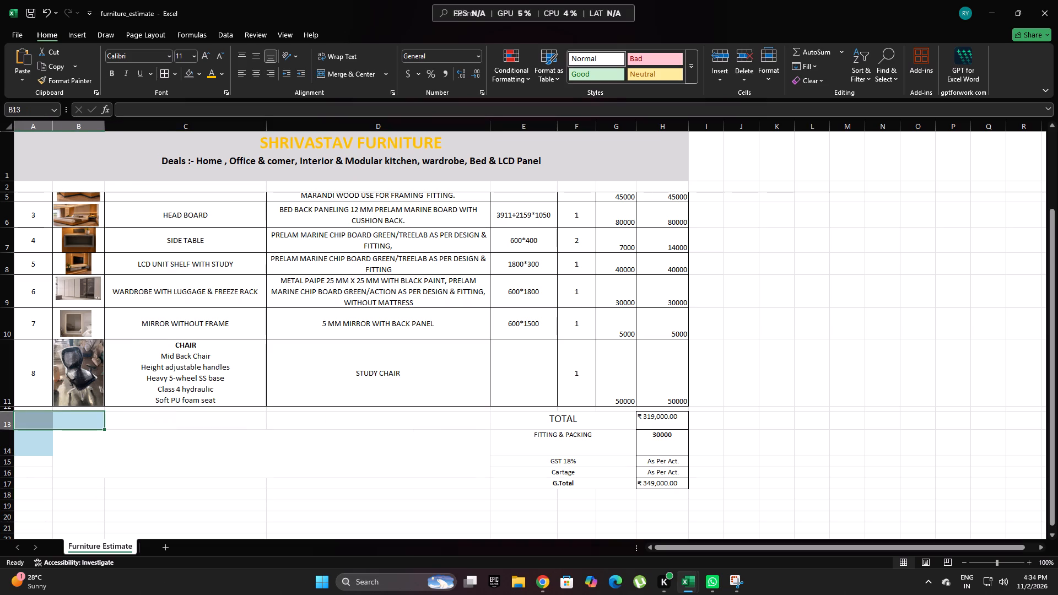
left_click(186, 74)
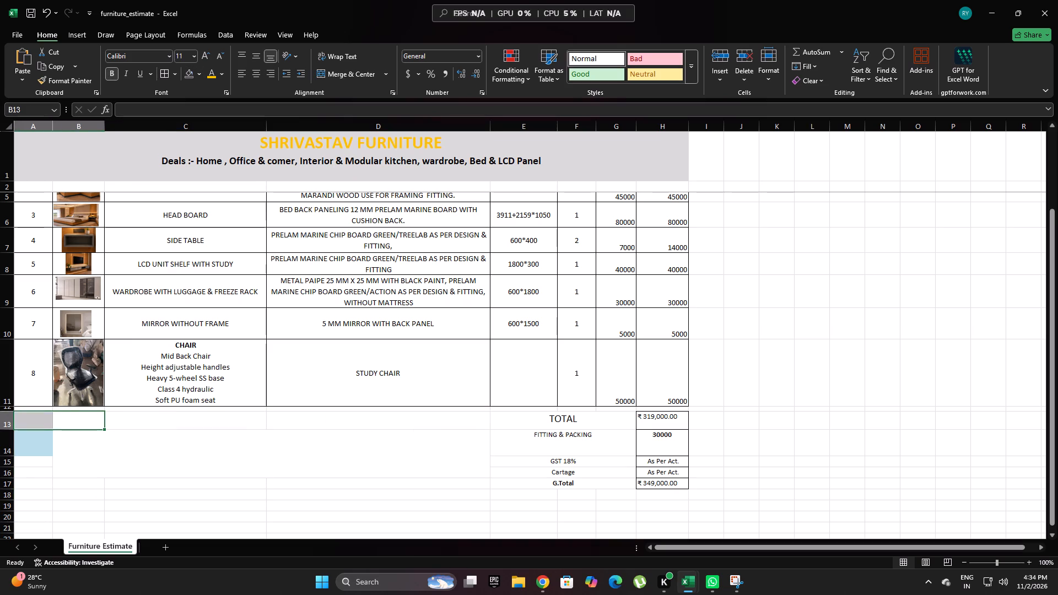
left_click(43, 443)
left_click(188, 74)
left_click(370, 464)
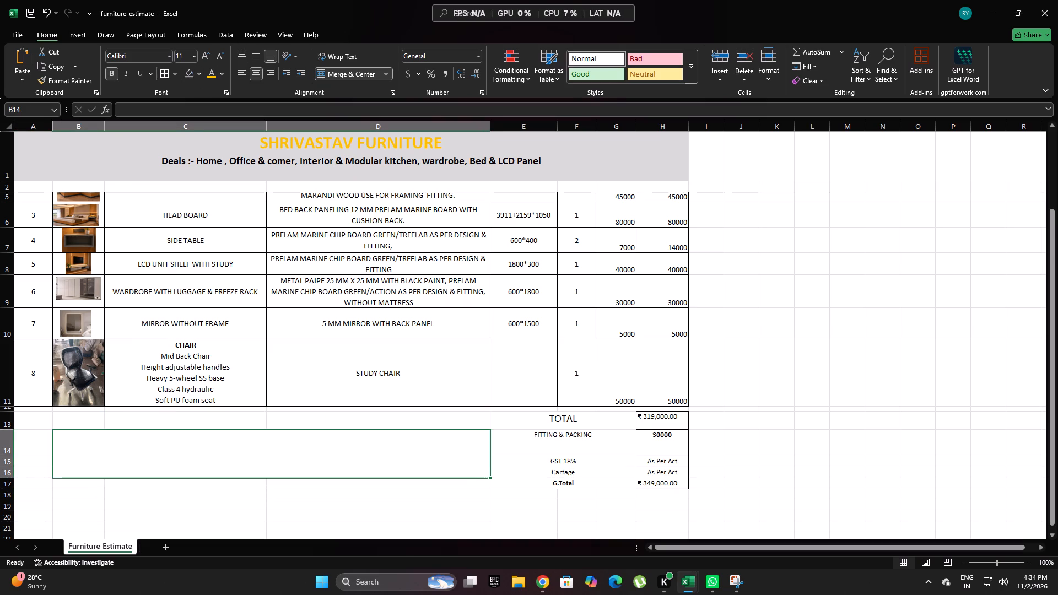
Merge and center the empty cells B17:D17 beside the G.Total label.
left_click(440, 494)
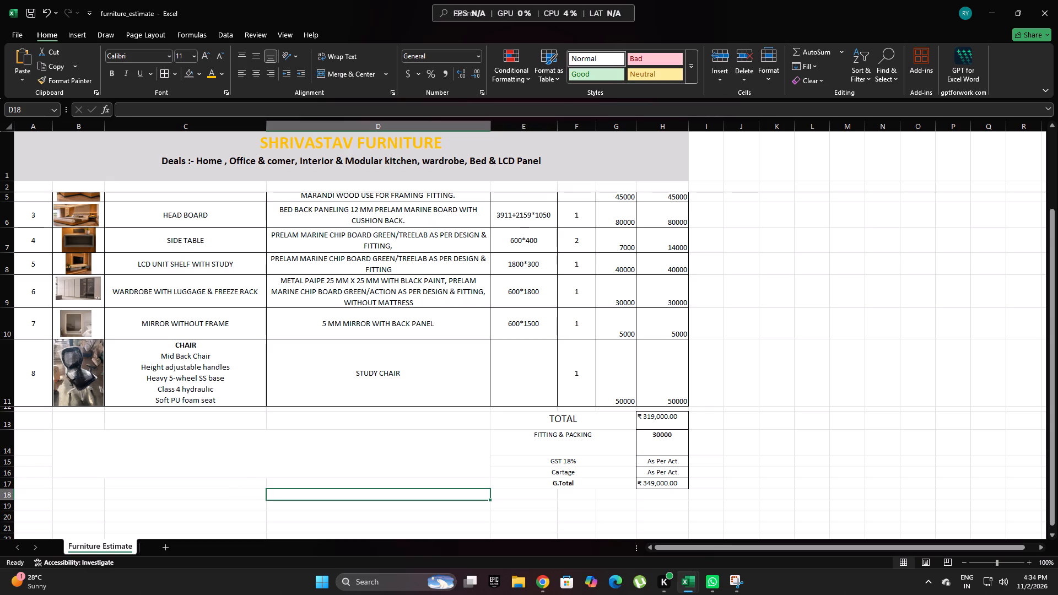
left_click_drag(471, 483, 74, 485)
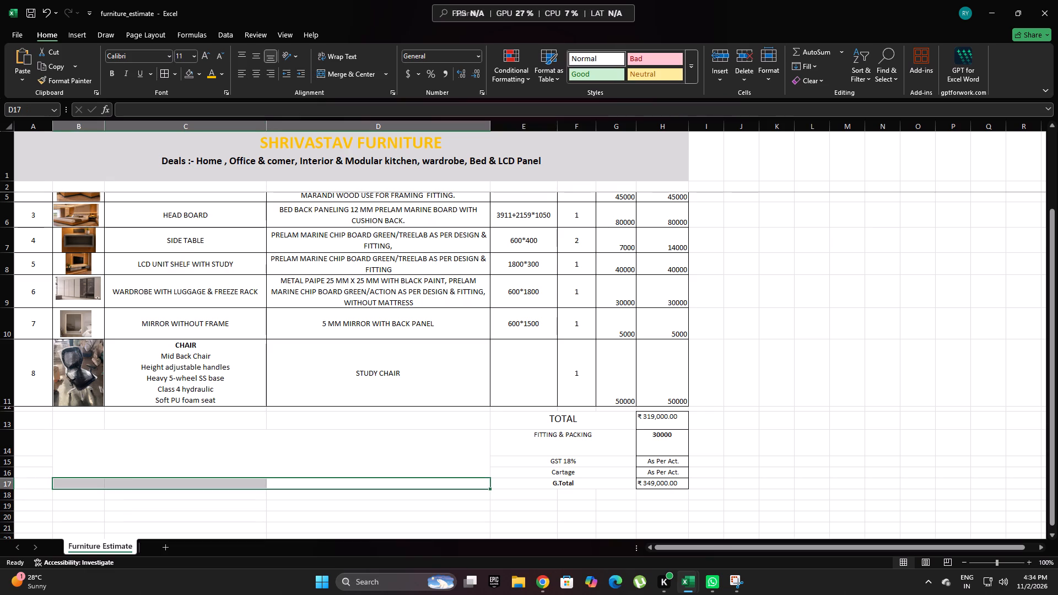
left_click(332, 73)
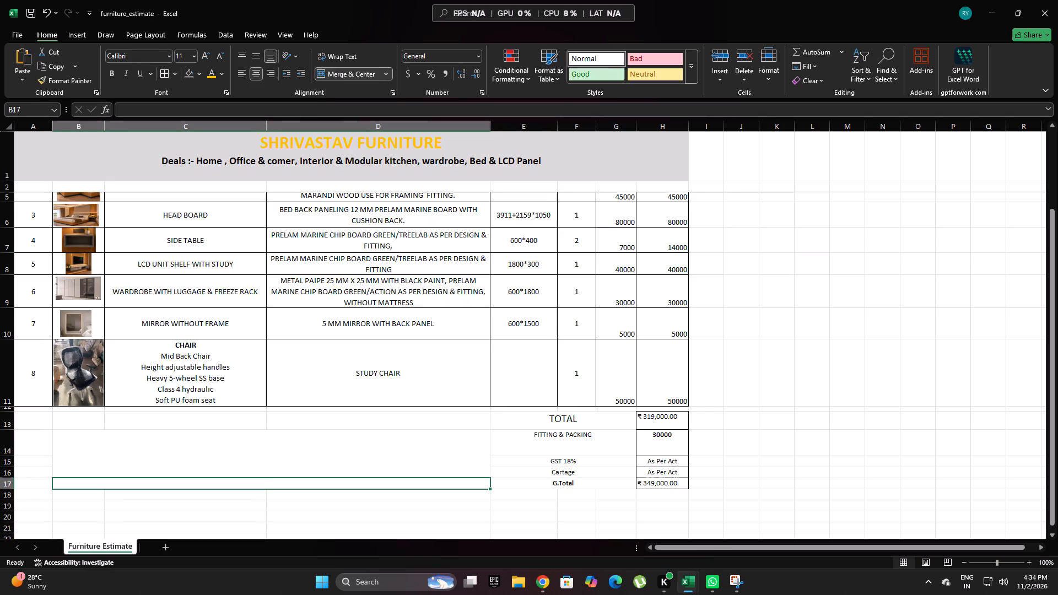
left_click(810, 319)
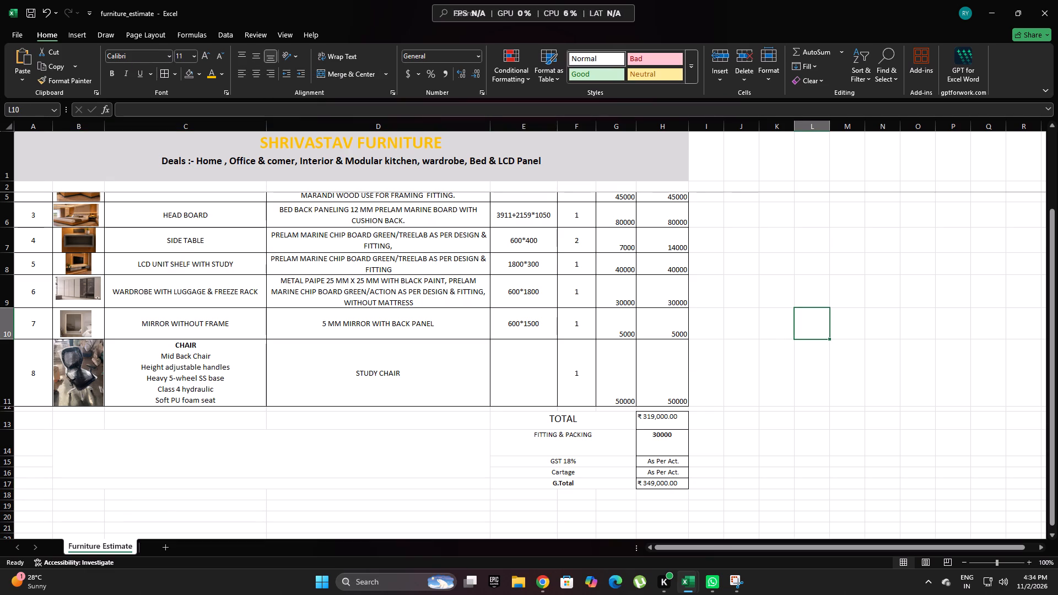
Merge and center cells A14:A16 beside the summary block.
left_click_drag(38, 474, 35, 463)
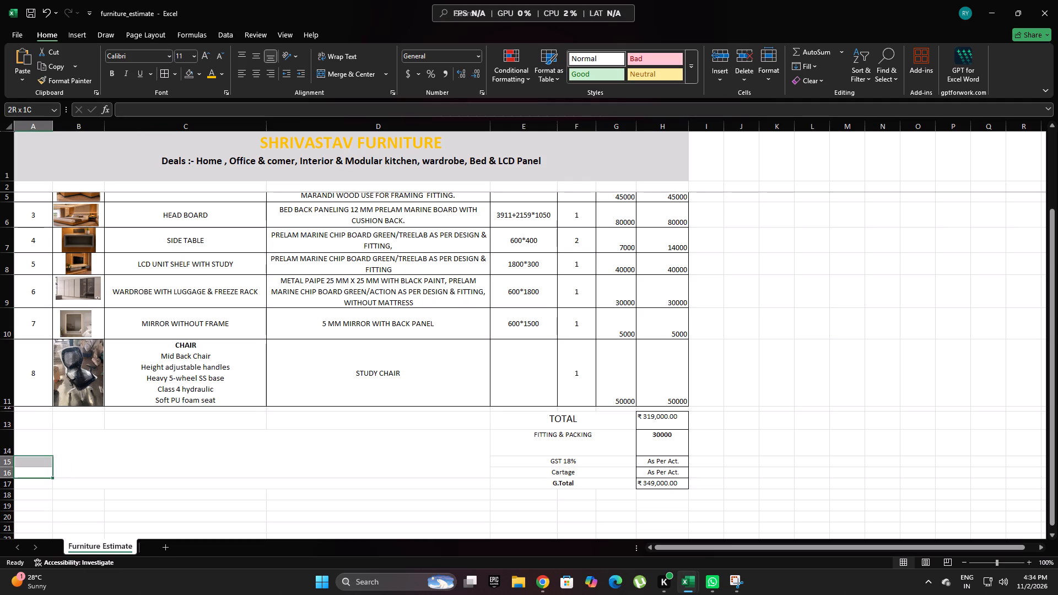
left_click_drag(35, 463, 35, 449)
left_click(338, 73)
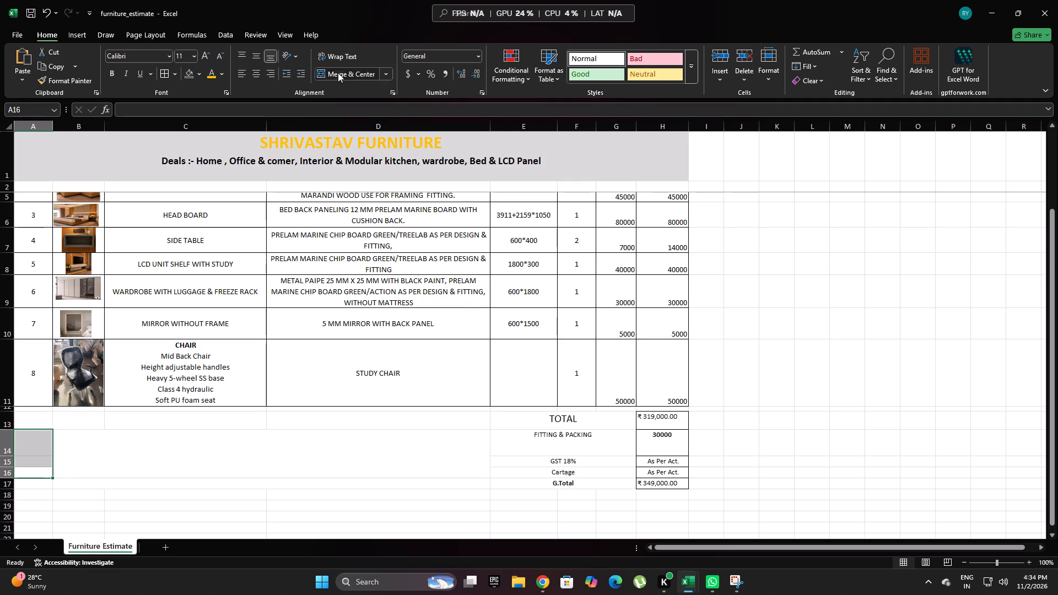
left_click(413, 469)
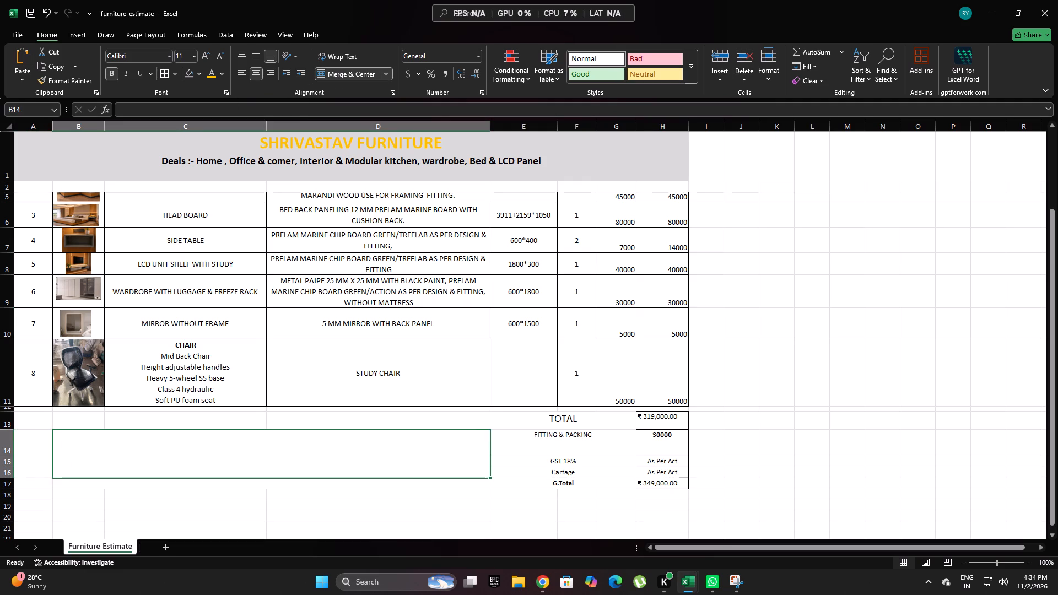
Slightly reduce the height of row 2 and apply all borders to the whole quotation range A1:H17.
left_click_drag(662, 485, 311, 423)
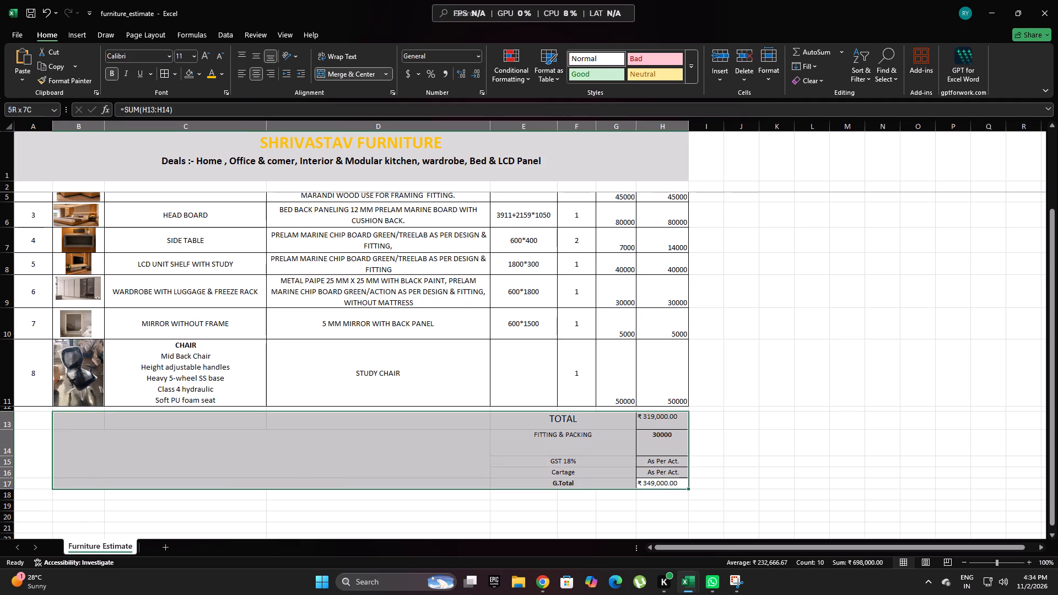
left_click_drag(311, 423, 0, 209)
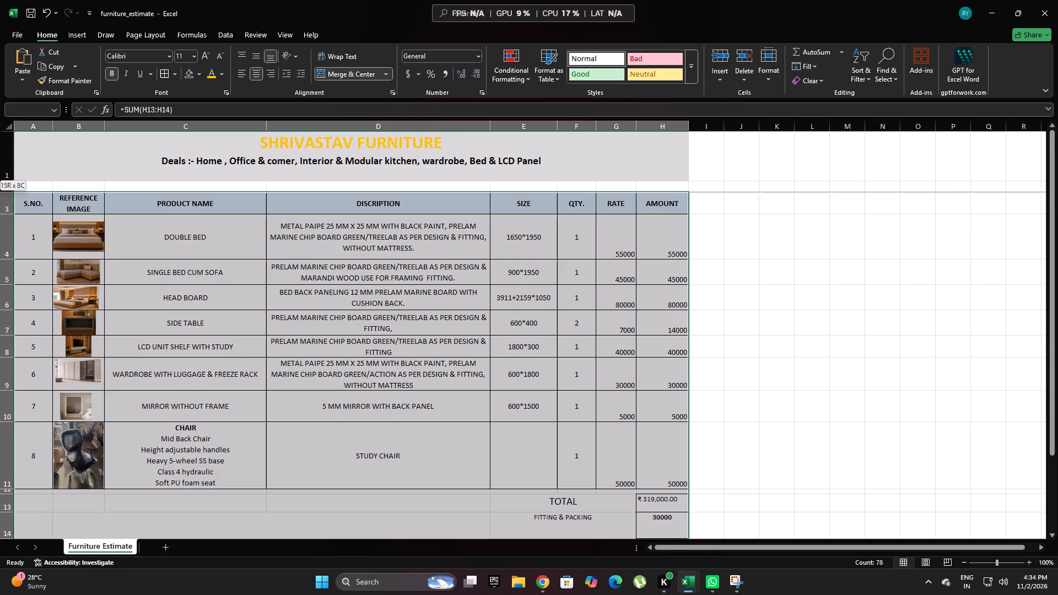
left_click_drag(0, 209, 0, 169)
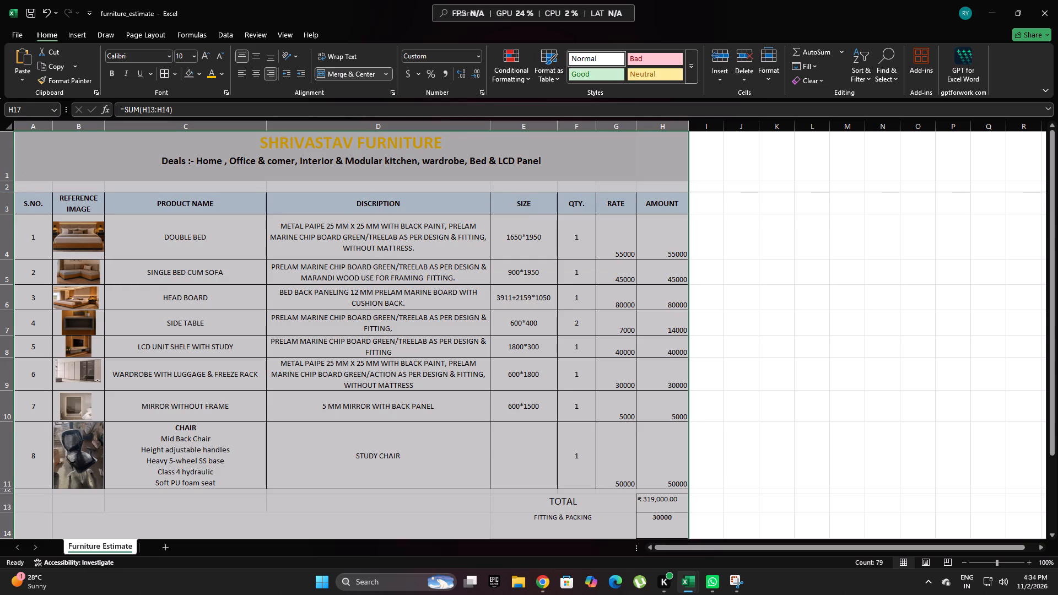
left_click_drag(11, 191, 11, 186)
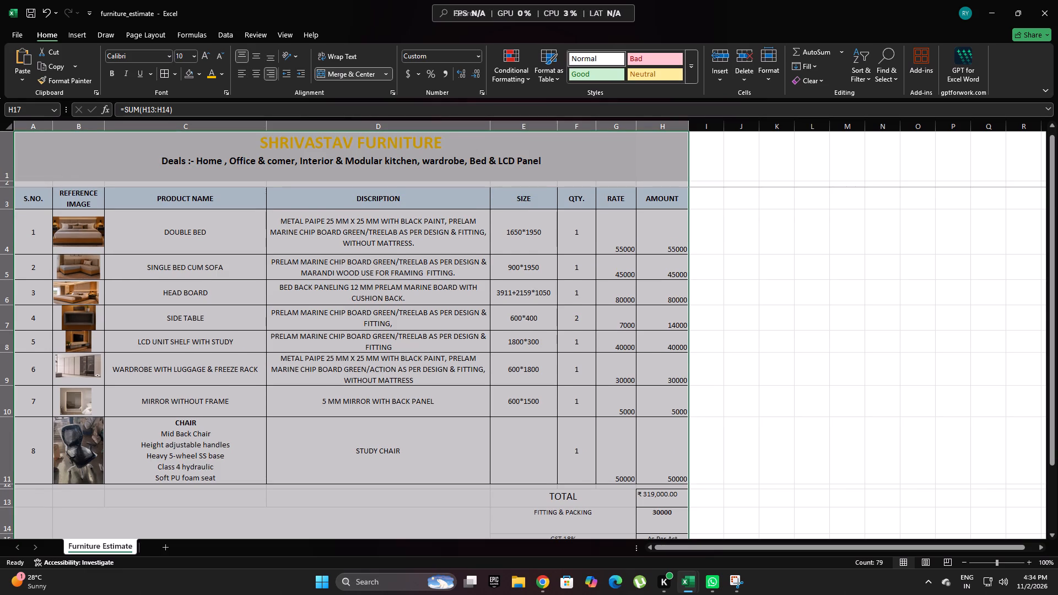
left_click(165, 74)
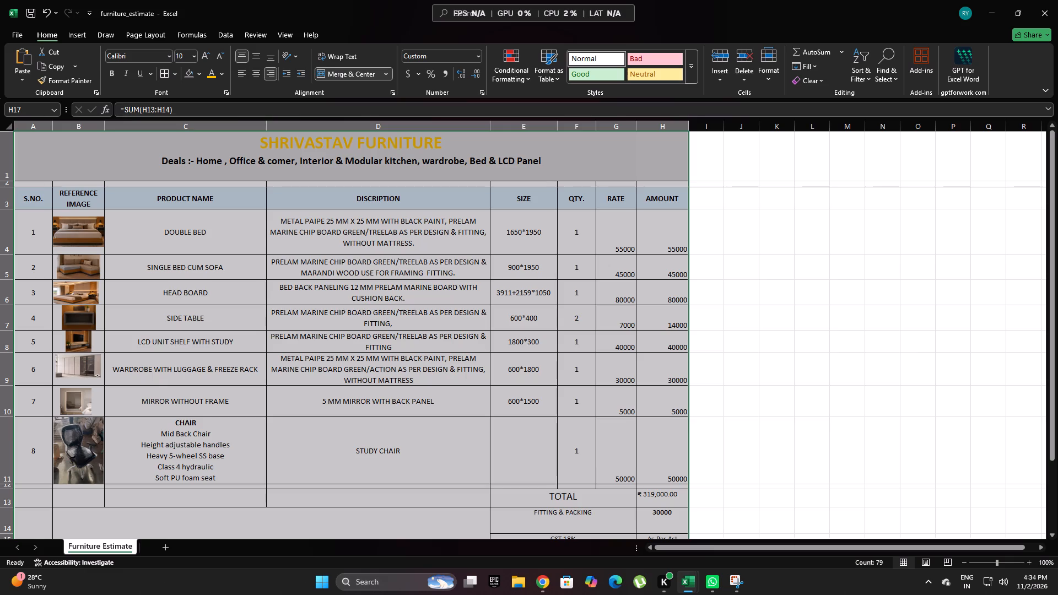
left_click(922, 317)
Merge and center the empty cells B13:D13 beside the TOTAL label and slightly reduce row 13's height.
left_click_drag(1056, 314, 1049, 354)
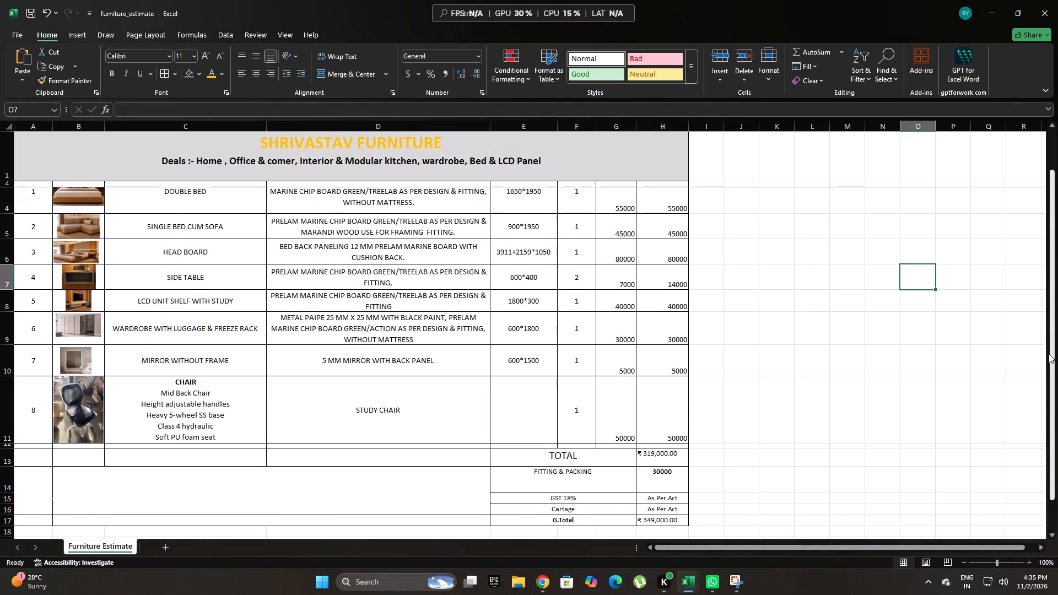
left_click_drag(1049, 354, 1055, 372)
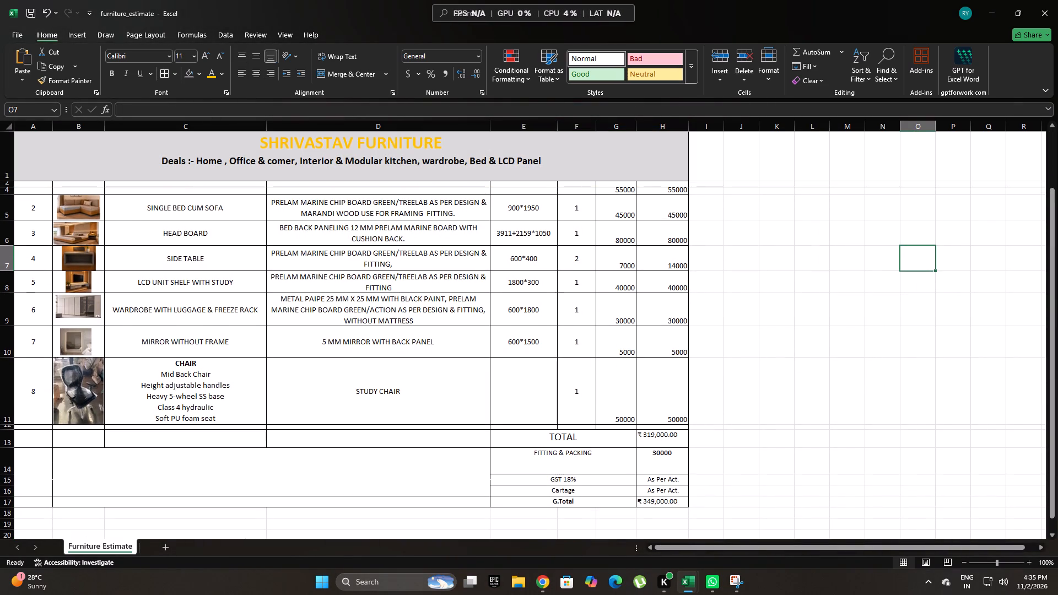
left_click_drag(417, 437, 88, 438)
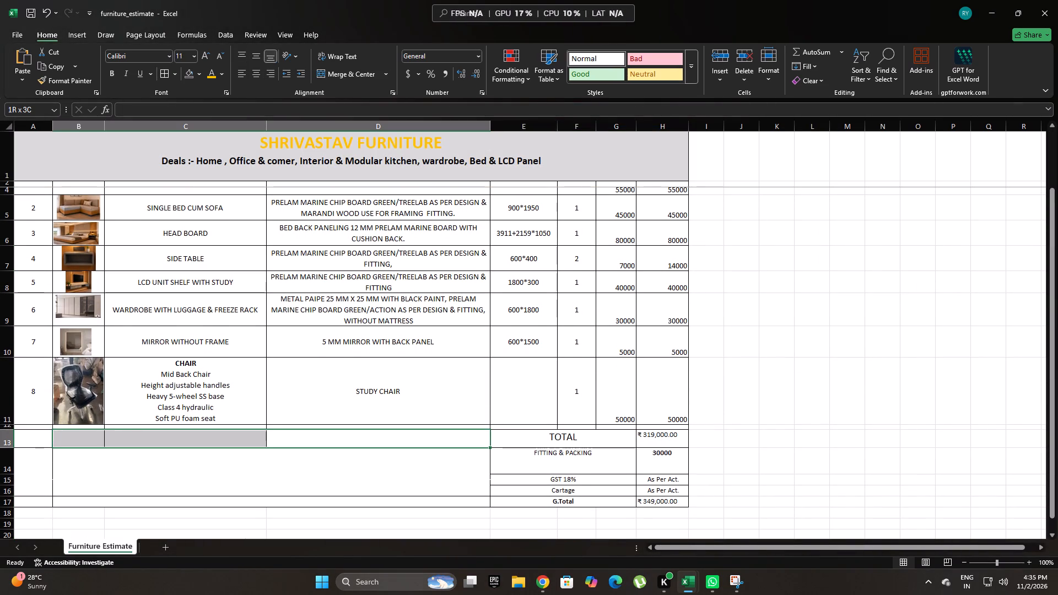
left_click_drag(88, 438, 99, 435)
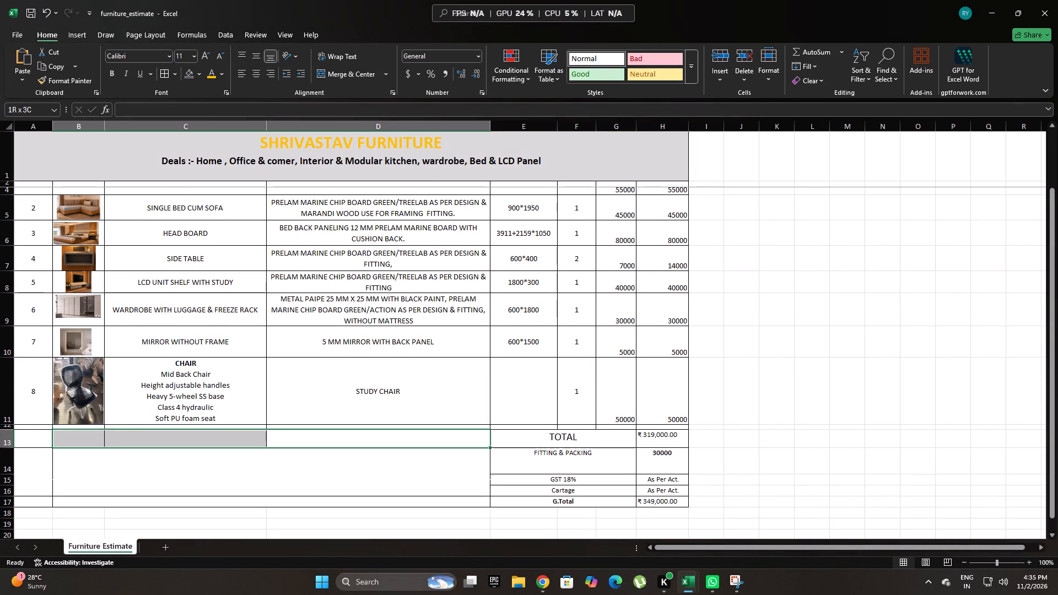
left_click_drag(99, 435, 100, 435)
left_click(341, 74)
left_click(957, 390)
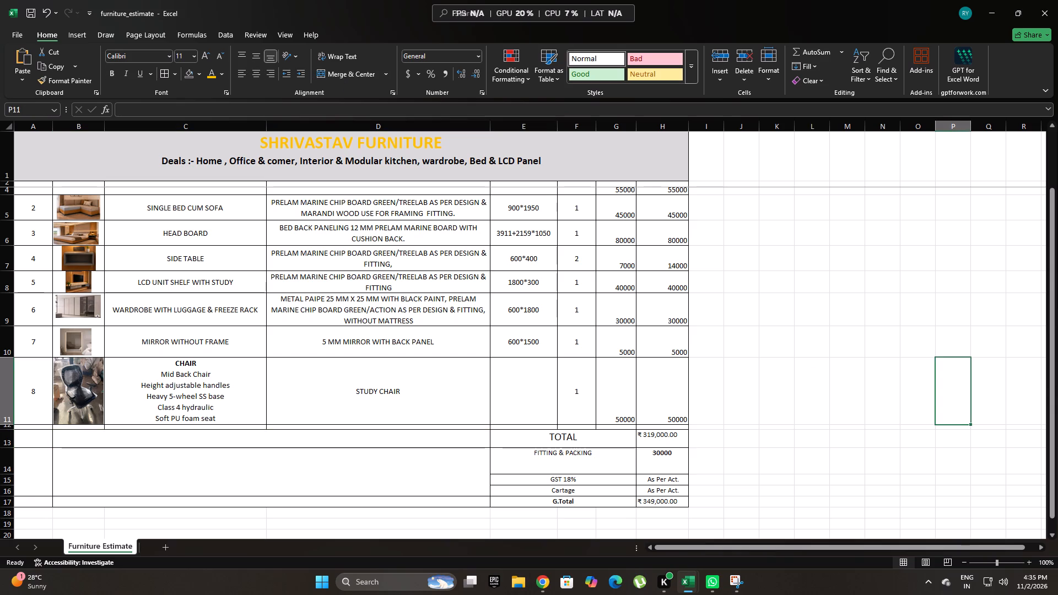
left_click_drag(8, 446, 9, 440)
left_click(825, 462)
Center the FITTING & PACKING label and its amount in row 14 both vertically and horizontally.
left_click_drag(567, 463, 627, 457)
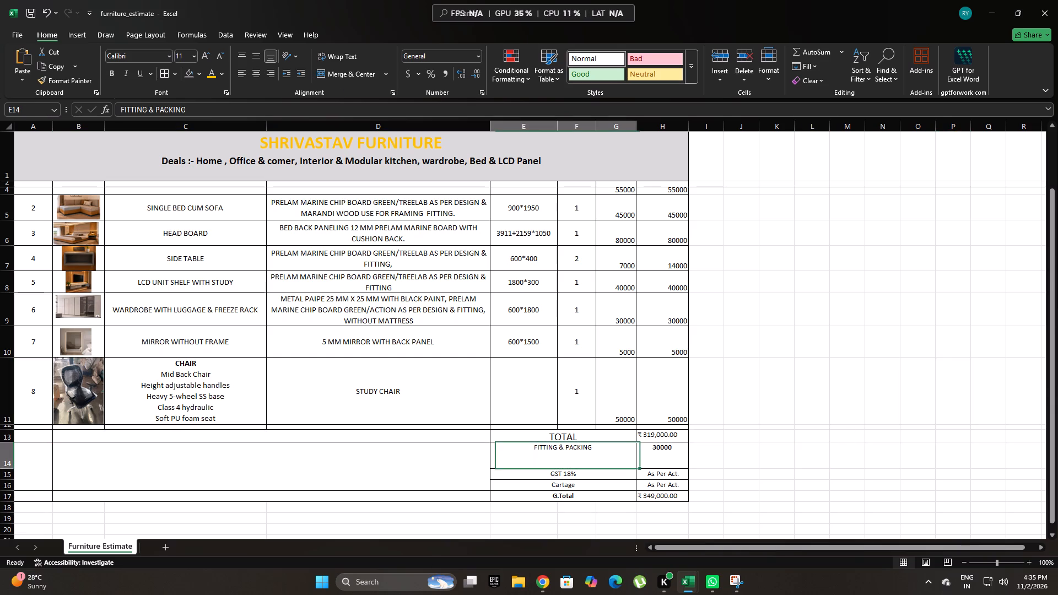
left_click_drag(627, 457, 663, 462)
left_click(258, 56)
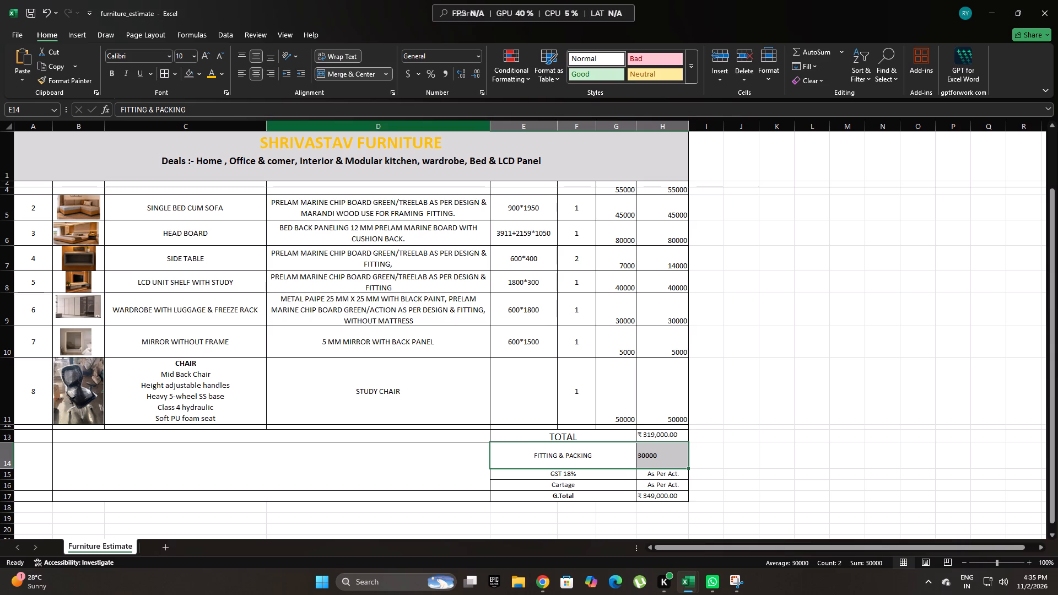
left_click(273, 73)
left_click(237, 76)
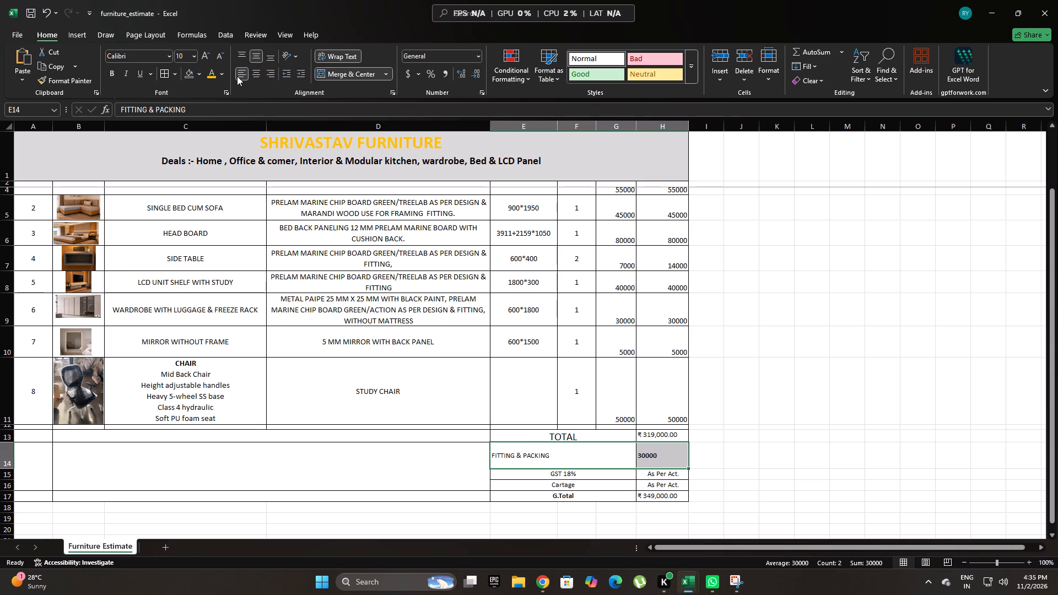
left_click(258, 74)
left_click_drag(736, 467, 731, 464)
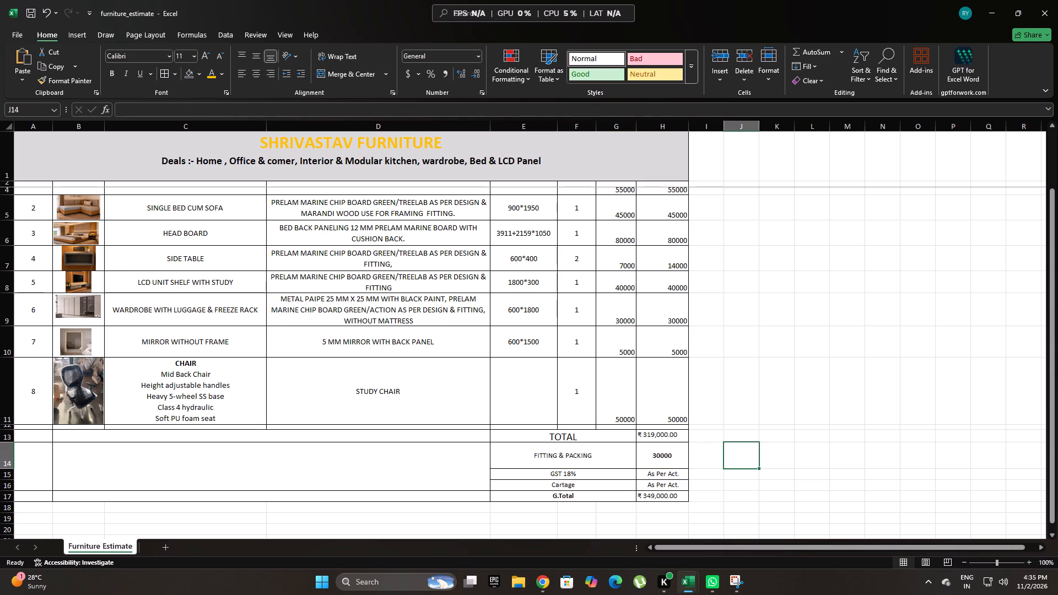
left_click(675, 455)
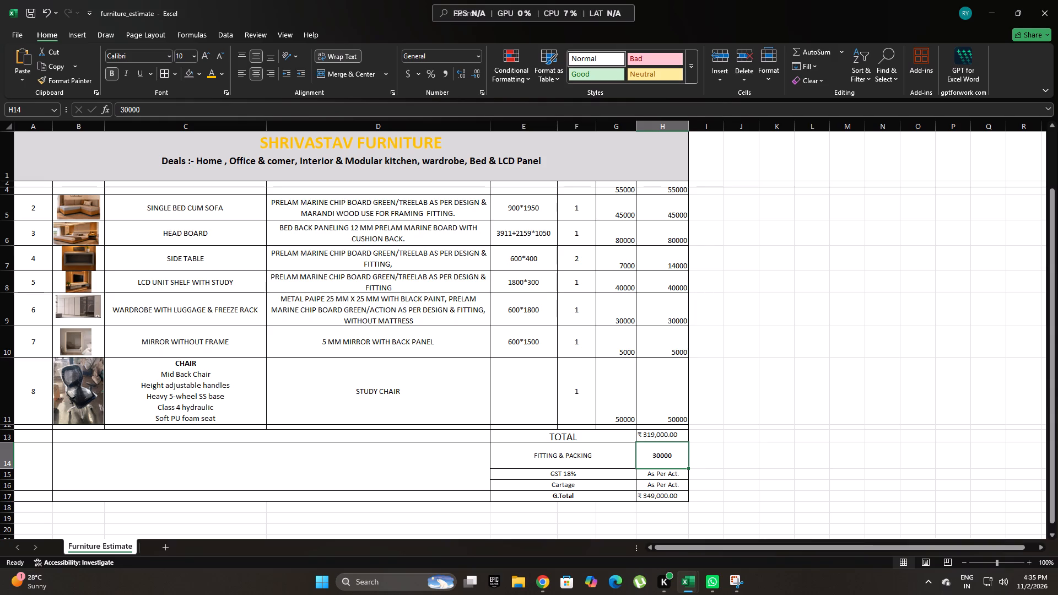
Make the G.Total amount in cell H17 bold and set its font size to 12.
left_click(684, 493)
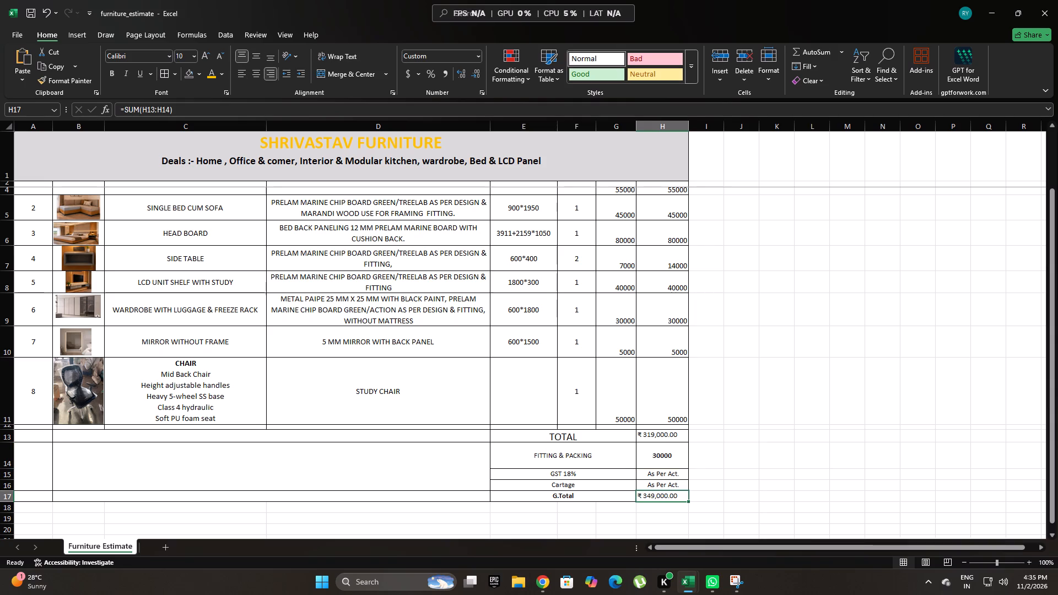
left_click(110, 71)
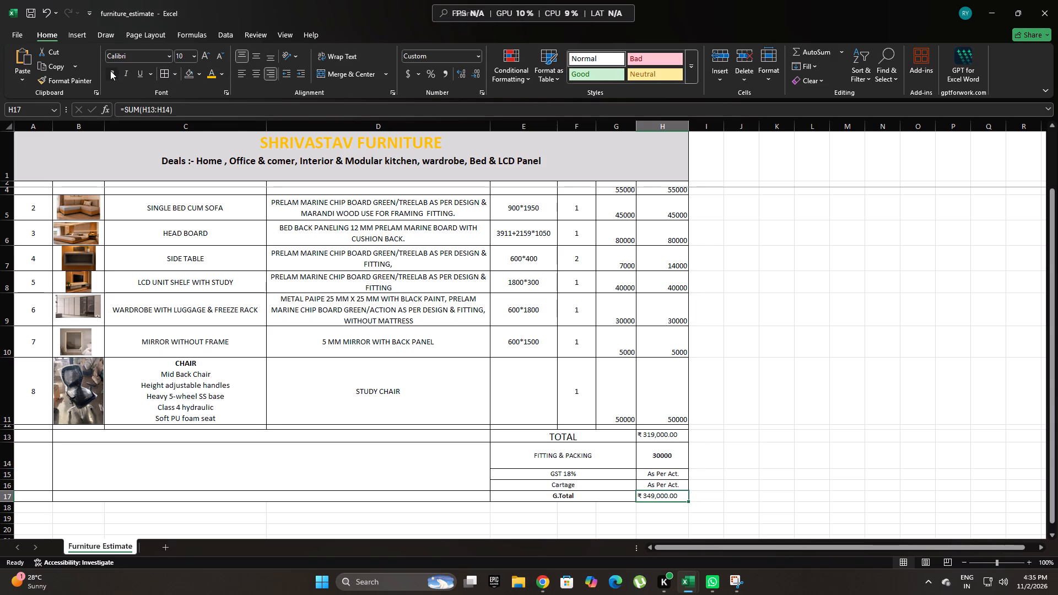
left_click(194, 58)
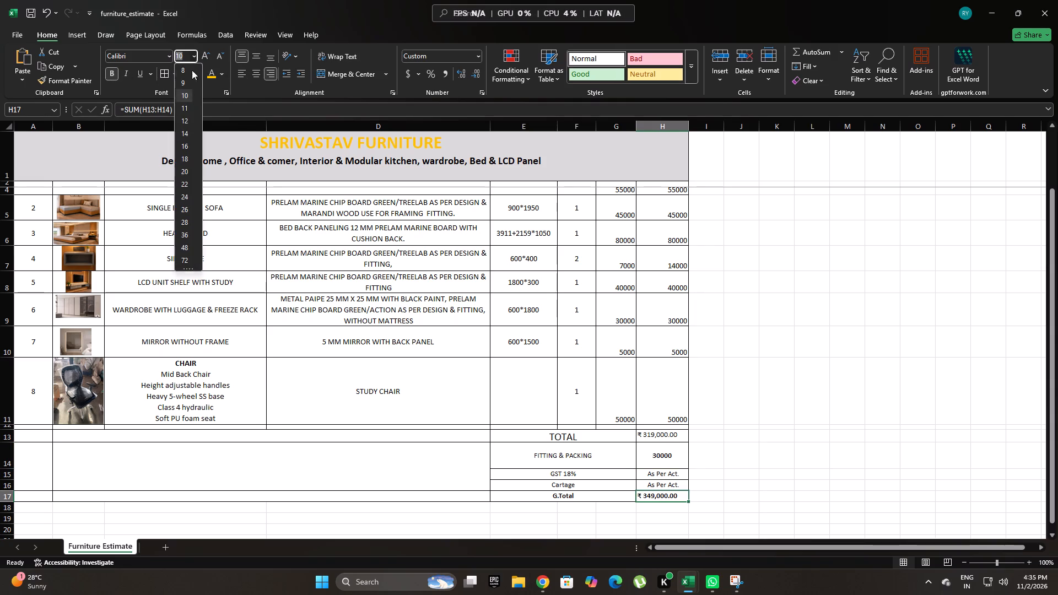
left_click(191, 116)
left_click(722, 429)
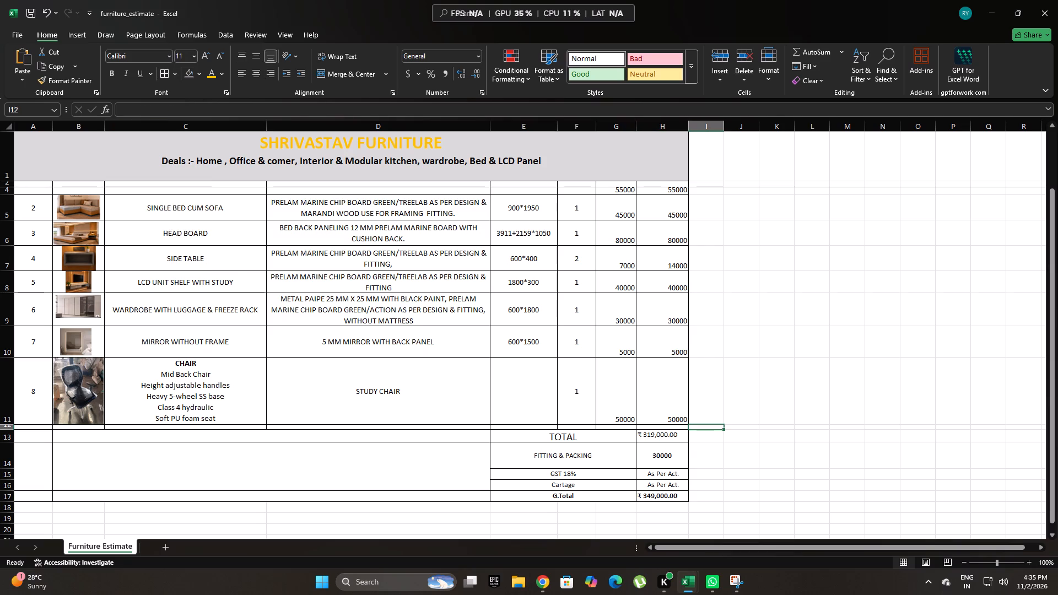
Set the font size of the TOTAL amount in cell H13 to 12.
left_click(684, 435)
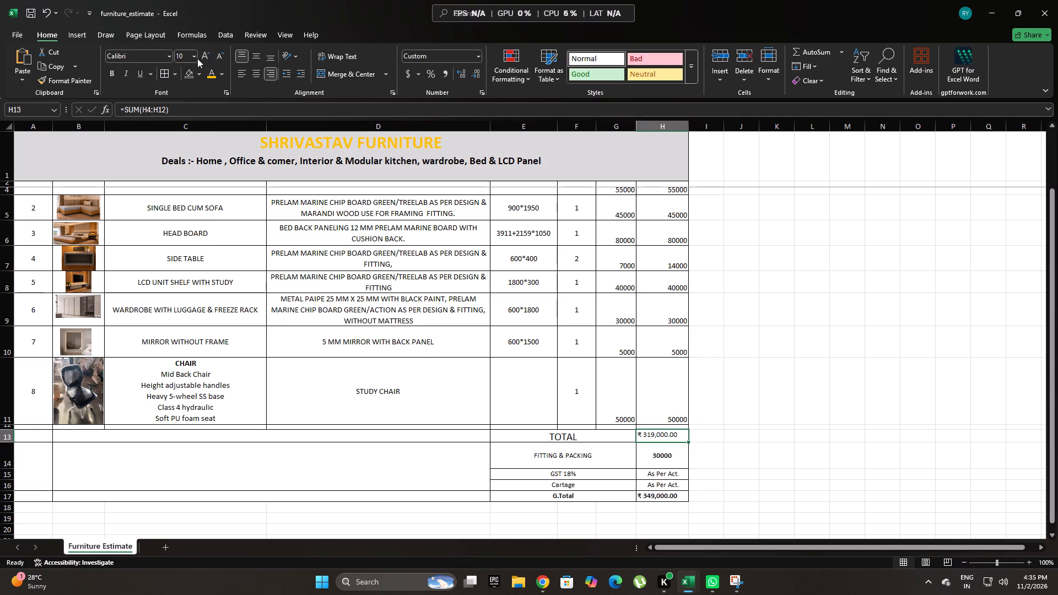
left_click(192, 58)
left_click(183, 116)
left_click_drag(952, 434, 946, 434)
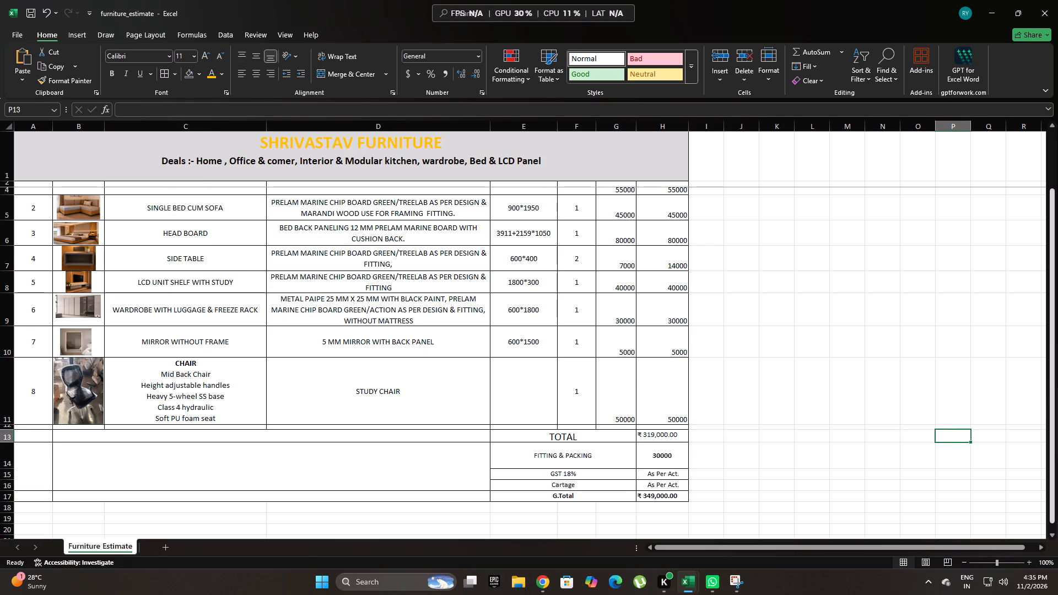
Review the bordered quotation from the summary block up to the header row.
left_click_drag(1054, 416, 1057, 458)
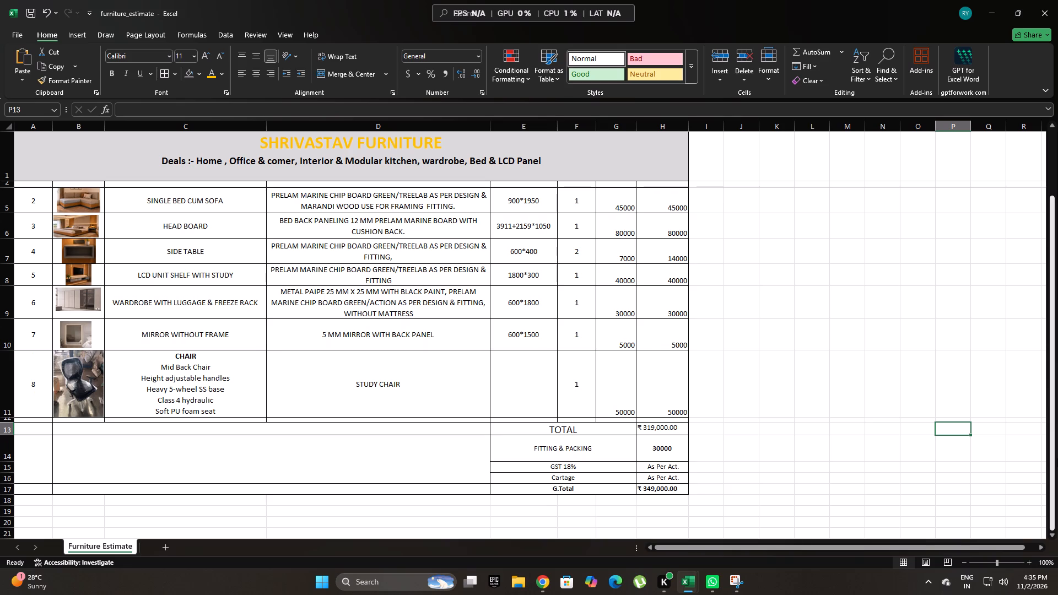
left_click_drag(1057, 458, 1057, 445)
left_click_drag(1057, 442, 1057, 362)
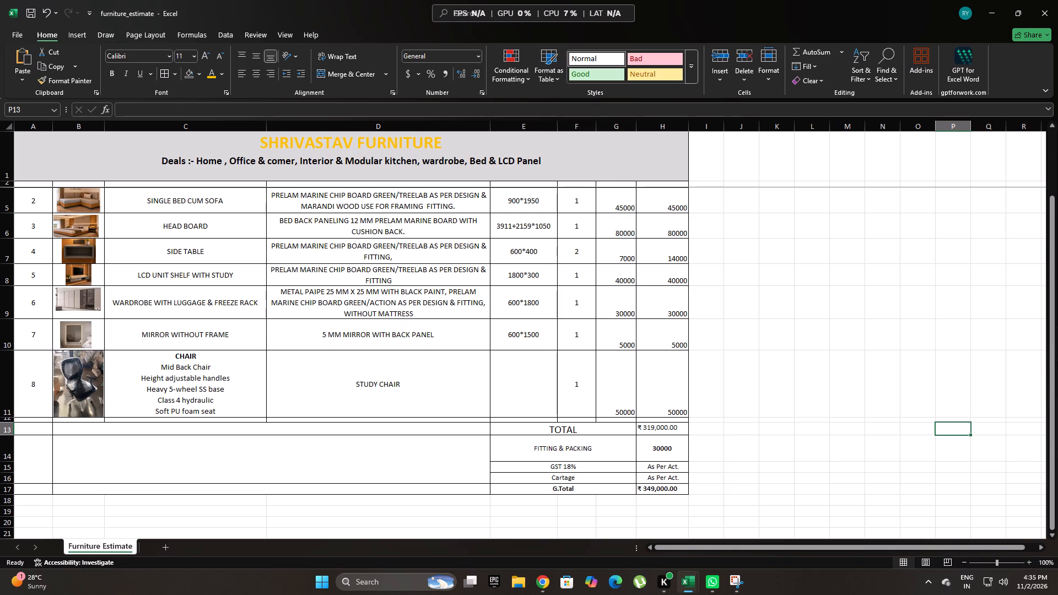
left_click_drag(1057, 364, 1057, 283)
scroll(689, 361, "up", 2)
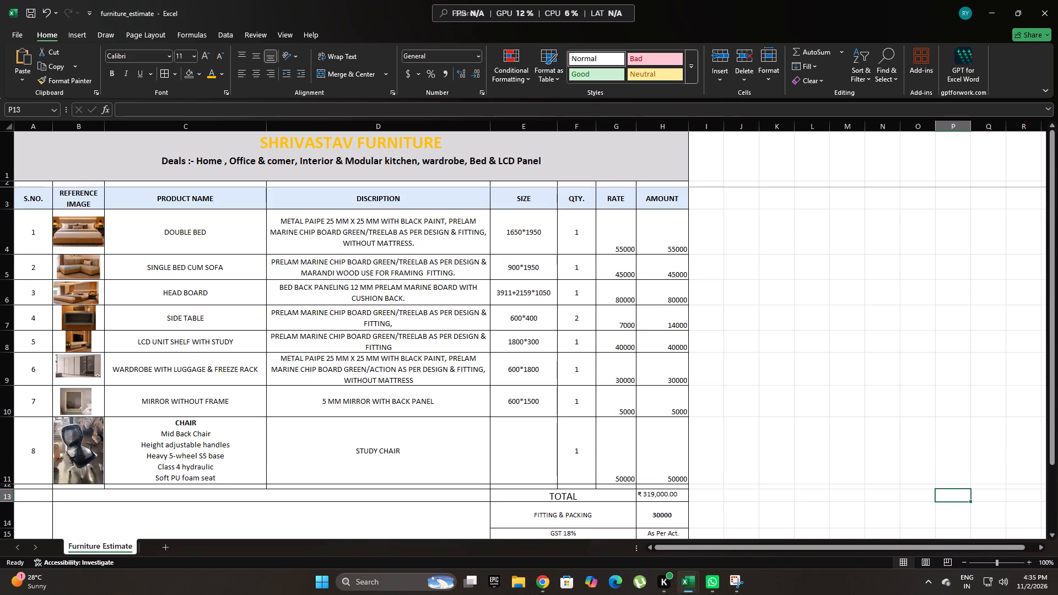
scroll(697, 357, "down", 1)
scroll(703, 358, "up", 1)
Open the print preview and set the page orientation to landscape.
key("ctrl+p")
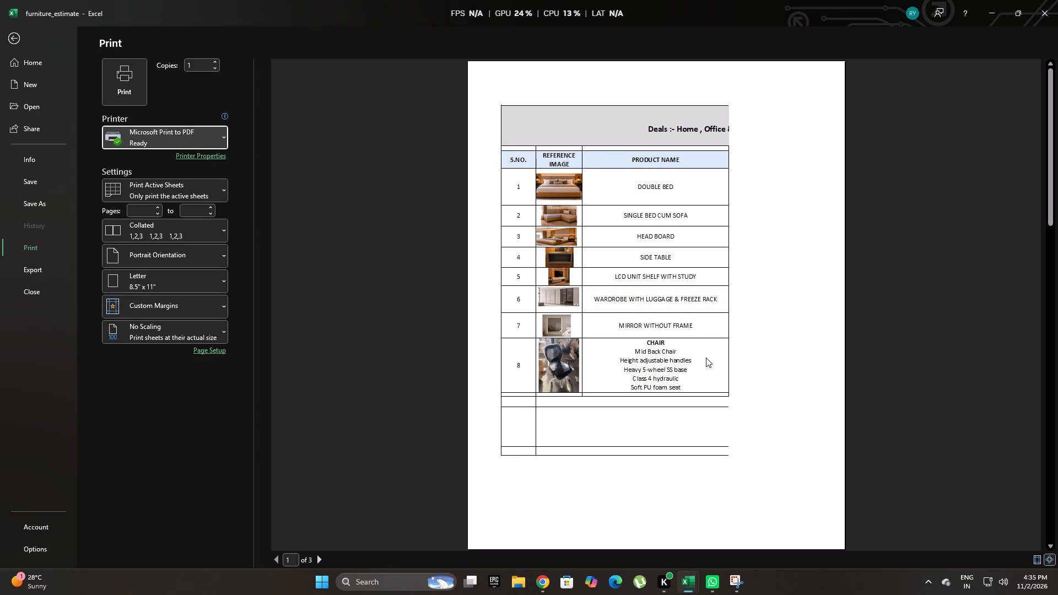
left_click(215, 226)
left_click(215, 226)
left_click(209, 250)
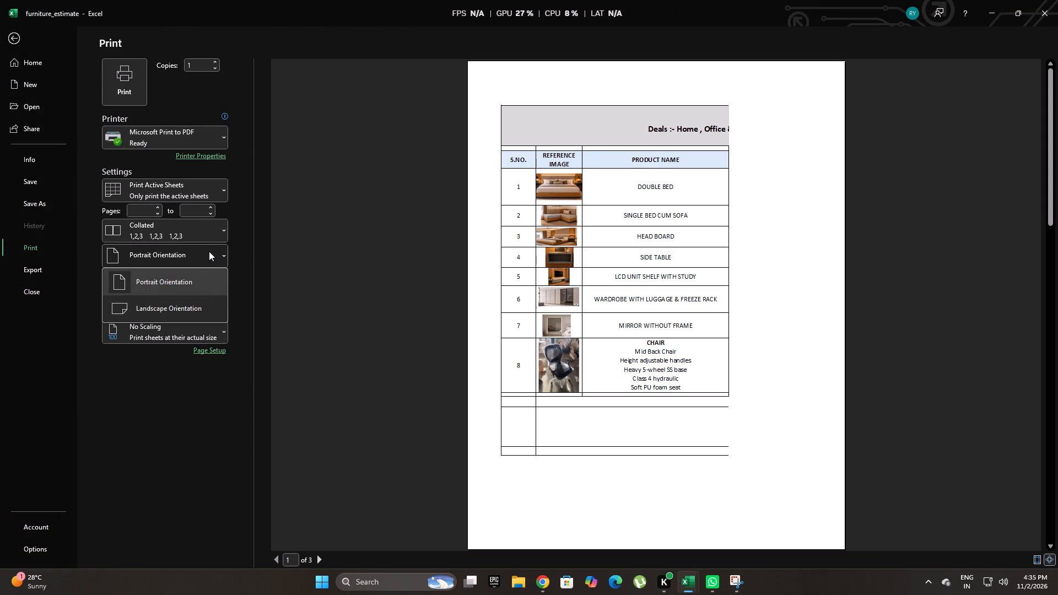
left_click(213, 299)
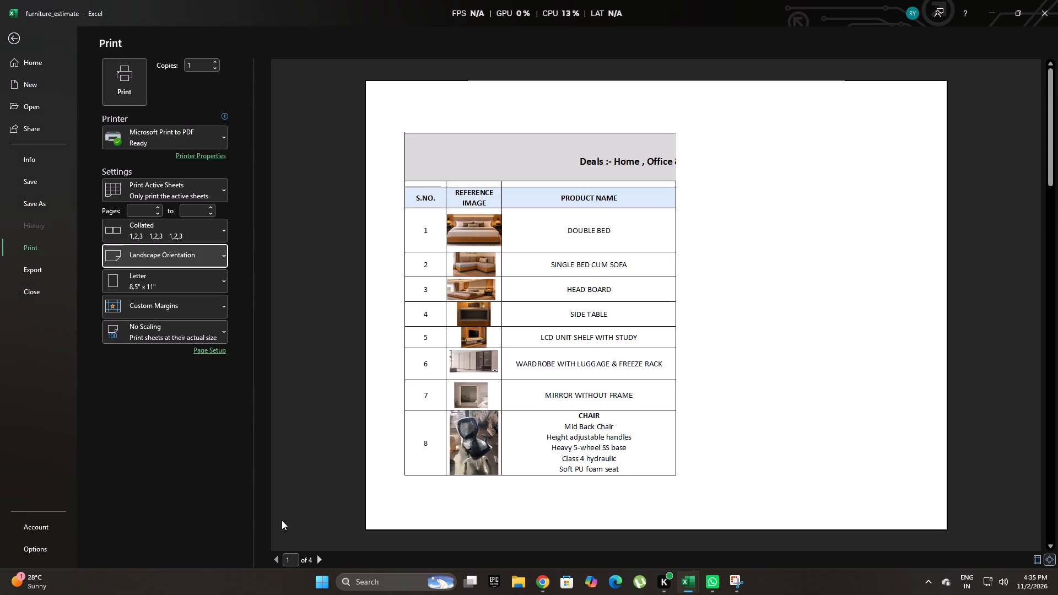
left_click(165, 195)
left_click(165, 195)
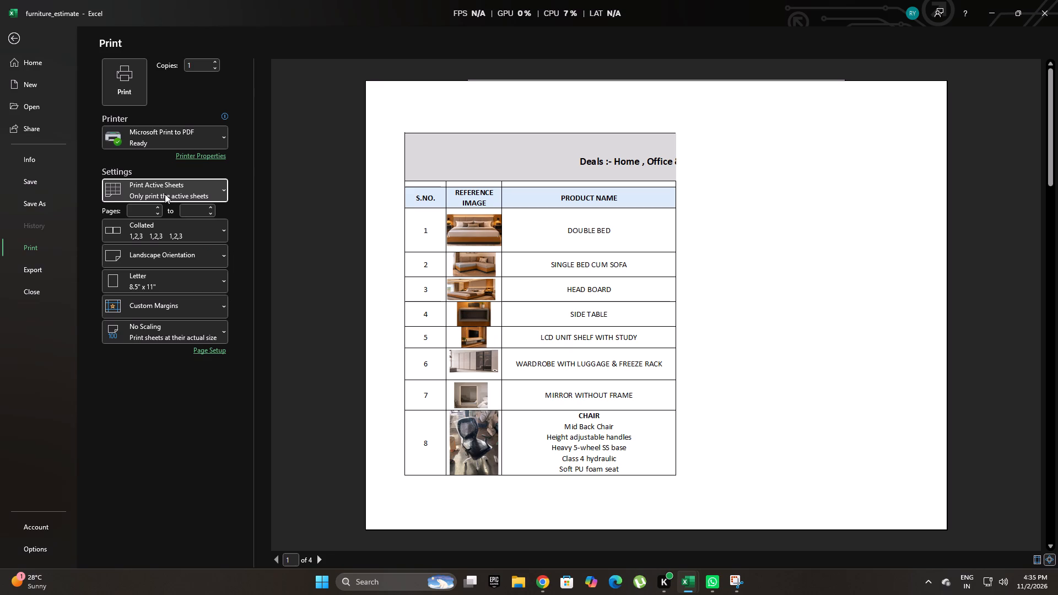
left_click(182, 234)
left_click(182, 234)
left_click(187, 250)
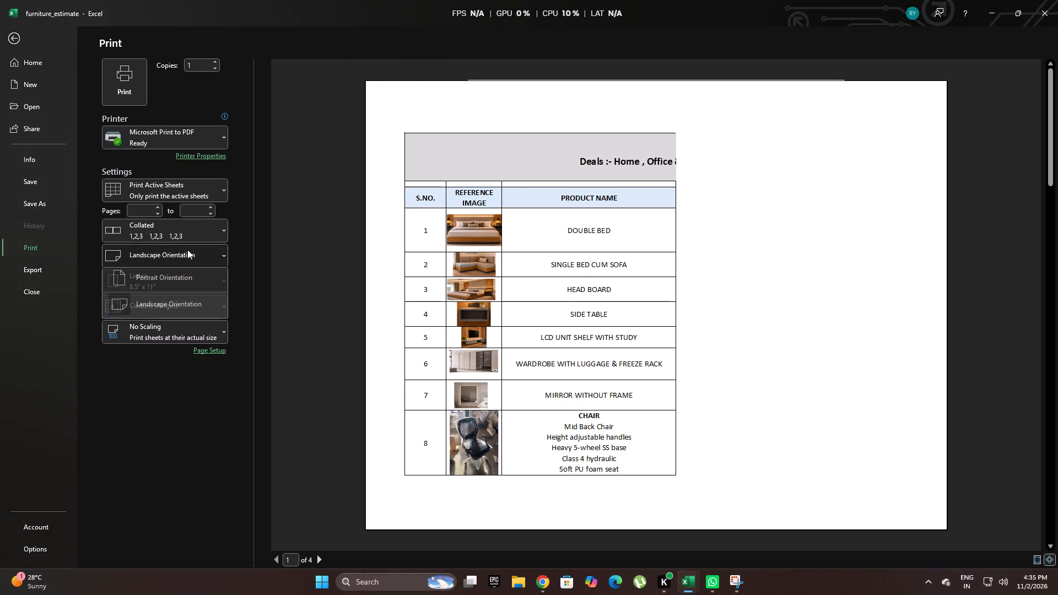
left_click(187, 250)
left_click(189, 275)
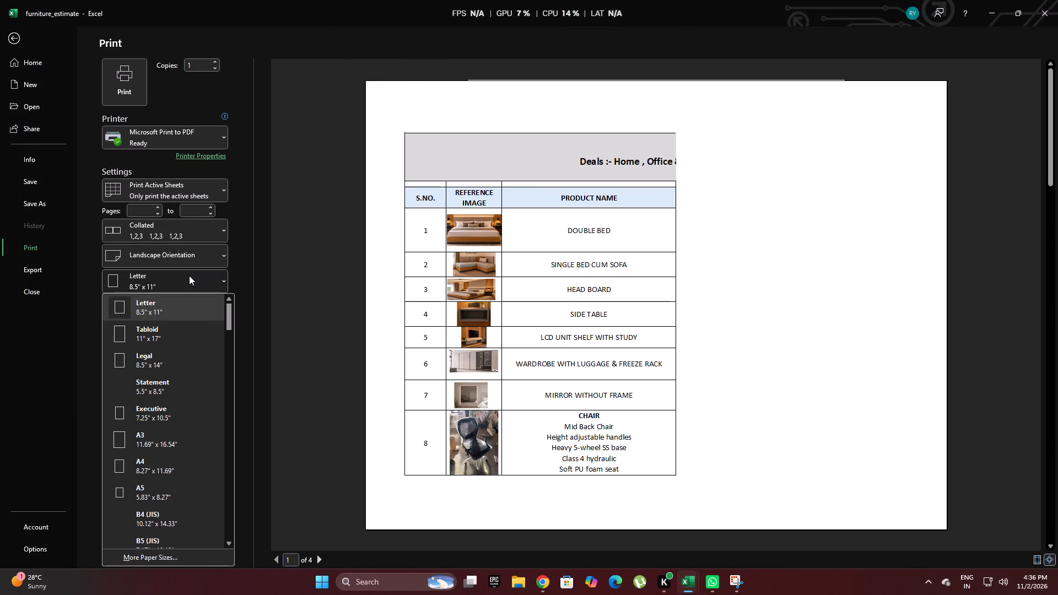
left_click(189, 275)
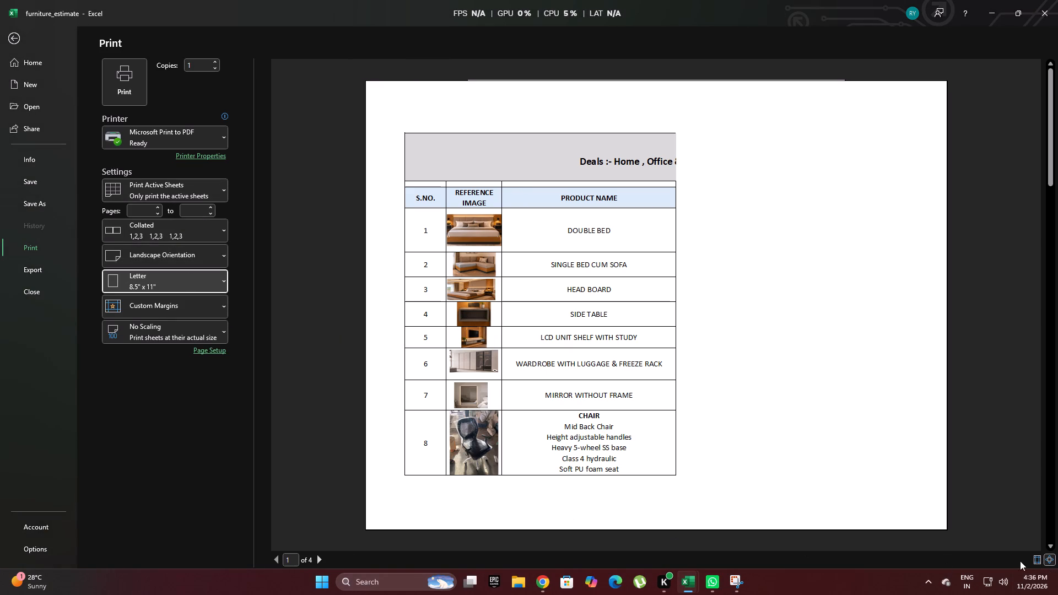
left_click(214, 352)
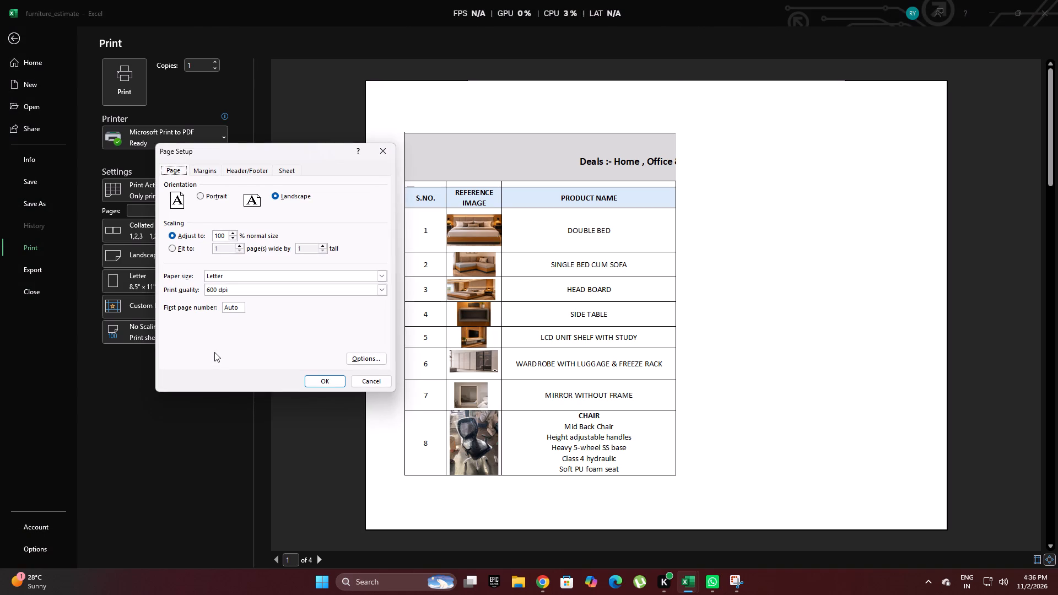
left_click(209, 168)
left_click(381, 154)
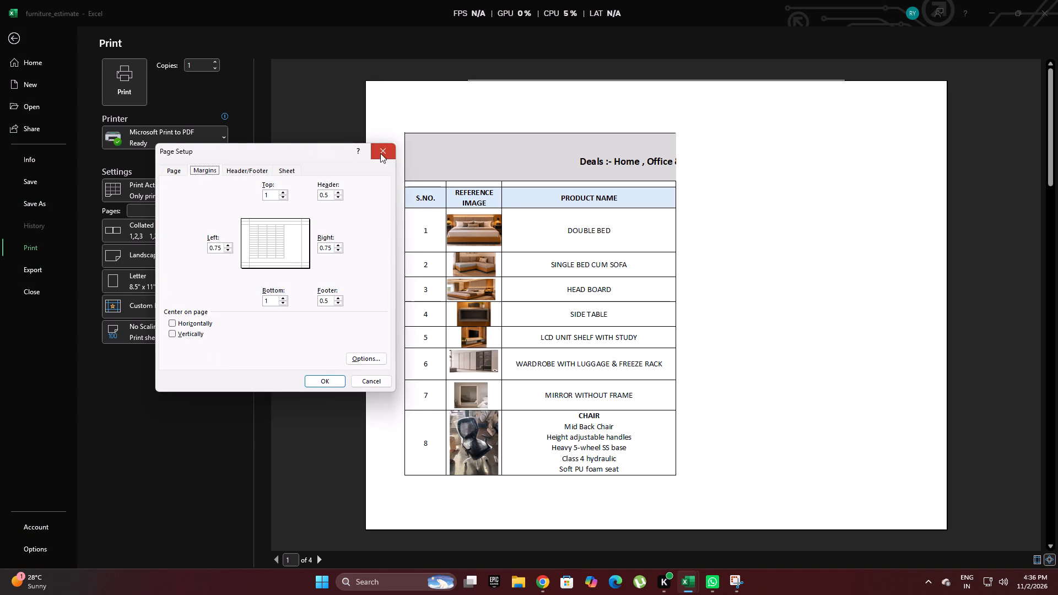
Set the print margins to Narrow and check the quotation in the preview.
left_click(203, 330)
left_click(197, 307)
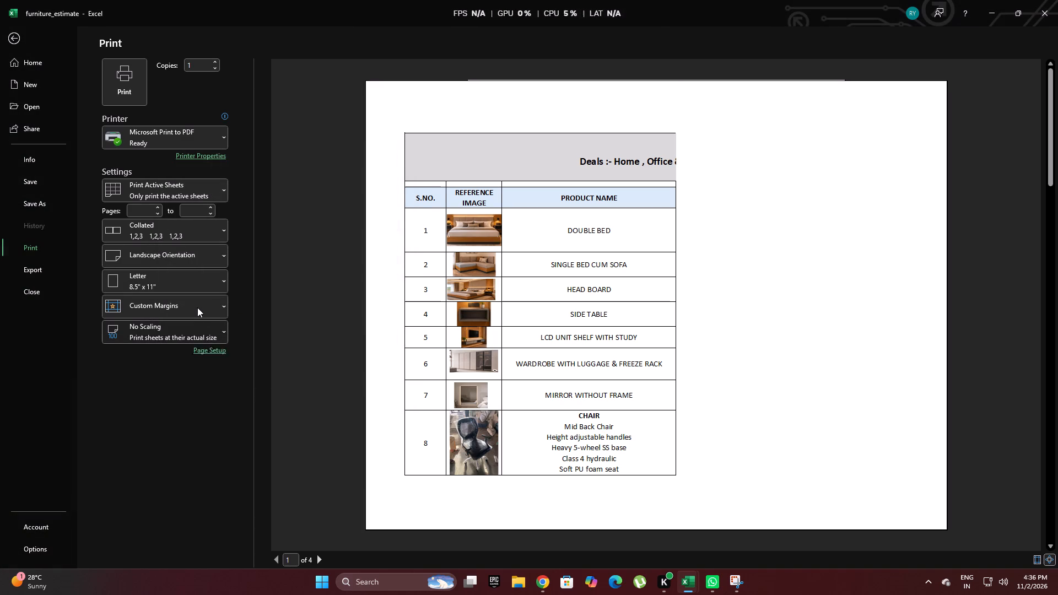
left_click(180, 477)
scroll(594, 416, "up", 1)
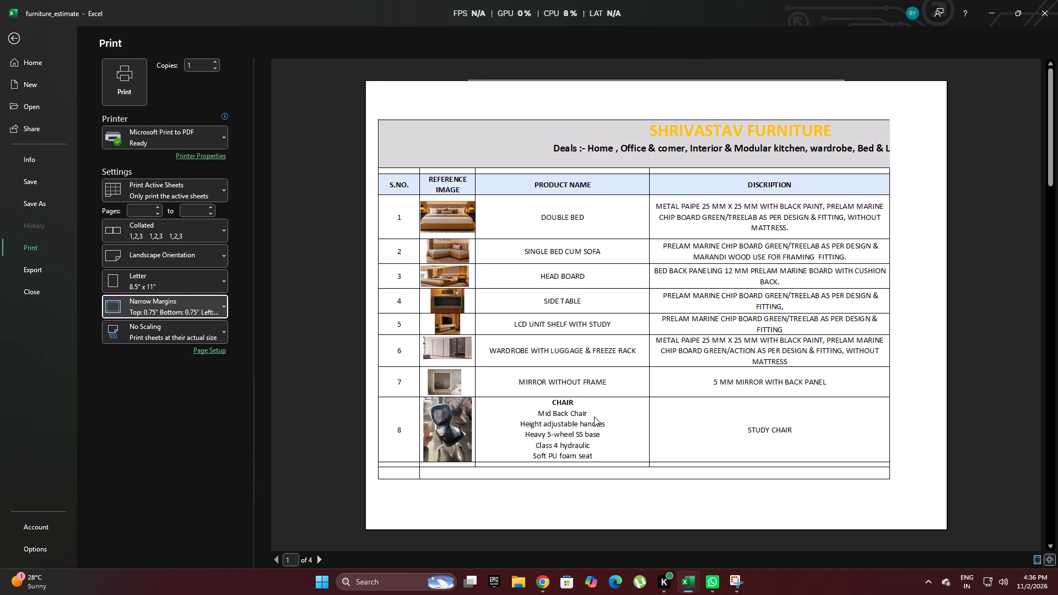
scroll(593, 421, "down", 2)
scroll(592, 423, "up", 3)
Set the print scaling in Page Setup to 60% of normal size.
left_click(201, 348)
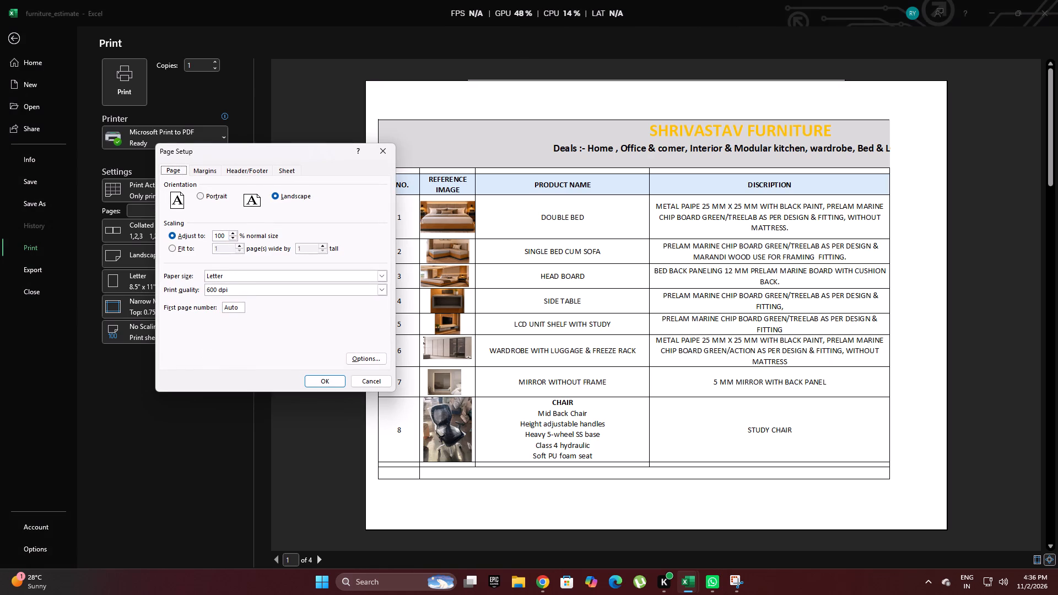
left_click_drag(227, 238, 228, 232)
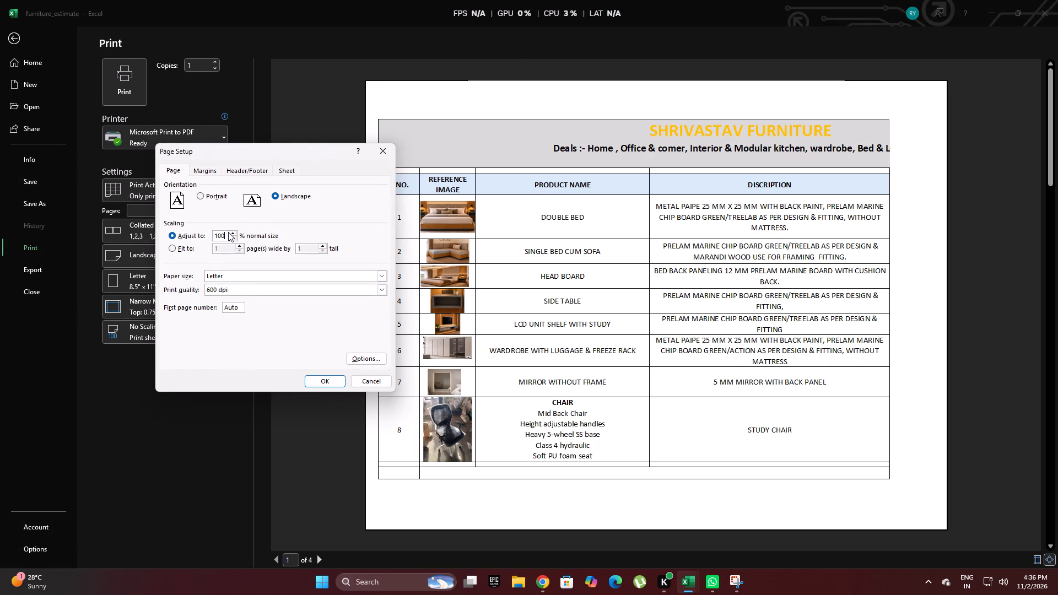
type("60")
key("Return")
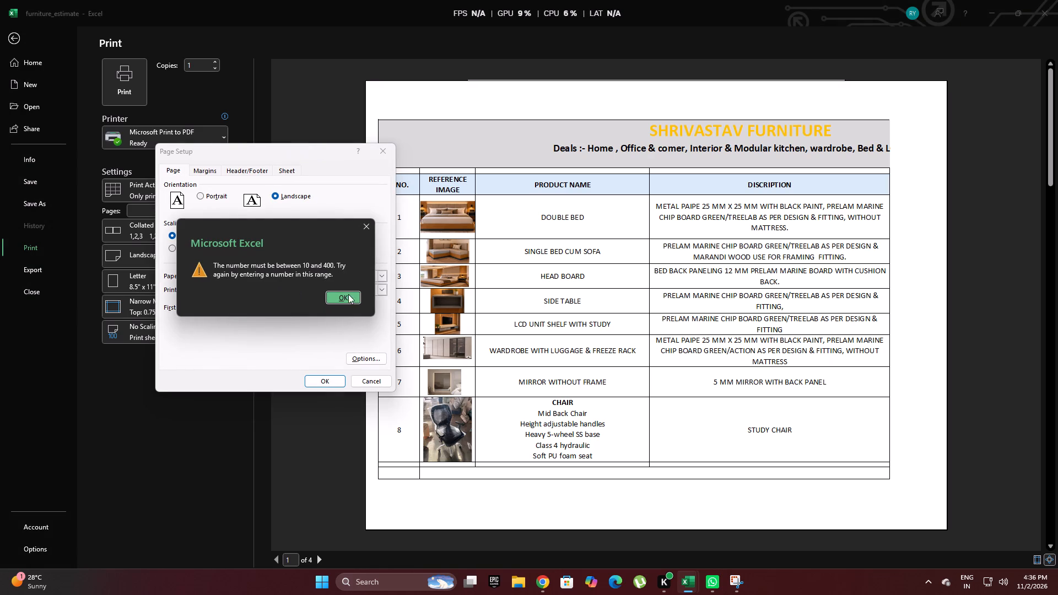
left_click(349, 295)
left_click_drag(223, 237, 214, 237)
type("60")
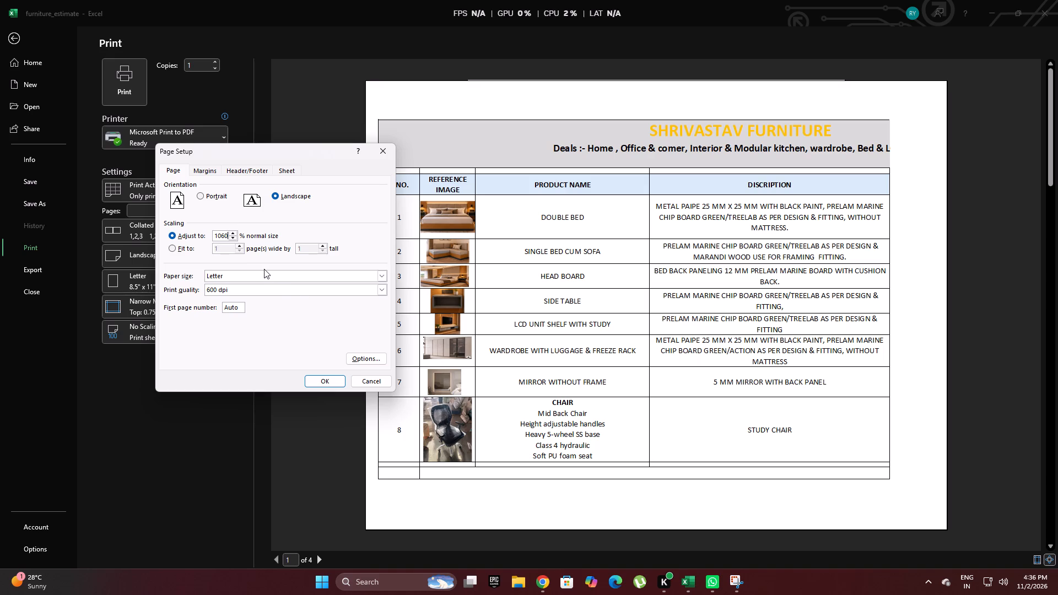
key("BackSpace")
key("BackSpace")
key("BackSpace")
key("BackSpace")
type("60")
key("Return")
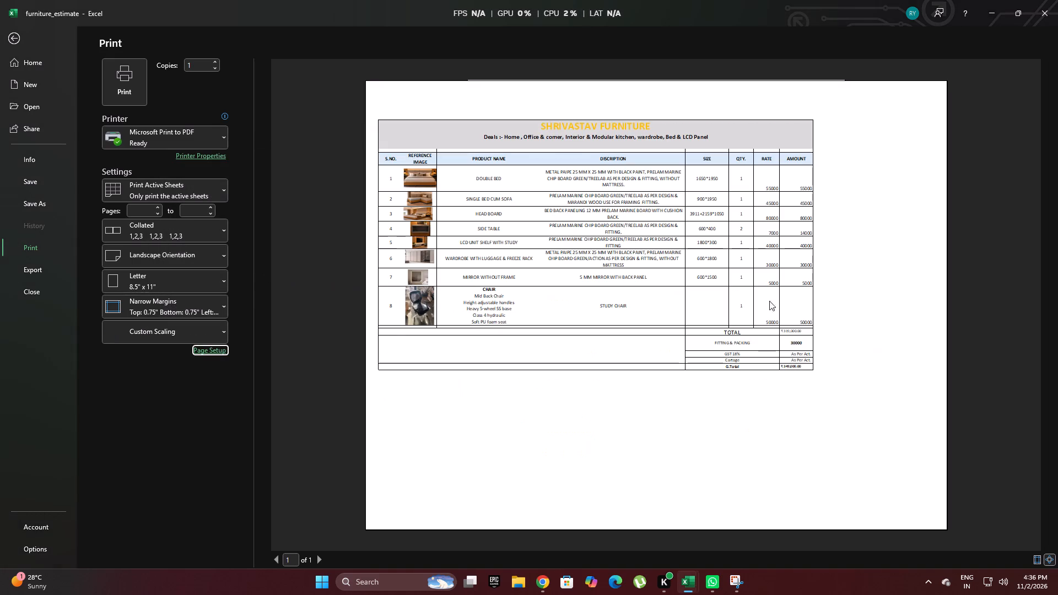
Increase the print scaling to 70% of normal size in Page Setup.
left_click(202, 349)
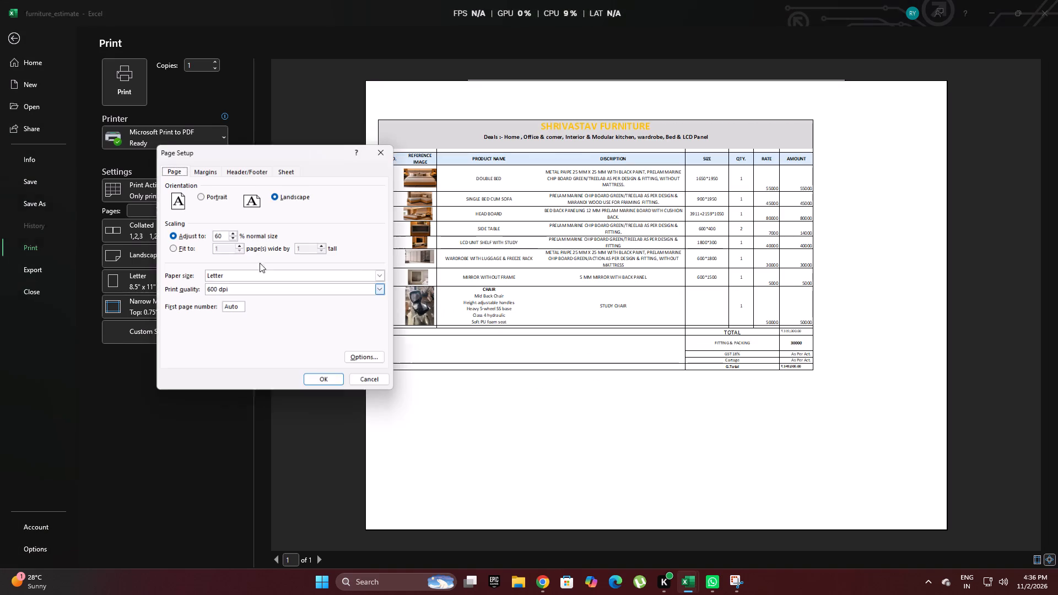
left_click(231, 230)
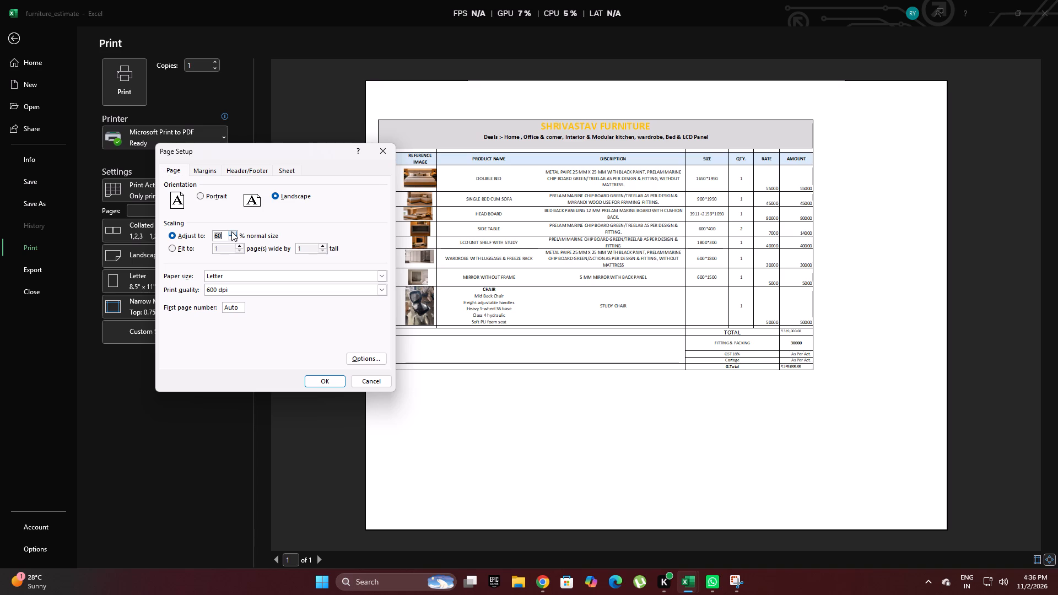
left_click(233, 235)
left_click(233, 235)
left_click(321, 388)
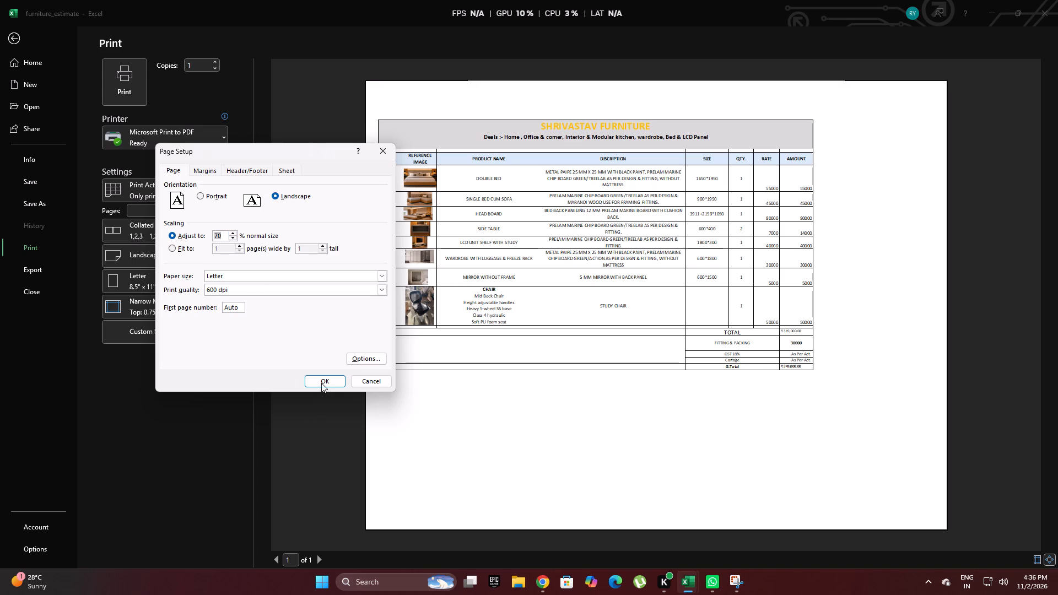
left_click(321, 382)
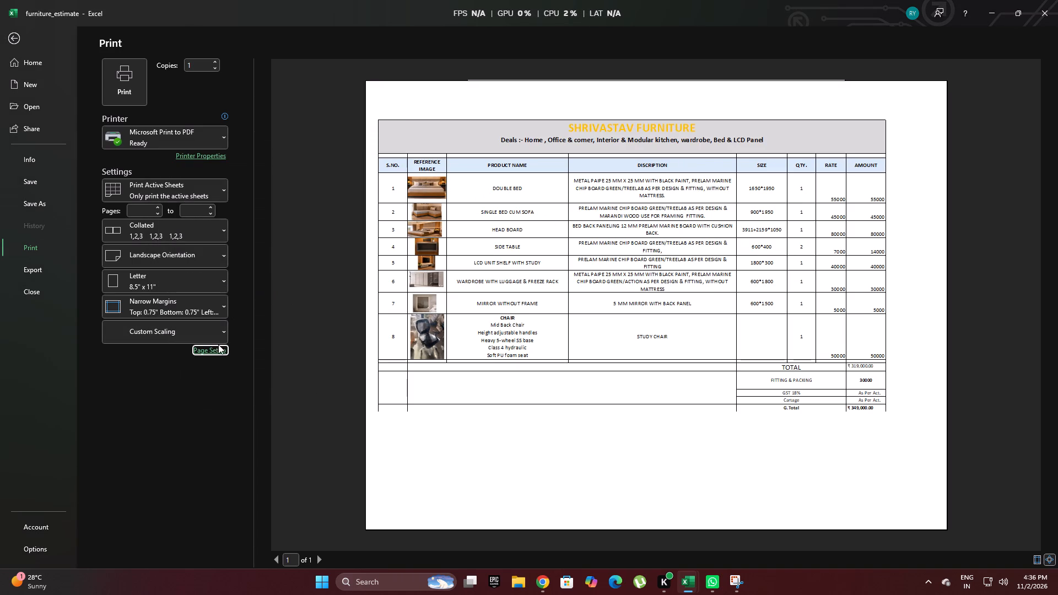
Increase the print scaling to 80% of normal size, check the previewed pages, and return to the sheet.
left_click(219, 348)
double_click(233, 238)
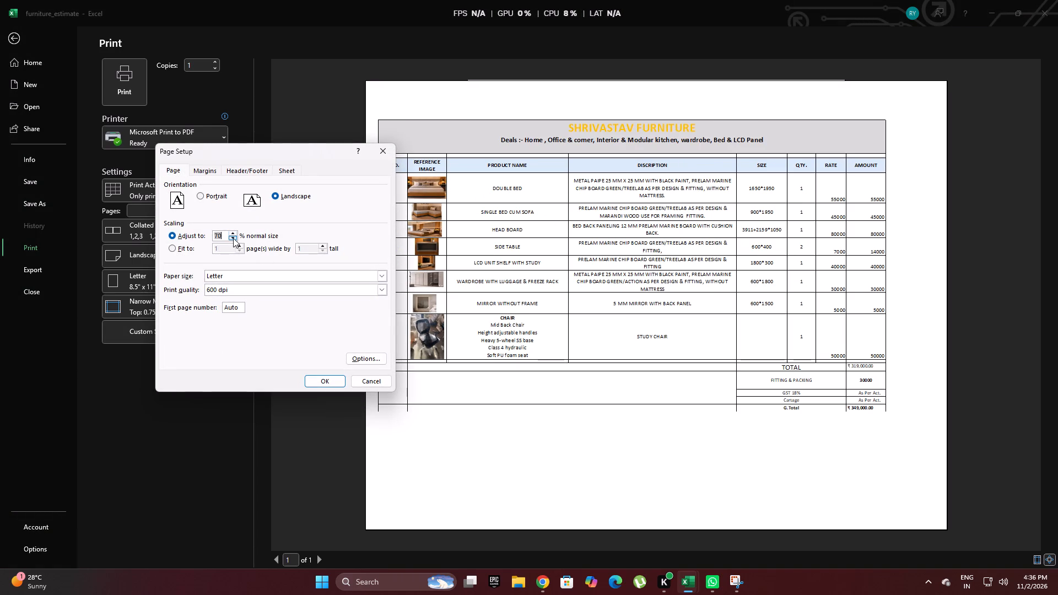
left_click(233, 230)
double_click(233, 231)
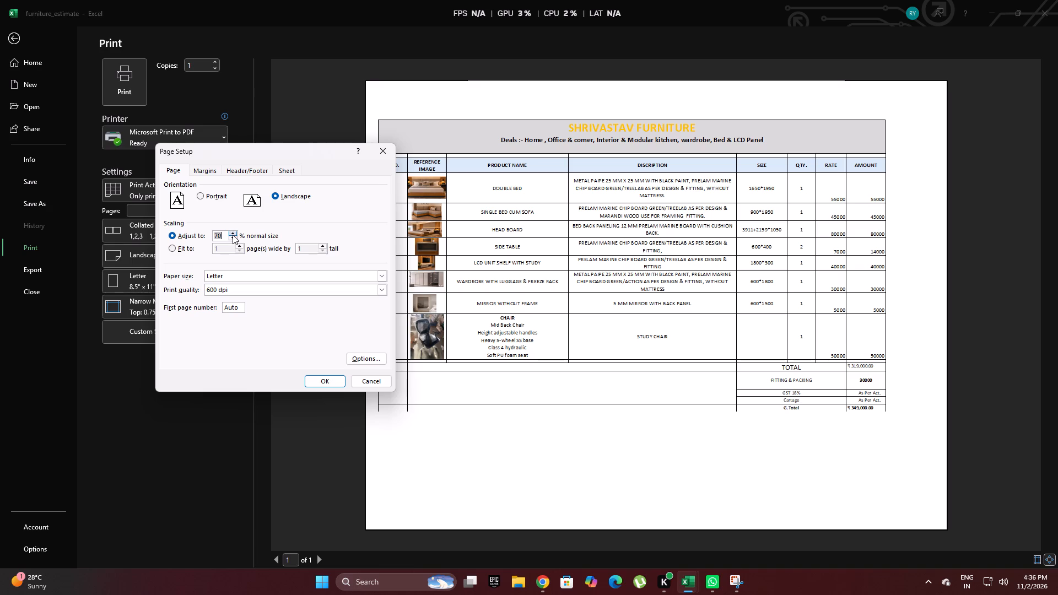
double_click(233, 233)
left_click(337, 381)
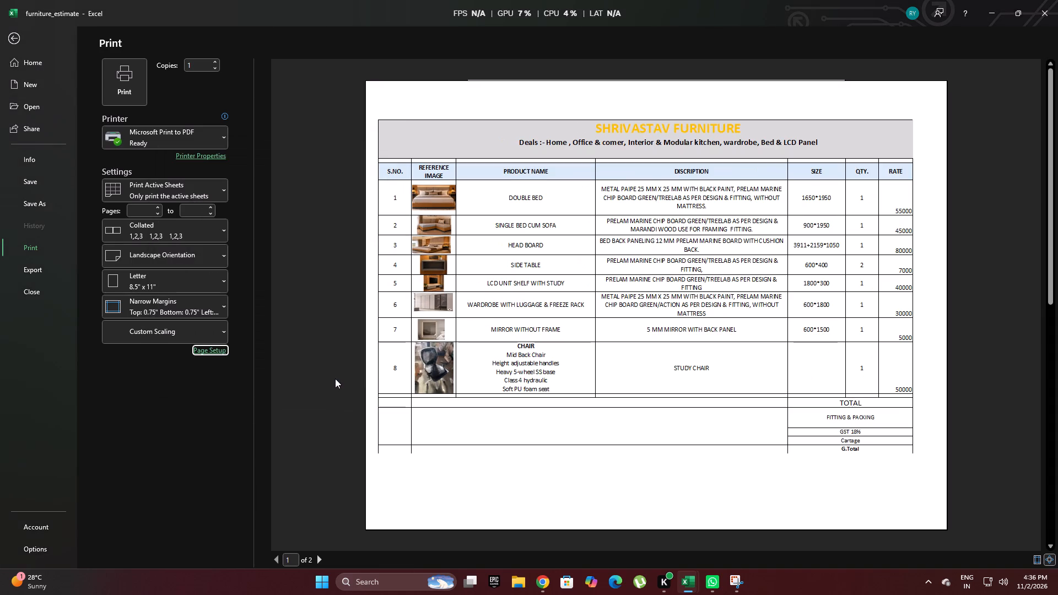
scroll(662, 383, "up", 1)
scroll(661, 385, "down", 1)
scroll(660, 383, "up", 2)
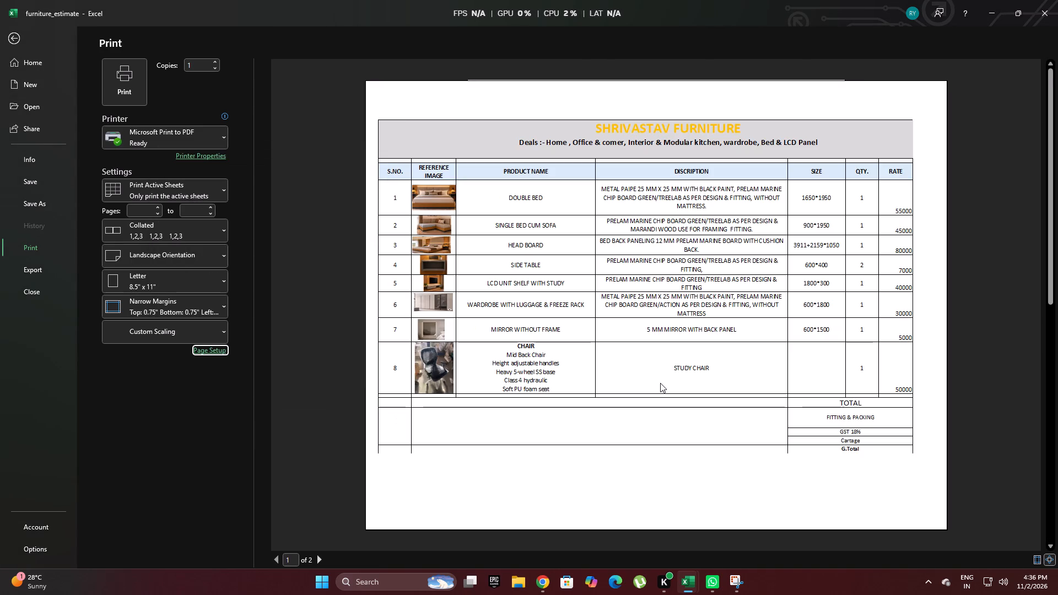
scroll(660, 383, "up", 2)
scroll(451, 416, "down", 1)
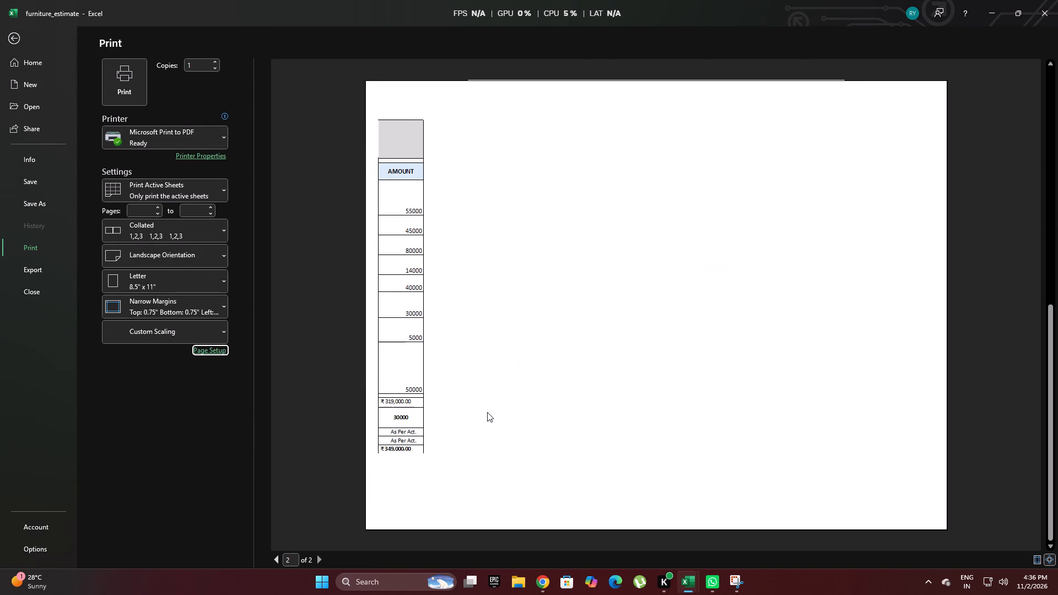
scroll(488, 411, "up", 1)
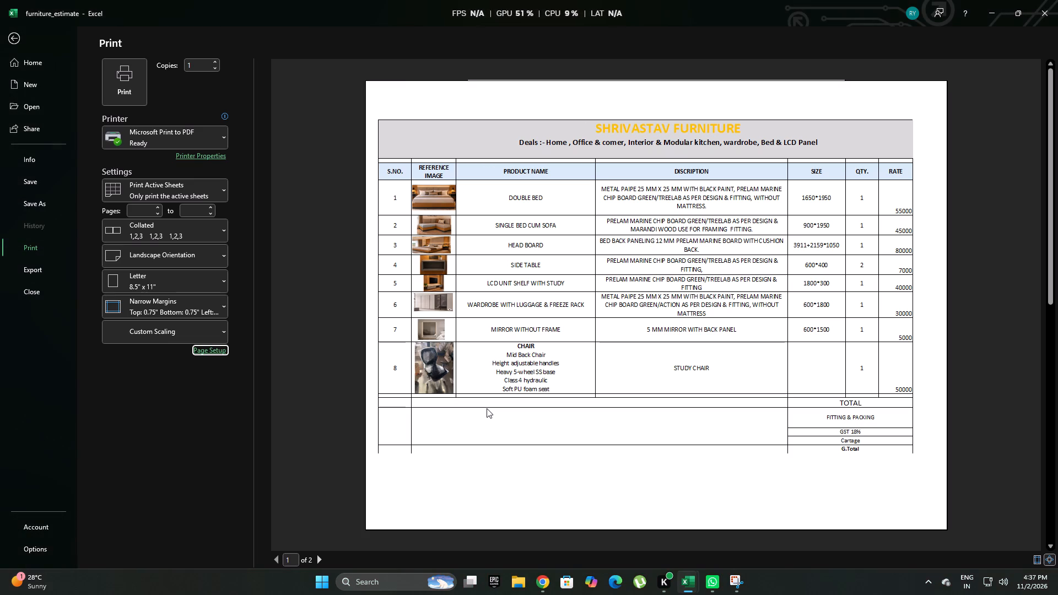
key("Escape")
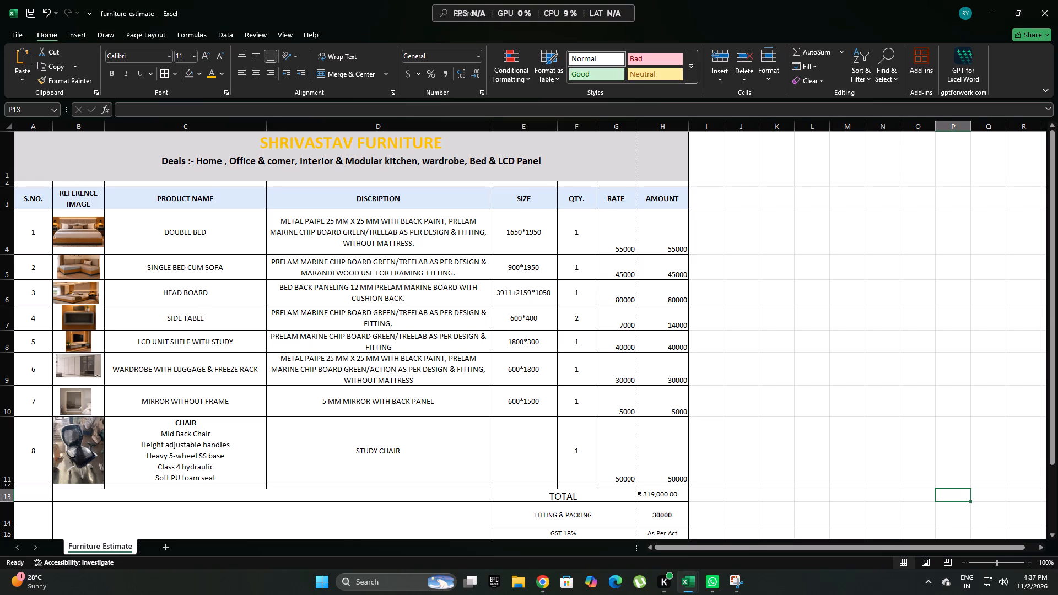
Narrow the PRODUCT NAME column C and the DISCRIPTION column D to reduce the table's total width.
left_click_drag(268, 128, 230, 130)
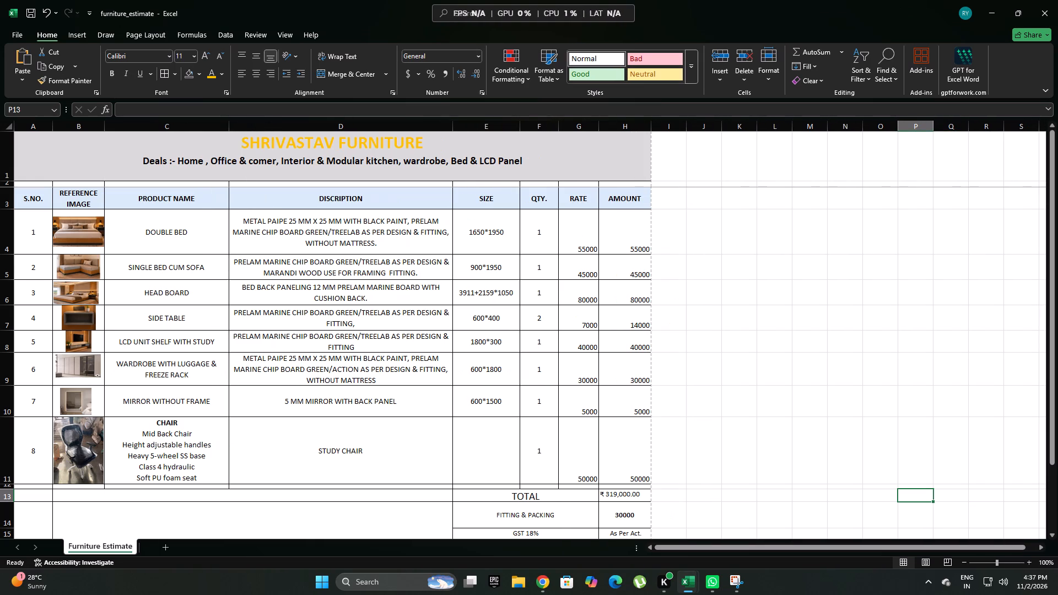
left_click_drag(230, 122, 218, 123)
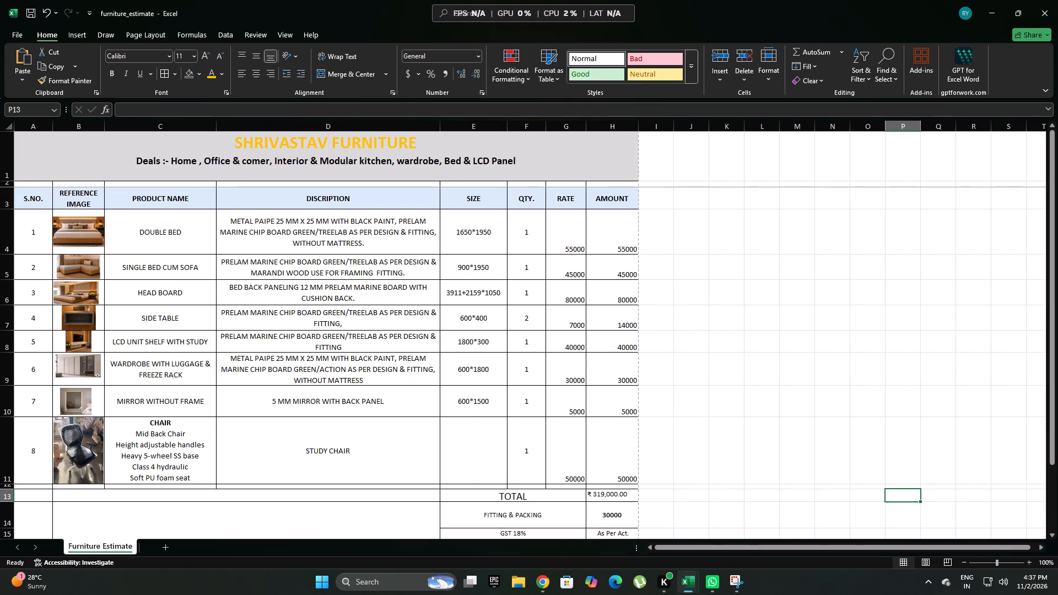
left_click_drag(218, 123, 205, 125)
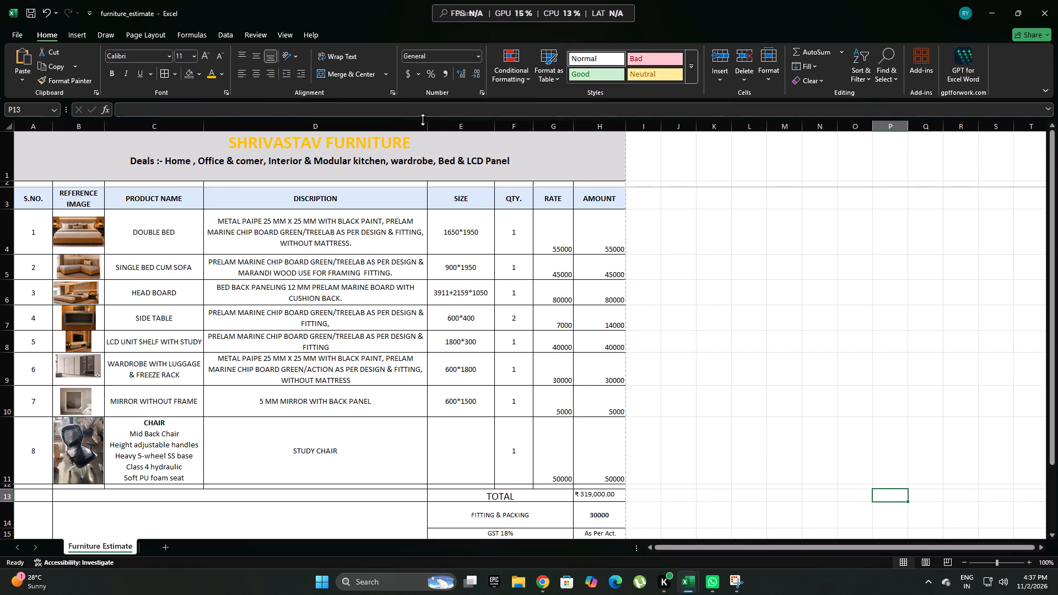
left_click_drag(426, 122, 396, 125)
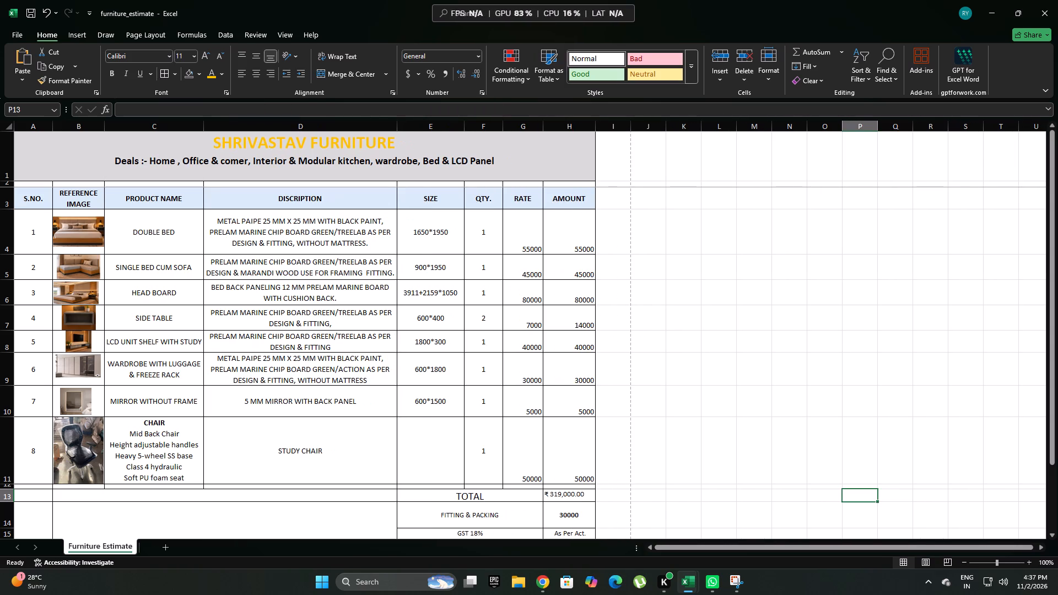
left_click_drag(398, 126, 371, 127)
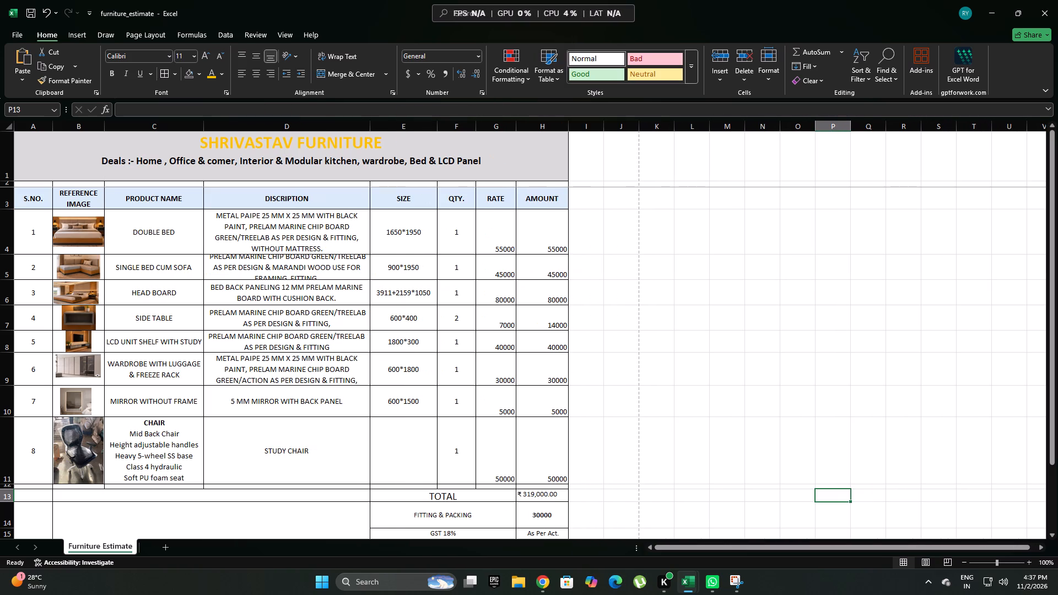
left_click(371, 131)
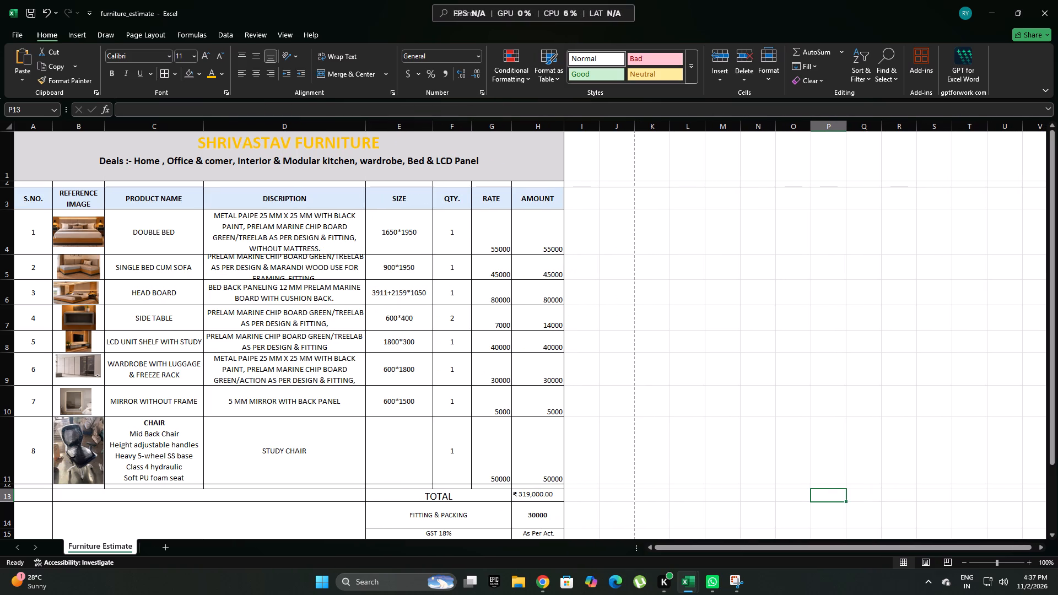
Fit the height of row 4 and make row 5 taller to hold the three-line SINGLE BED CUM SOFA description.
double_click(10, 256)
double_click(10, 277)
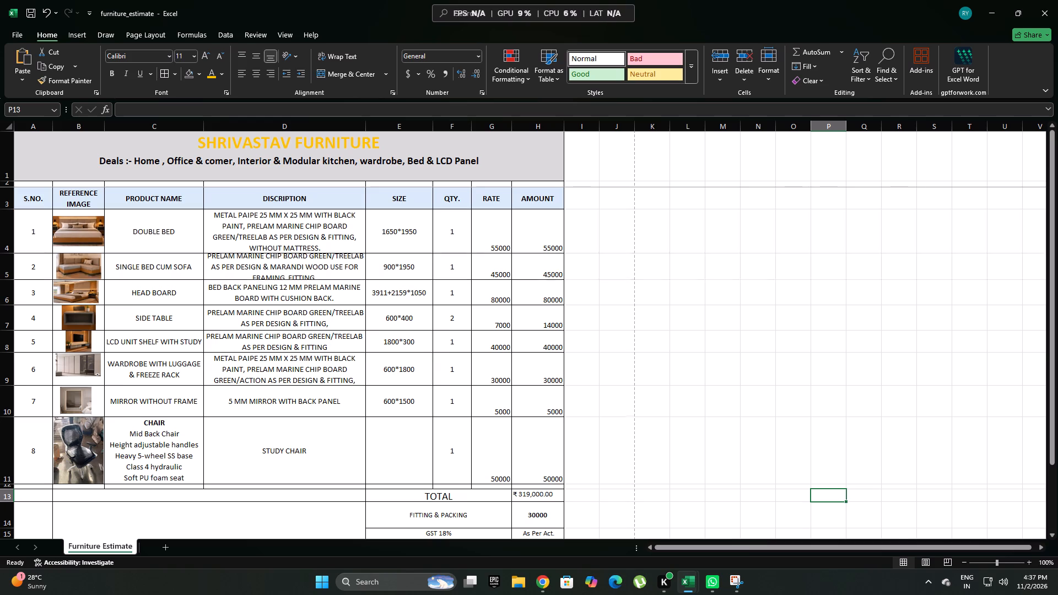
left_click_drag(10, 279, 11, 284)
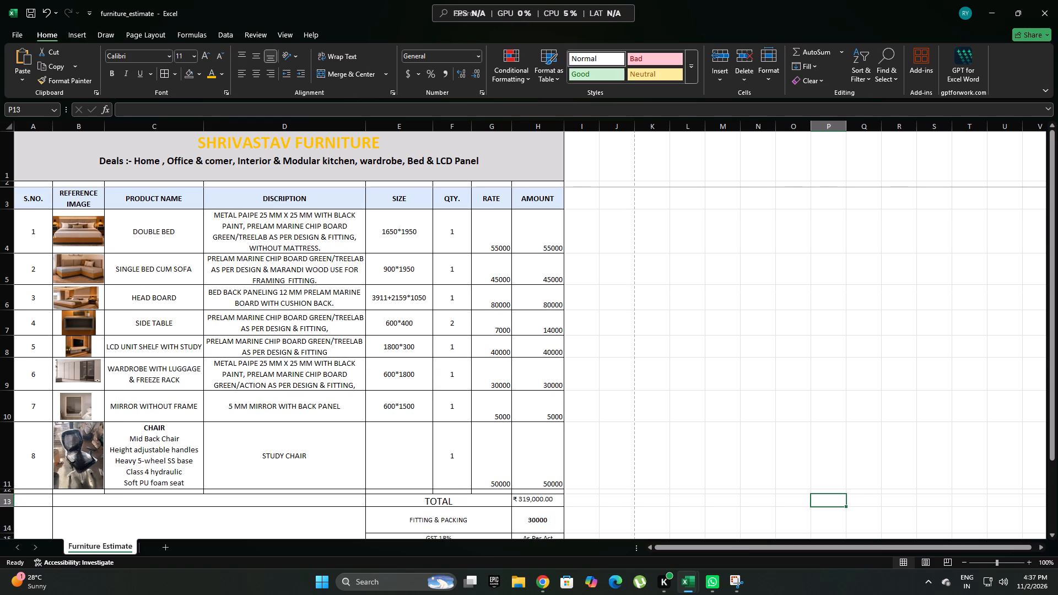
left_click(651, 446)
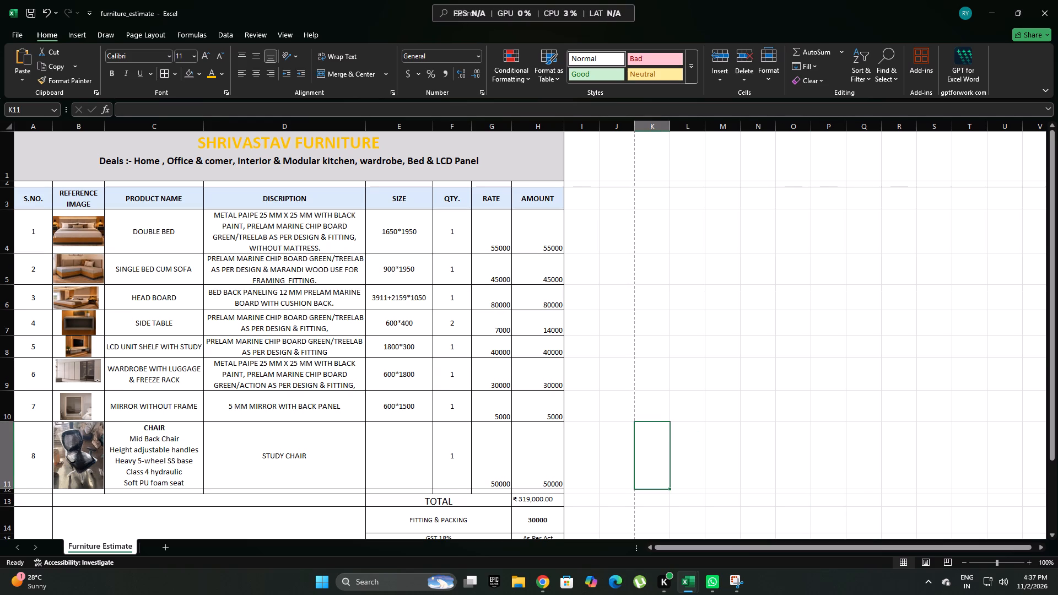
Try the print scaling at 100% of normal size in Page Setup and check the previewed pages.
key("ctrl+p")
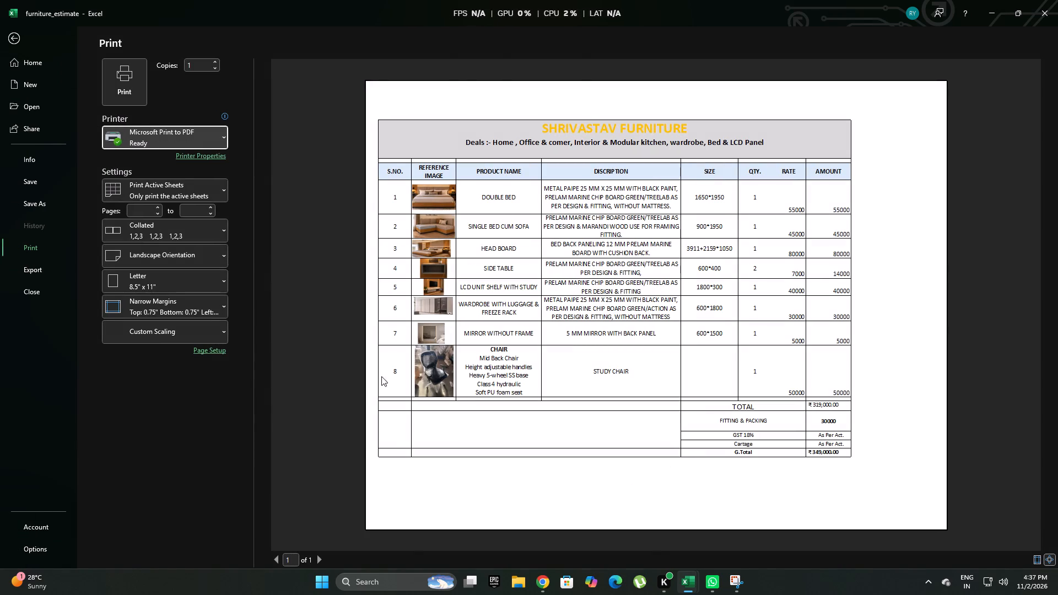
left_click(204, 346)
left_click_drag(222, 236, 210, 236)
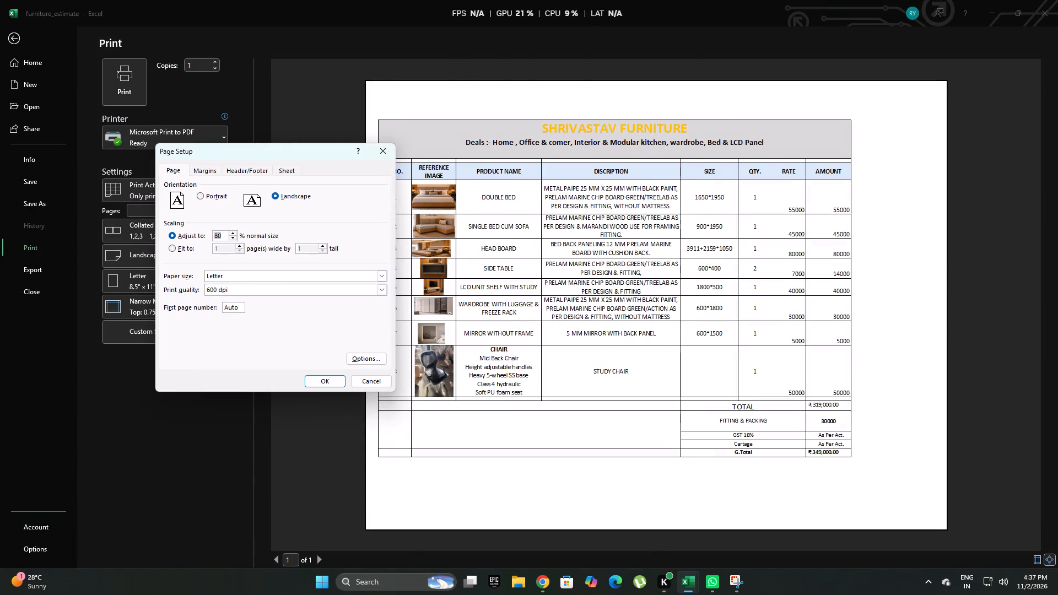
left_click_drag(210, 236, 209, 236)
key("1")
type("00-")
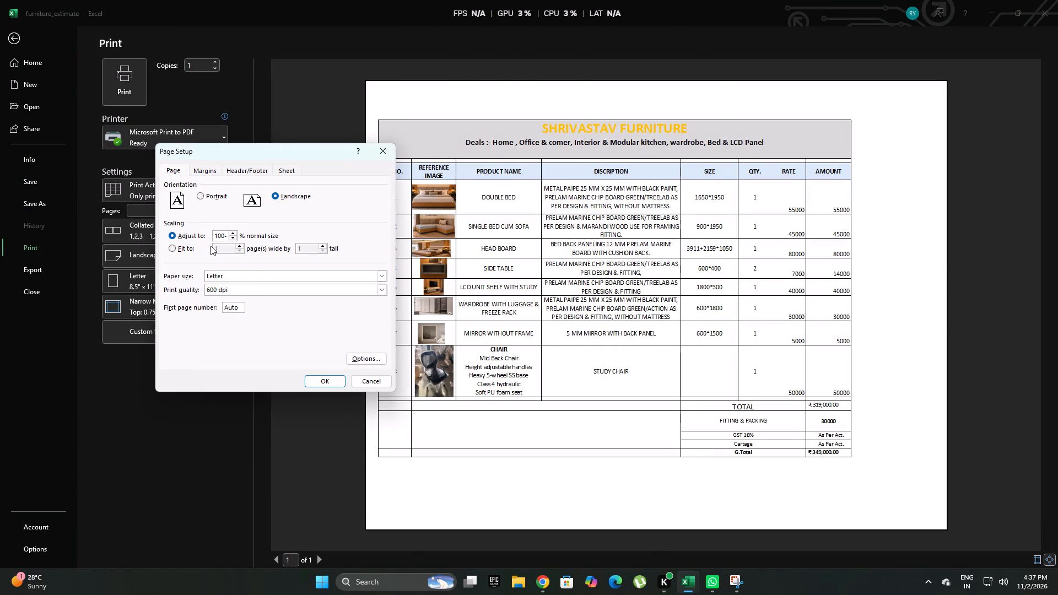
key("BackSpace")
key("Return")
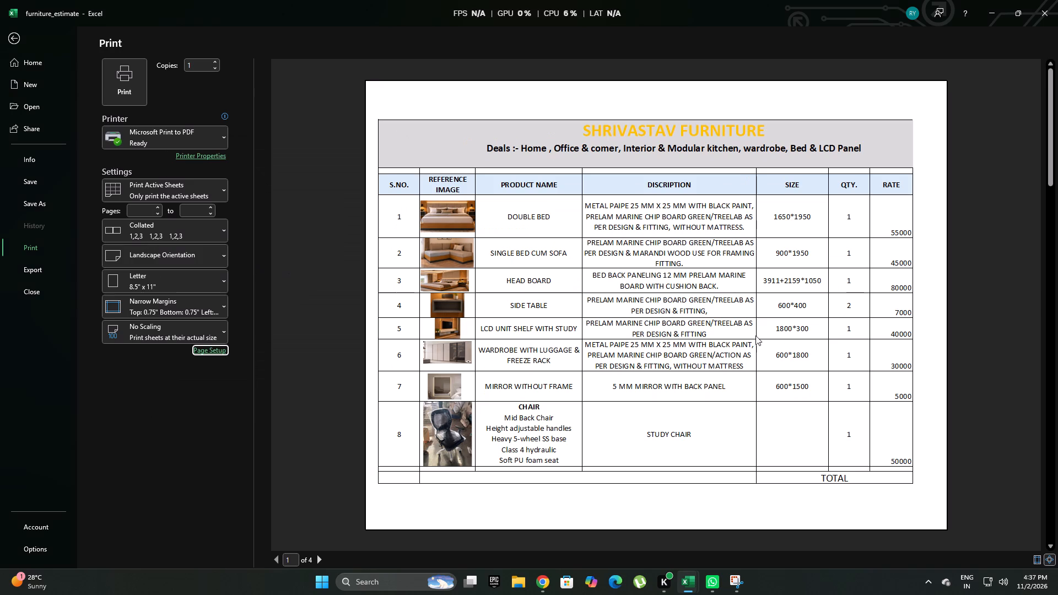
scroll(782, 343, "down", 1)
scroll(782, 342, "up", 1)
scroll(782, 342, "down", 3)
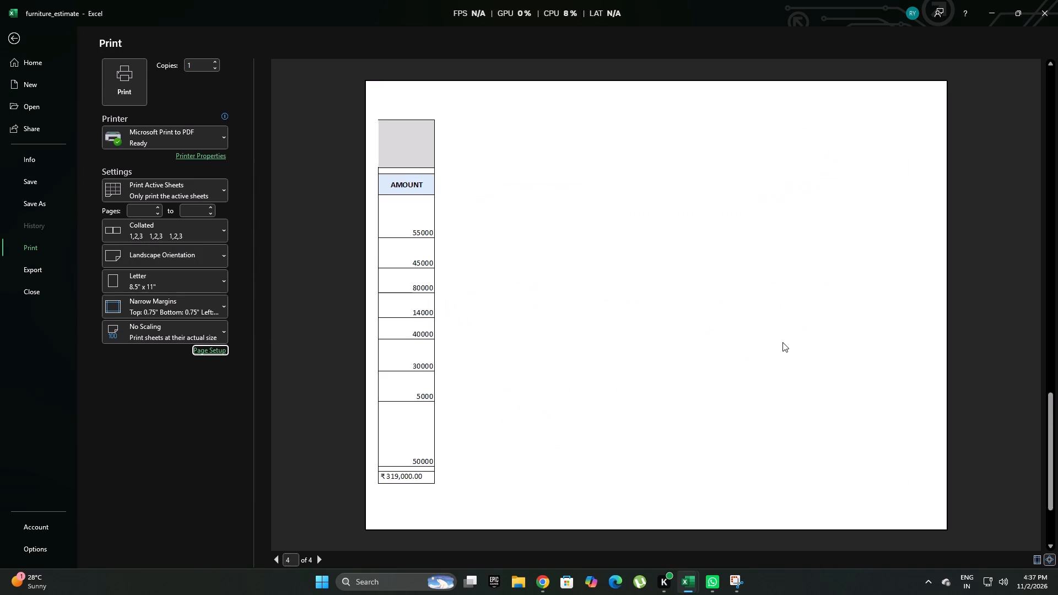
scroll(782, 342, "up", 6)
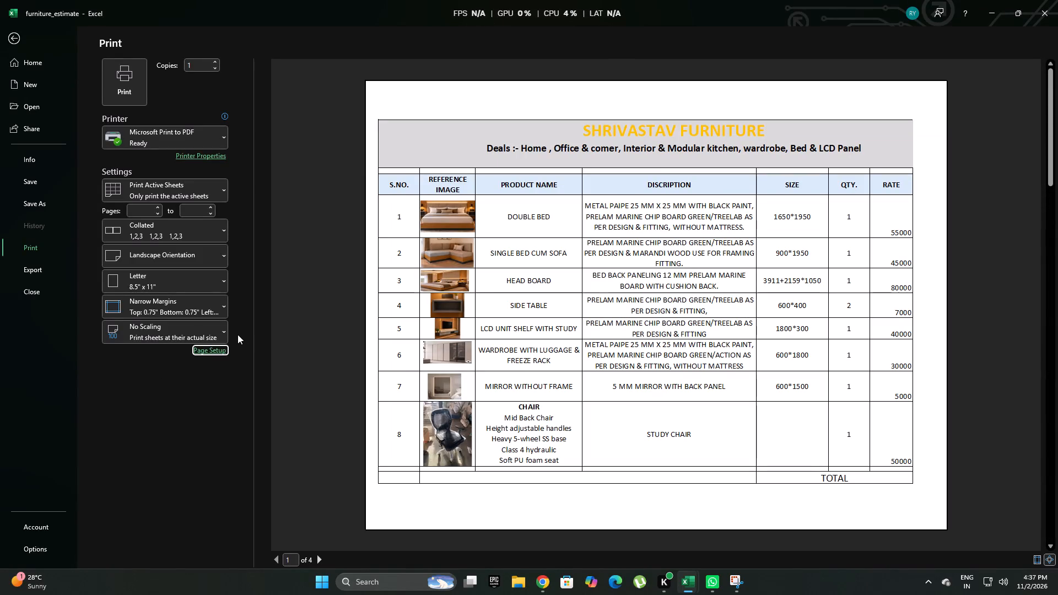
Set the print scaling to 95% of normal size in Page Setup and check the previewed pages.
left_click(219, 348)
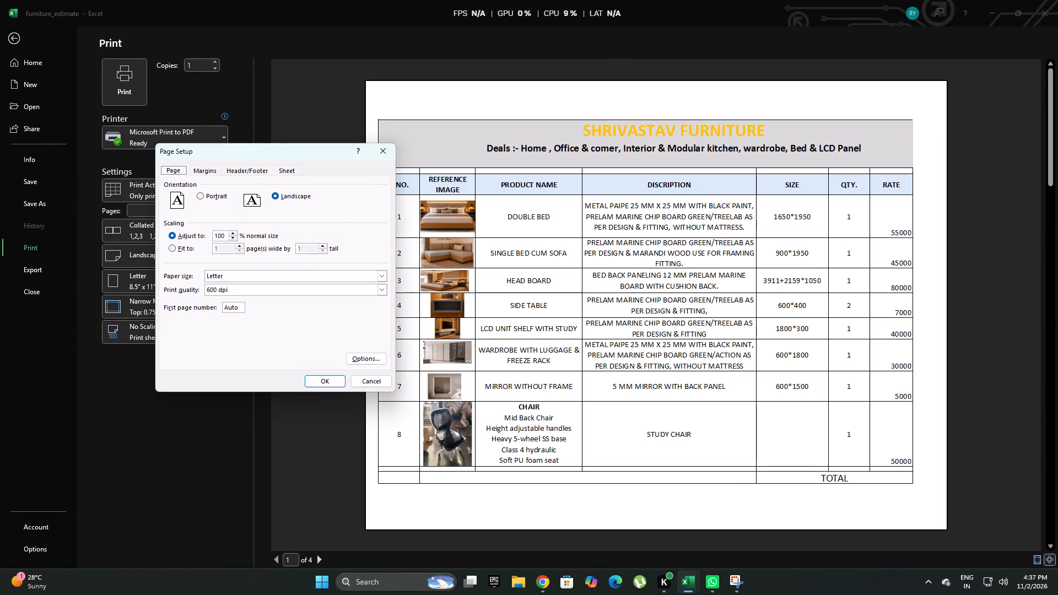
left_click_drag(224, 236, 208, 237)
key("9")
key("5")
key("Return")
scroll(690, 315, "down", 1)
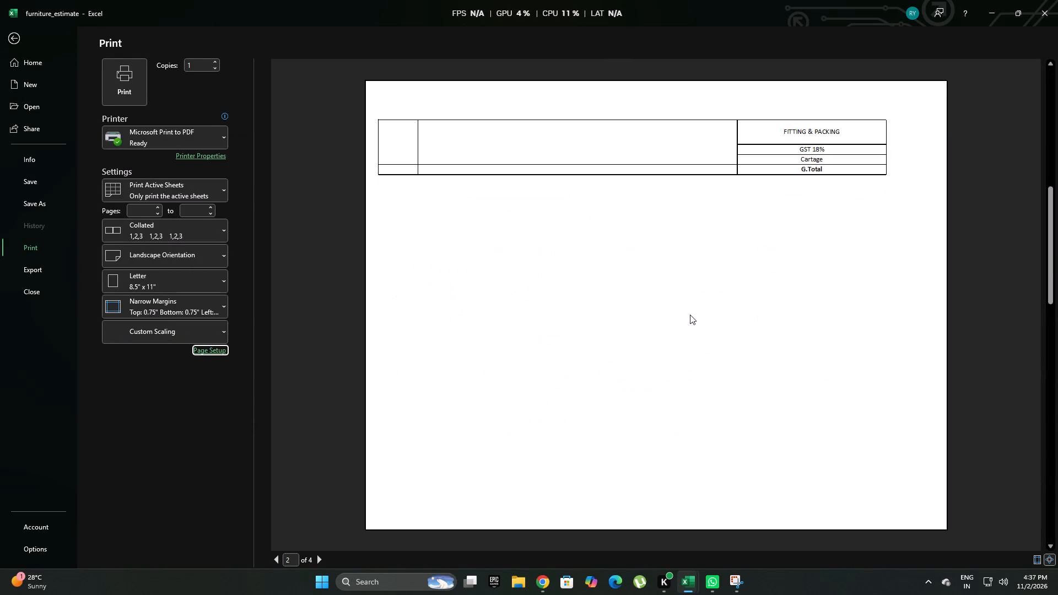
scroll(690, 315, "down", 2)
scroll(690, 314, "up", 4)
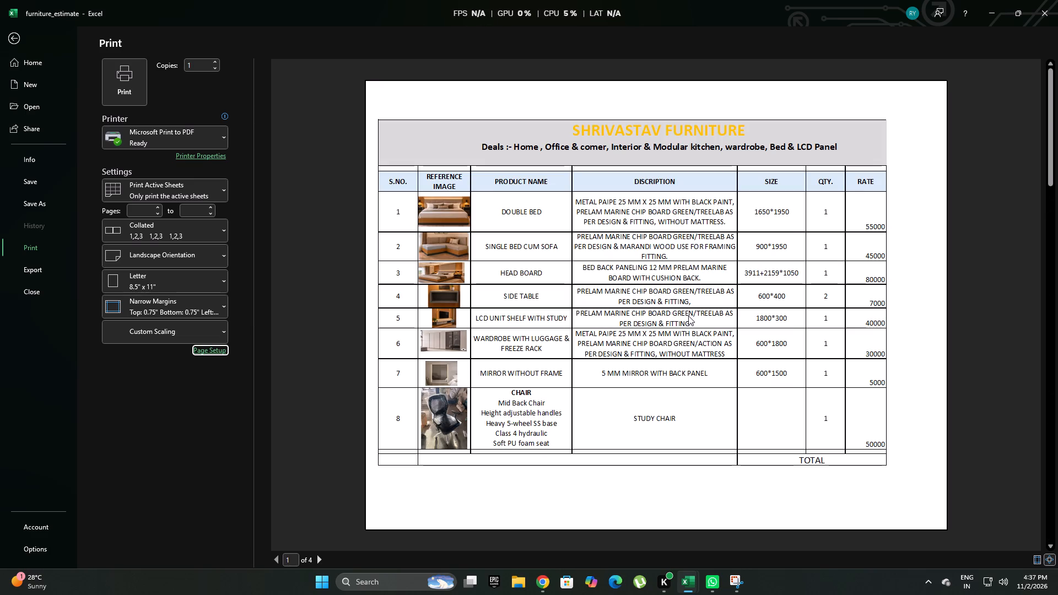
Set the bottom and right page margins to 0 in Page Setup.
left_click(201, 352)
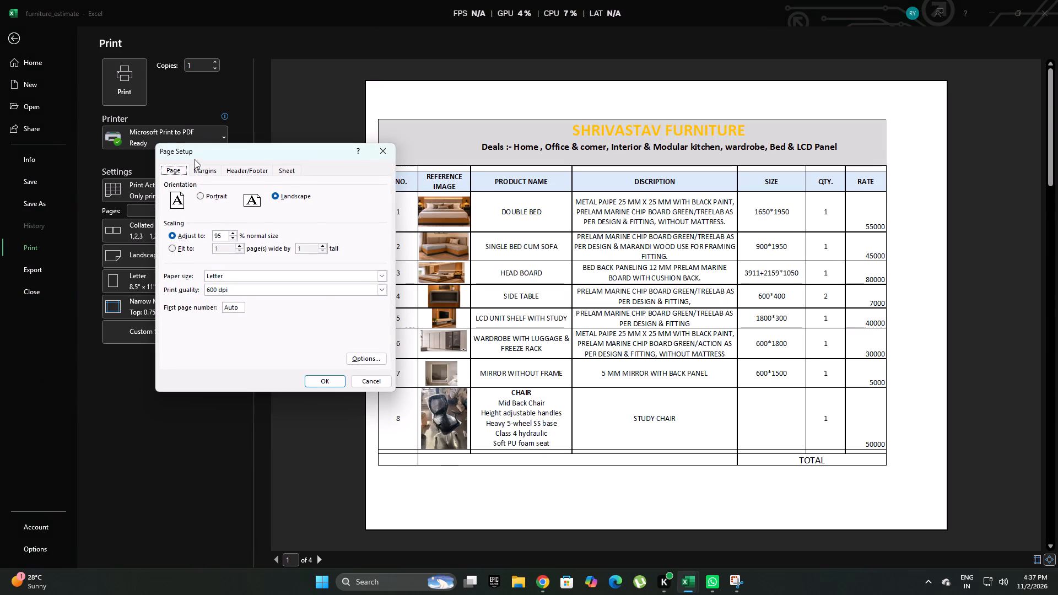
left_click(202, 167)
left_click_drag(277, 300, 243, 308)
left_click_drag(264, 297, 283, 297)
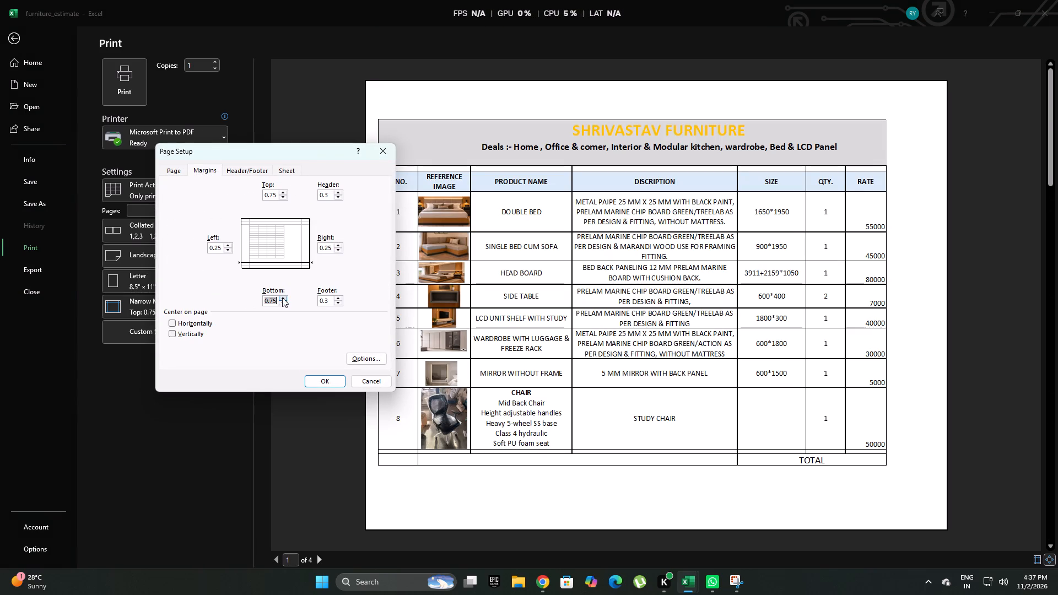
key("0")
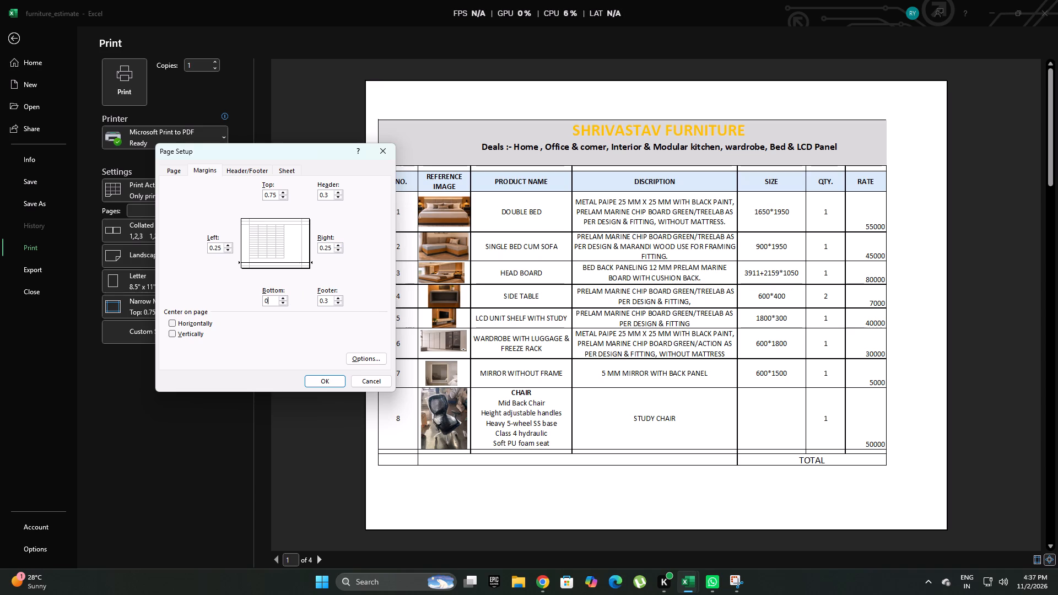
left_click_drag(332, 247, 316, 250)
key("0")
left_click(332, 380)
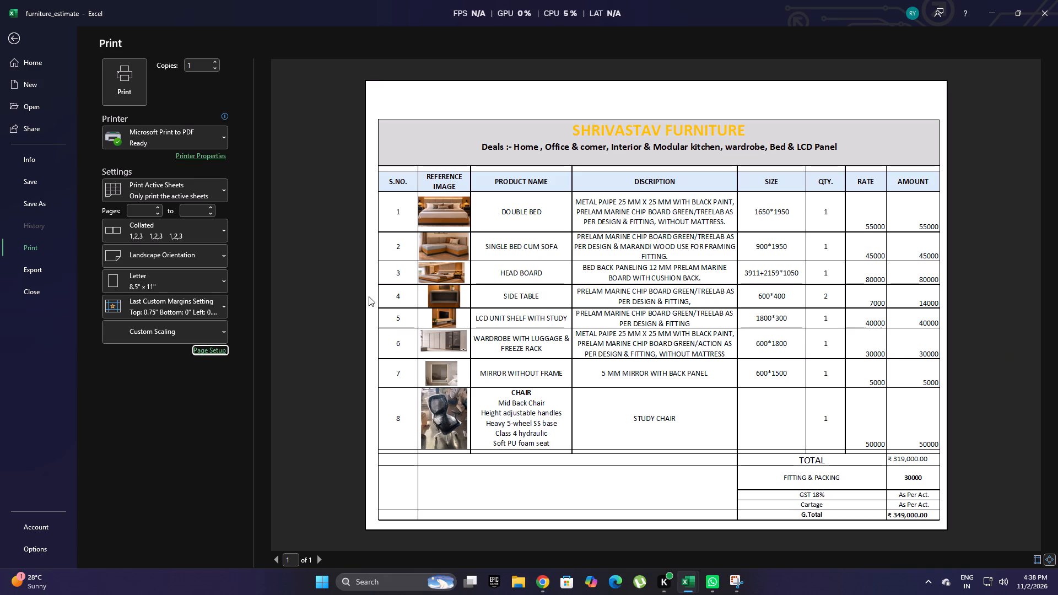
Reduce the top page margin to 0.5 in Page Setup.
left_click(203, 354)
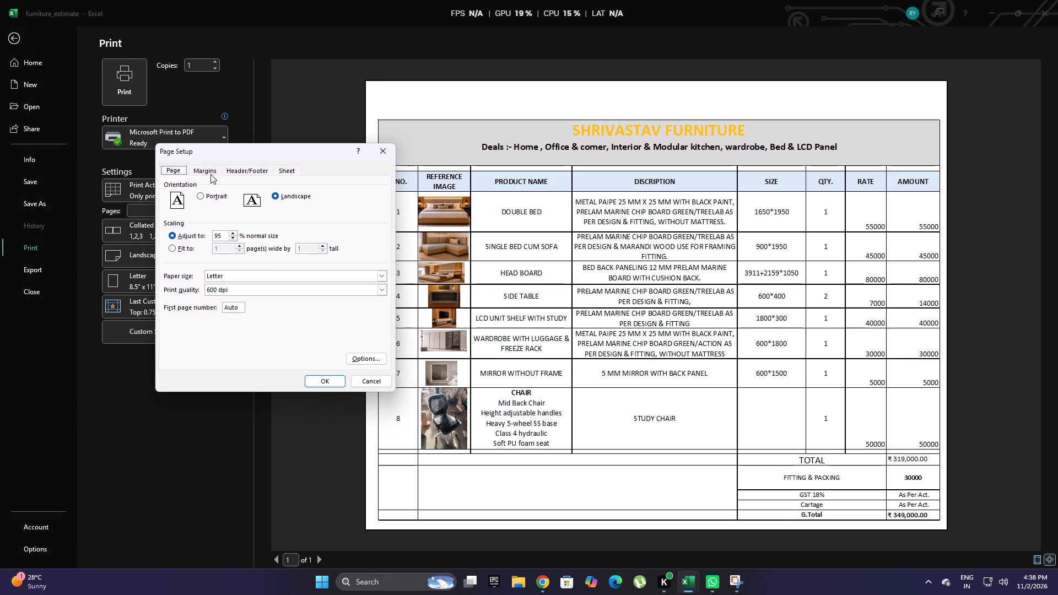
left_click(208, 171)
left_click(282, 192)
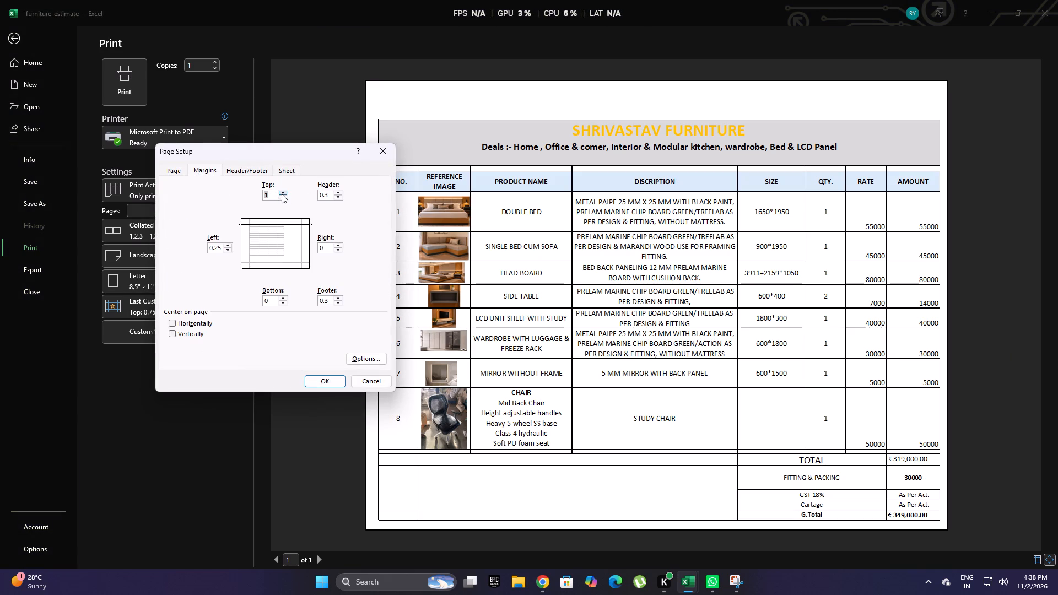
double_click(282, 196)
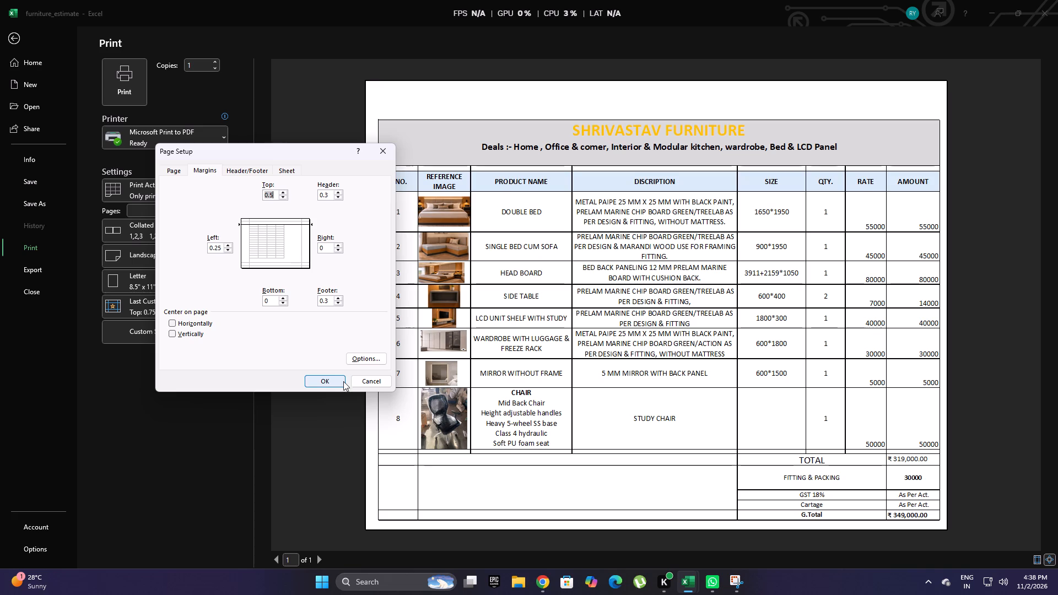
left_click(333, 377)
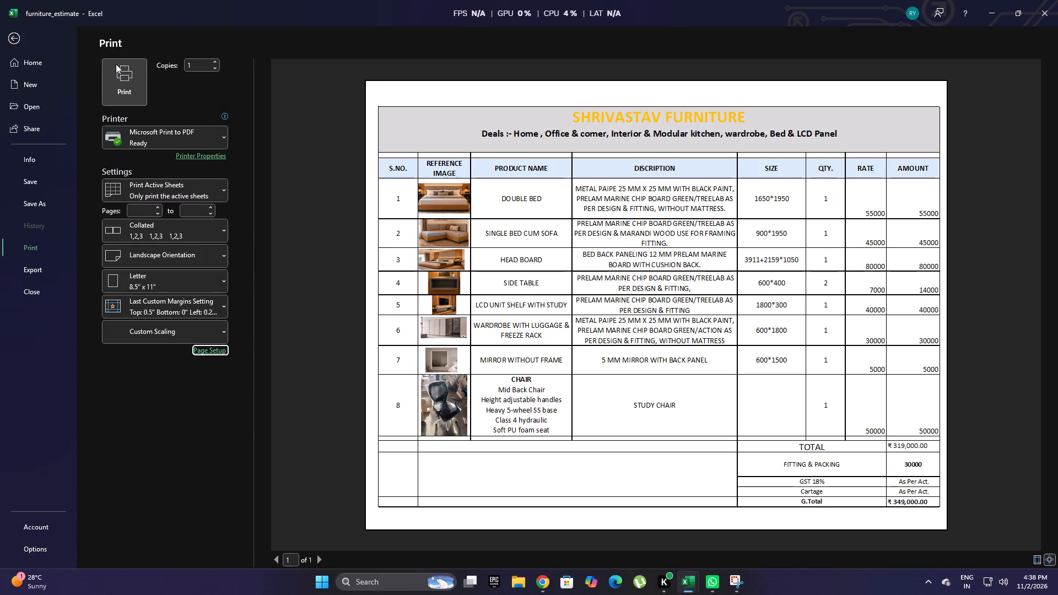
Start saving a copy of the workbook in the Downloads folder, entering the file name RAJISTHAN HOTAL.
left_click(46, 209)
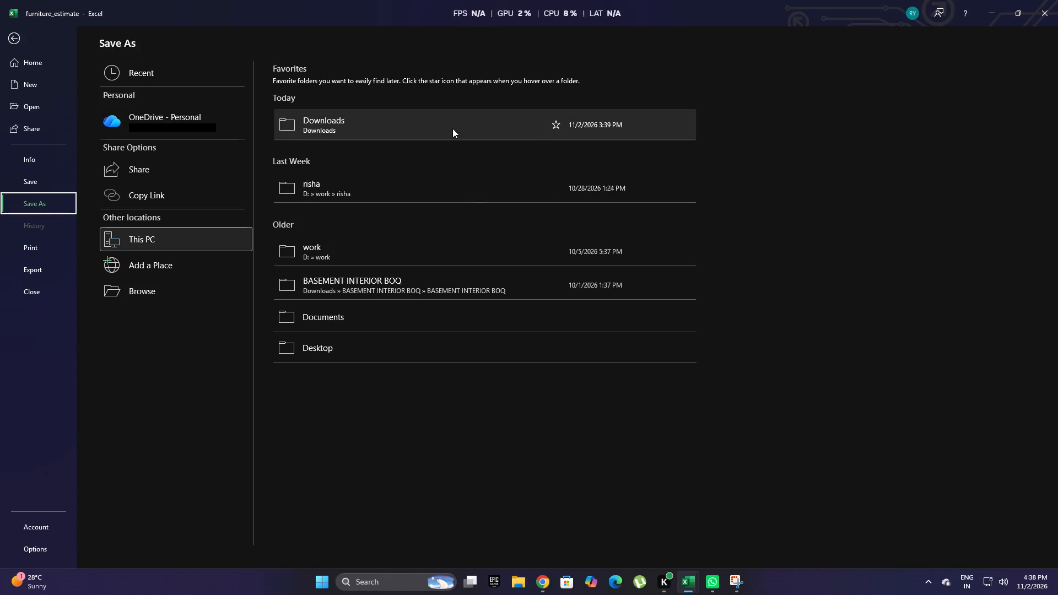
left_click(452, 128)
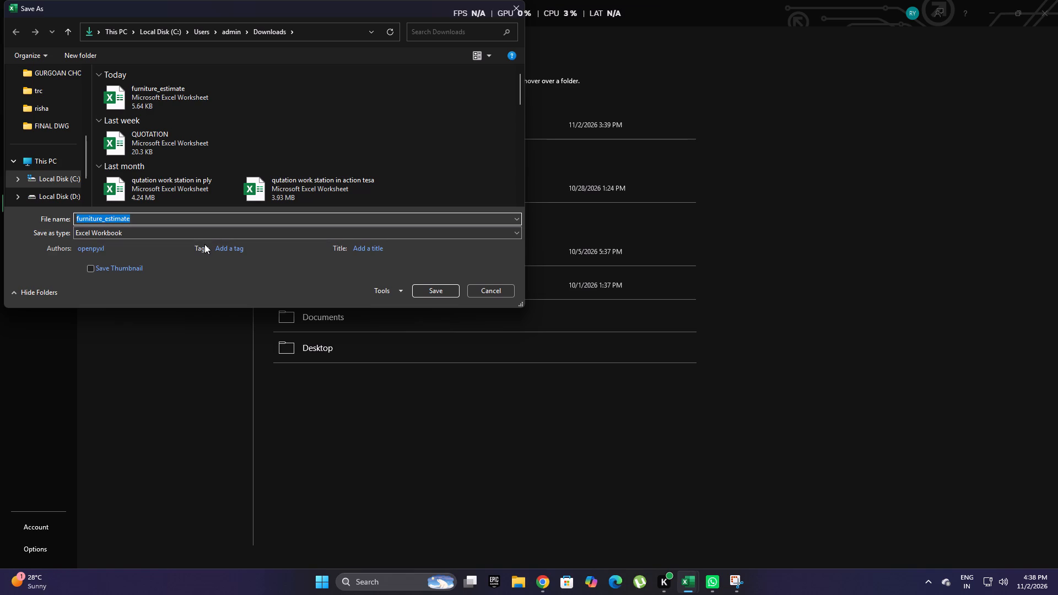
type("RAJIST")
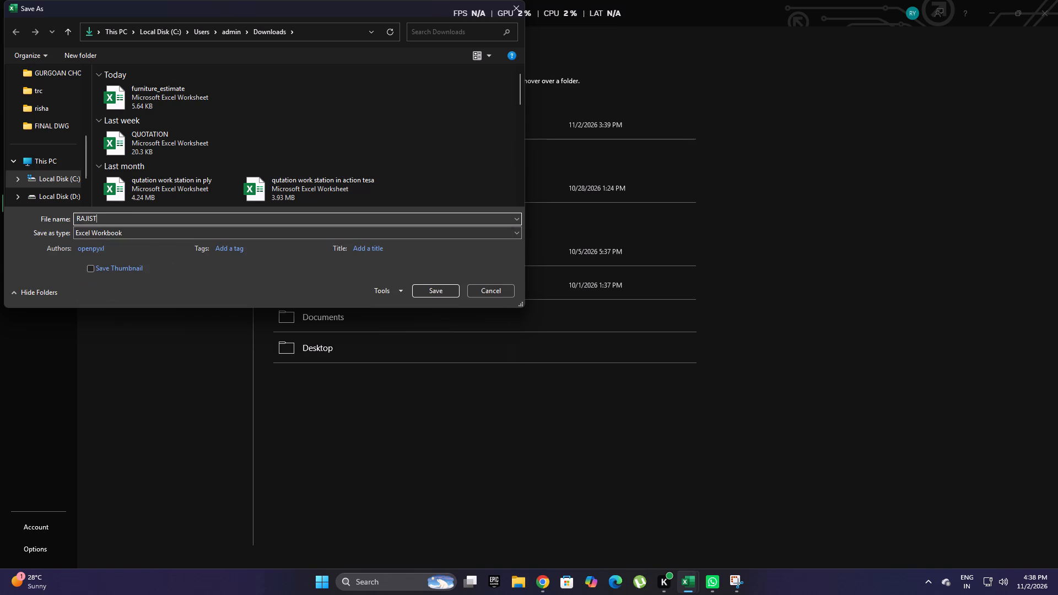
type("HAN")
key("space")
type("HOAL")
key("space")
key("BackSpace")
key("BackSpace")
key("BackSpace")
type("TAL")
key("space")
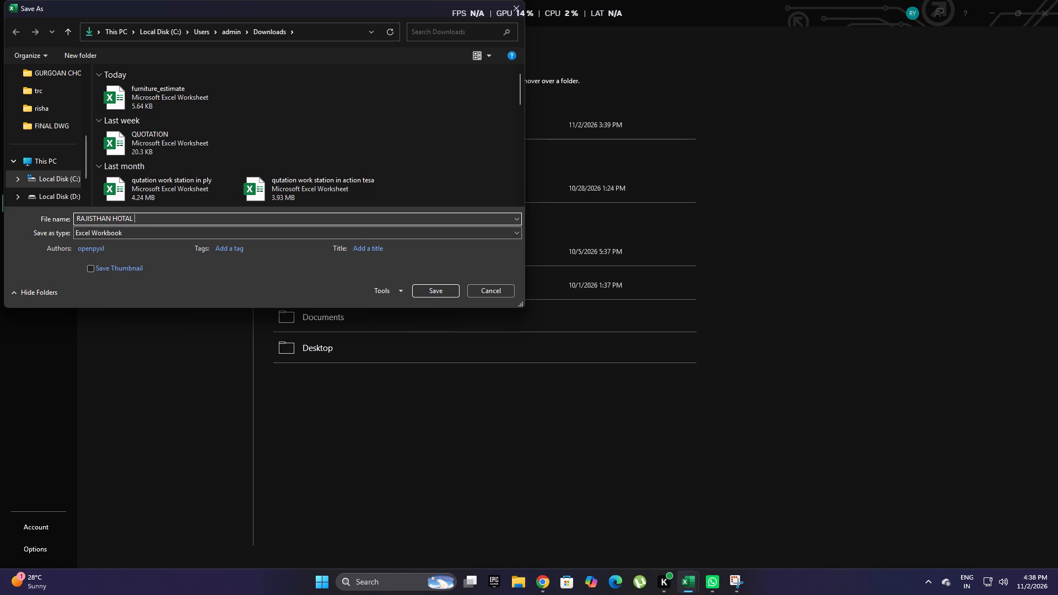
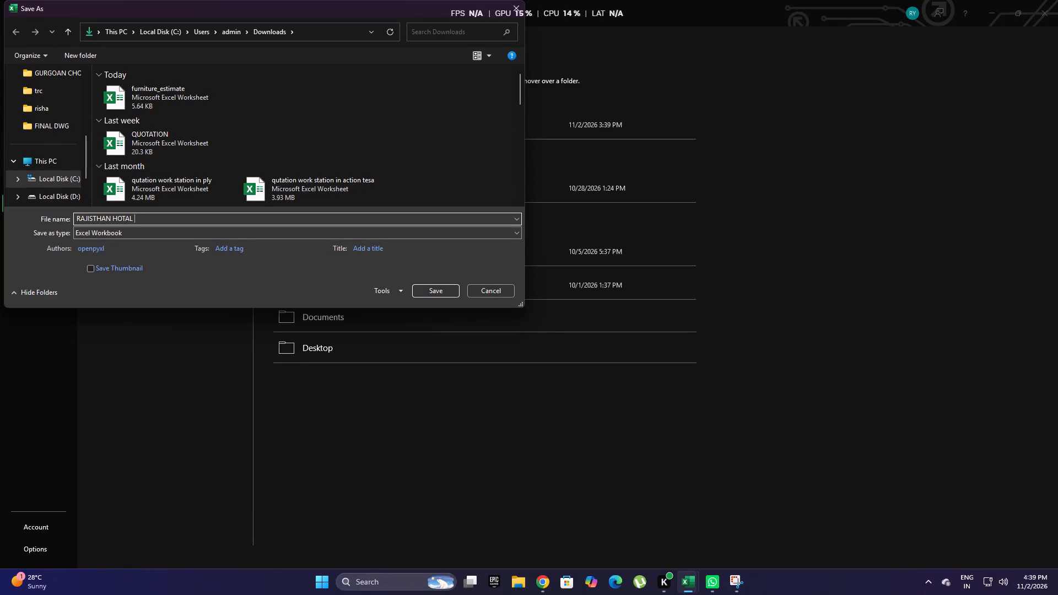
Correct the new file name to RAJASTHAN HOTAL and save the workbook copy in the Desktop folder.
left_click_drag(112, 220, 47, 227)
type("RA")
type("JAS")
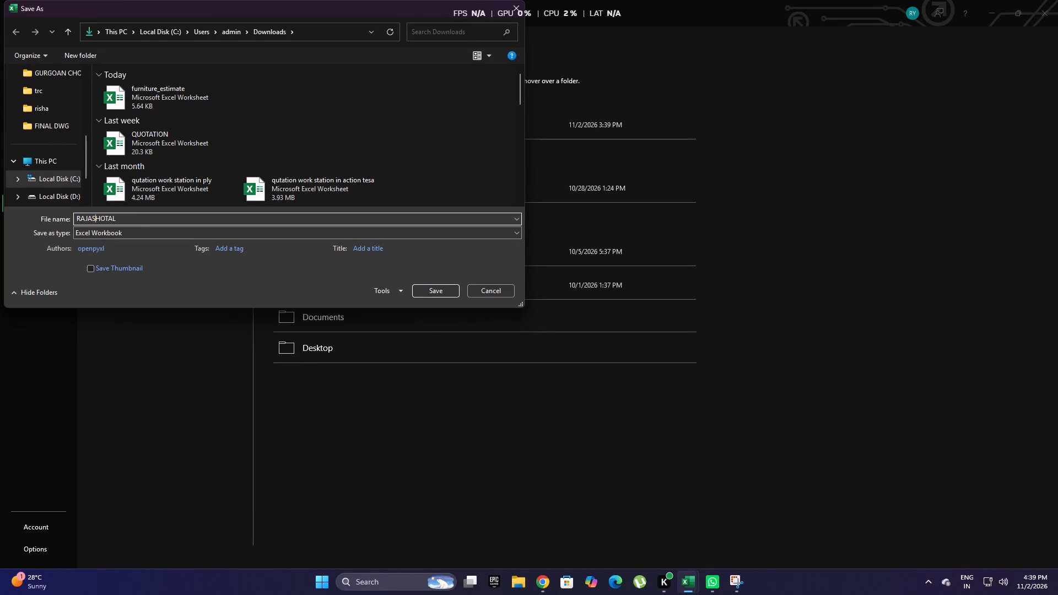
type("THAN")
key("space")
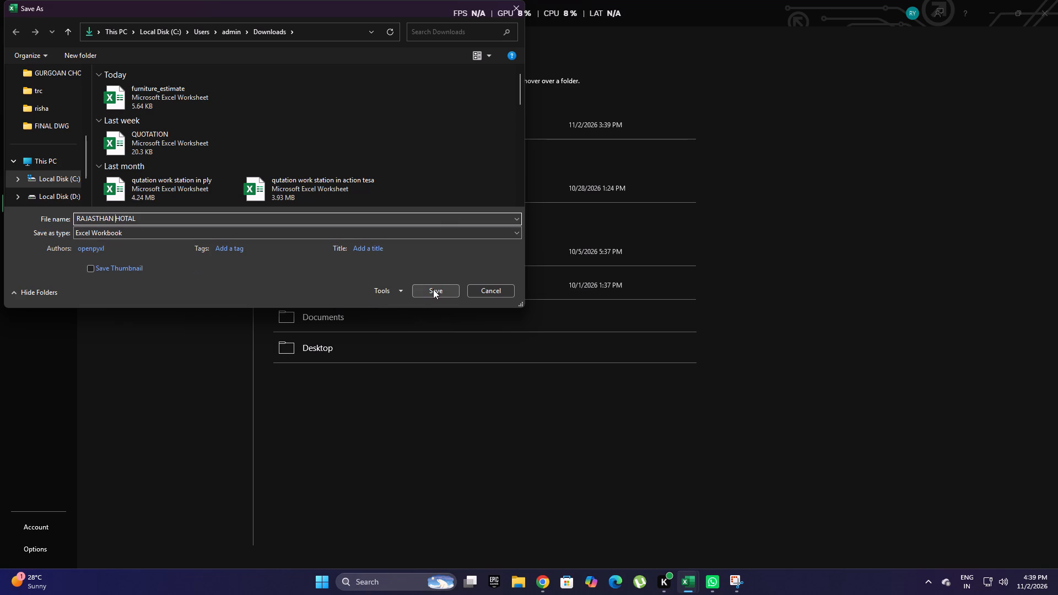
scroll(58, 148, "up", 4)
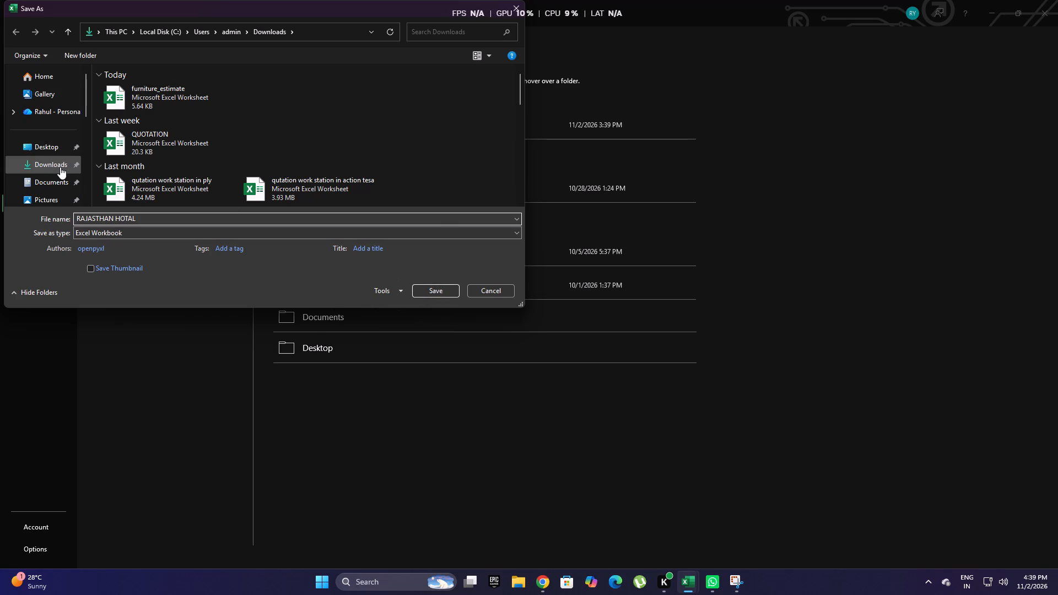
left_click(60, 150)
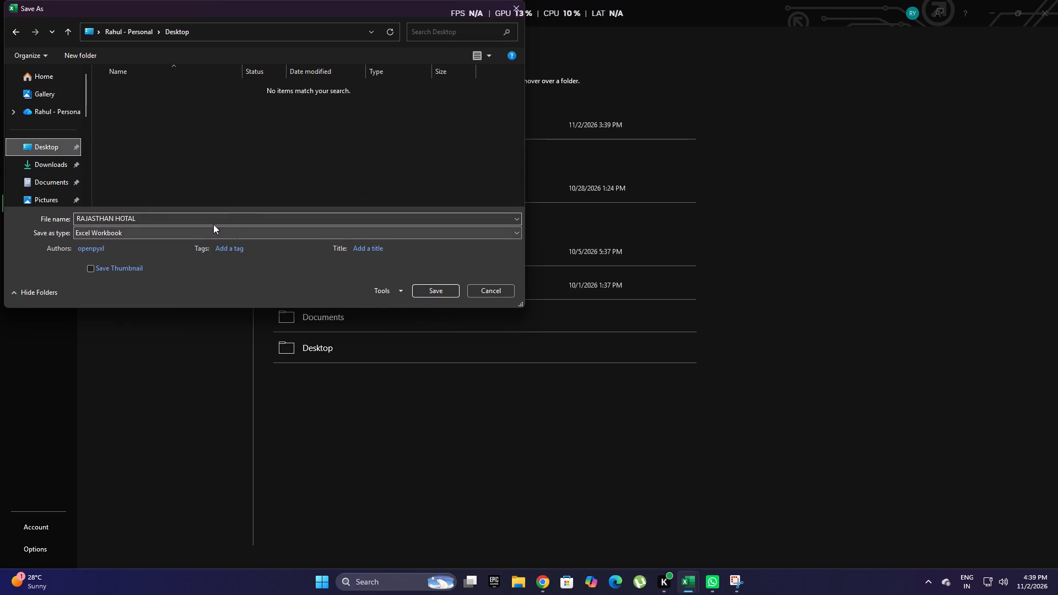
left_click(190, 218)
left_click(276, 221)
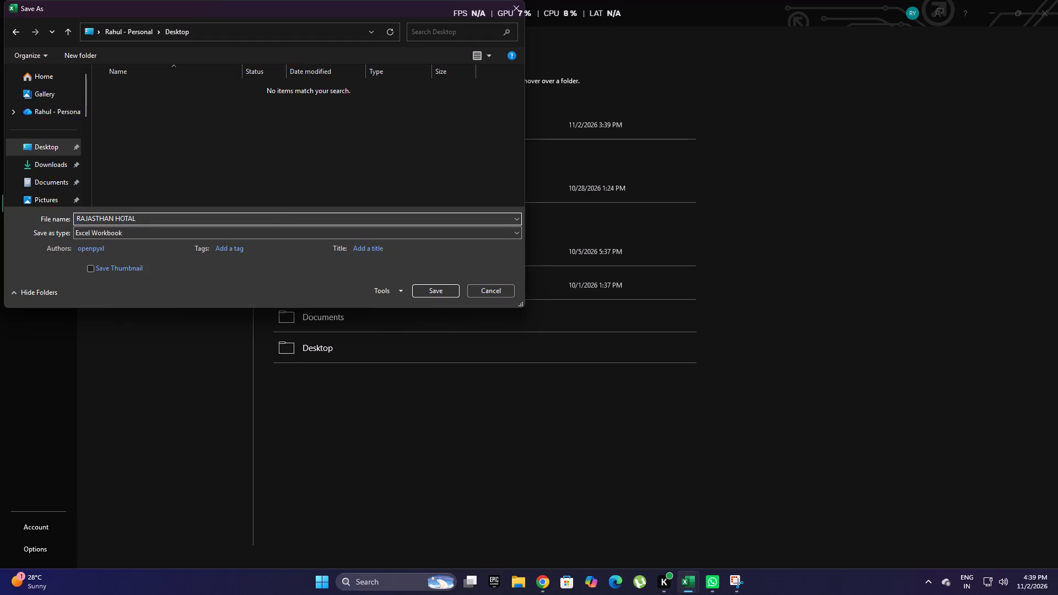
left_click(421, 290)
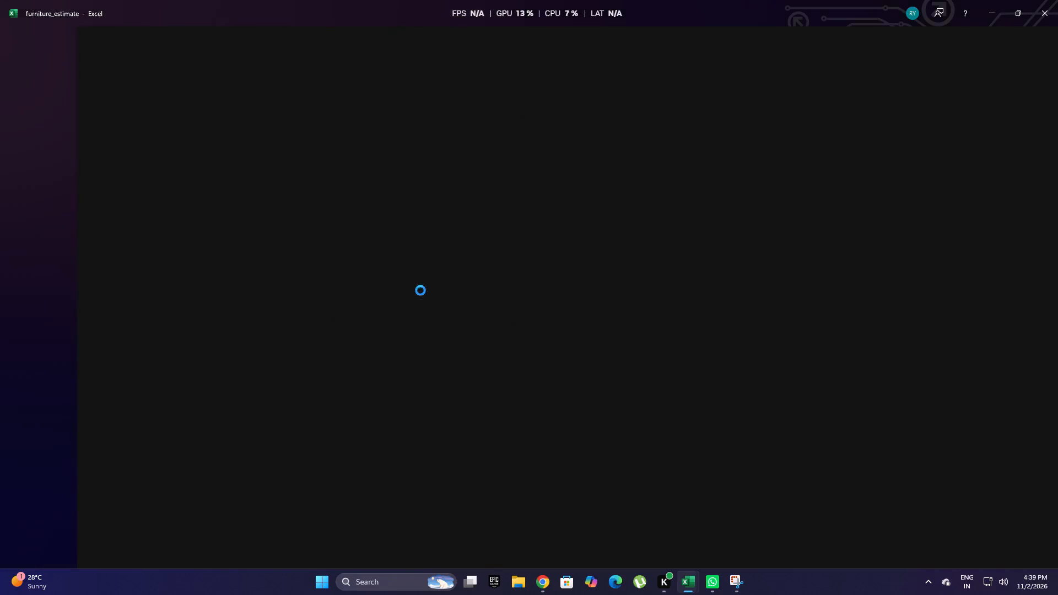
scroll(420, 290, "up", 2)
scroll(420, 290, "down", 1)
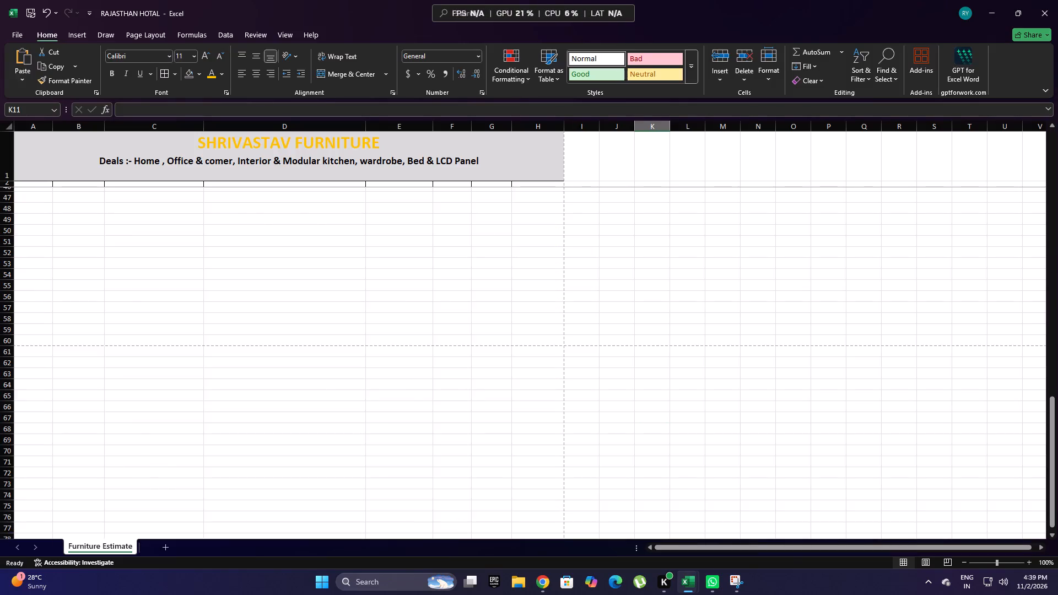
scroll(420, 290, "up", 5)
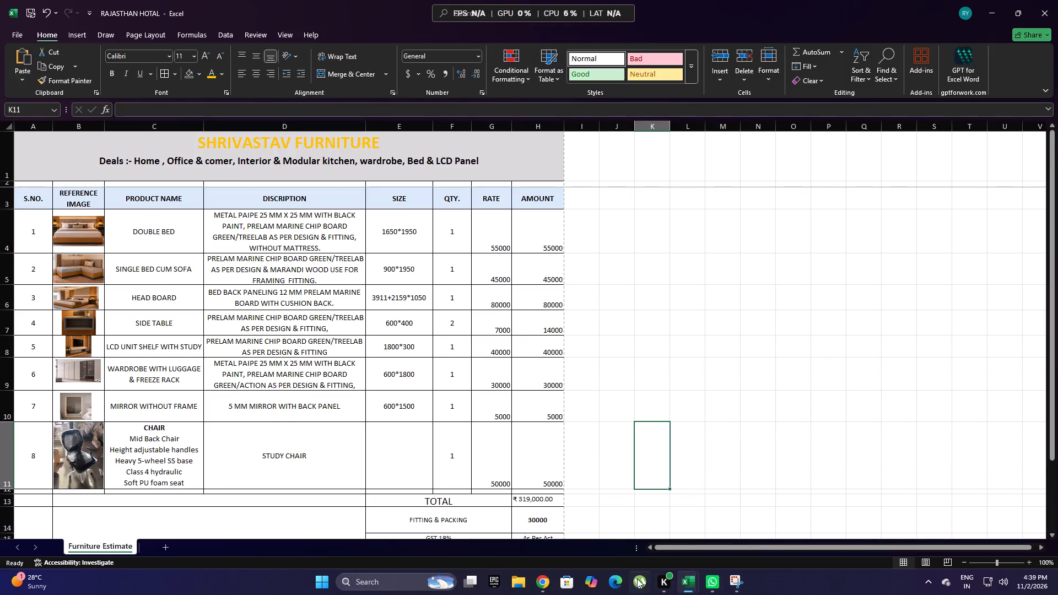
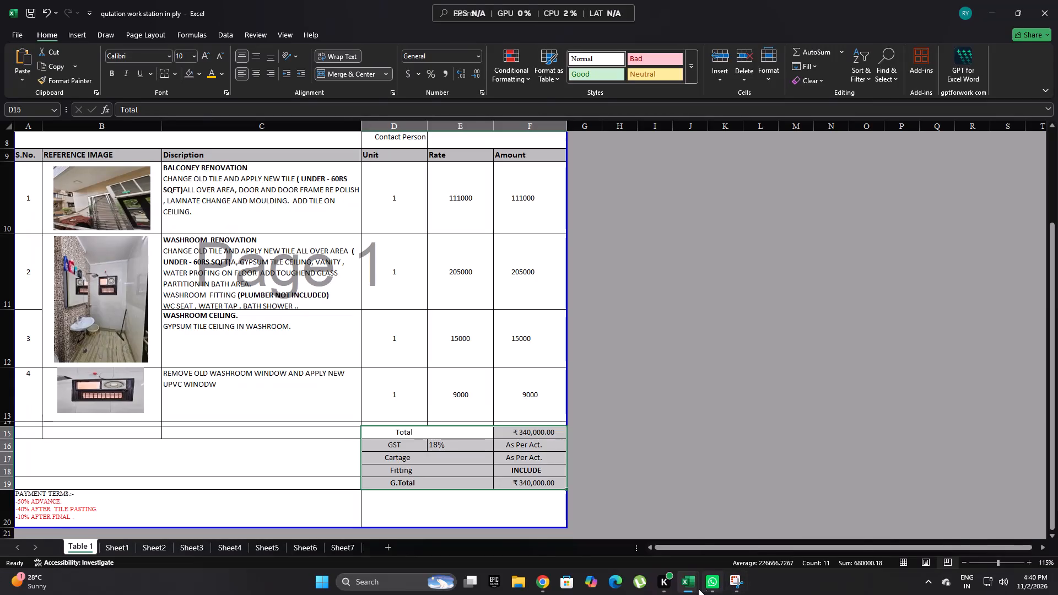
Switch to the RAJASTHAN HOTAL workbook and print its active sheet with Microsoft Print to PDF.
left_click(695, 589)
left_click(668, 551)
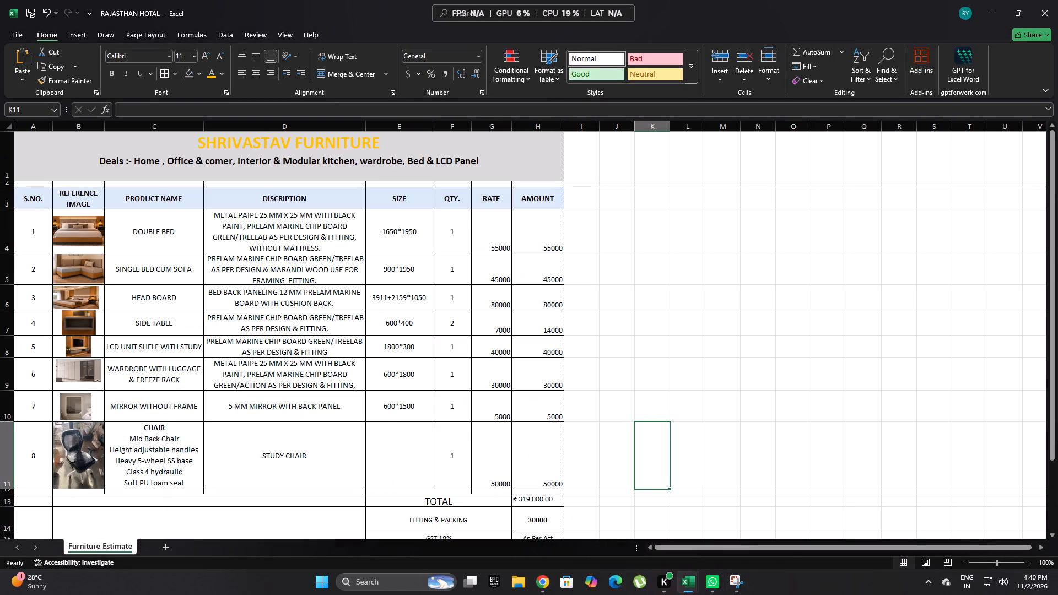
key("ctrl+p")
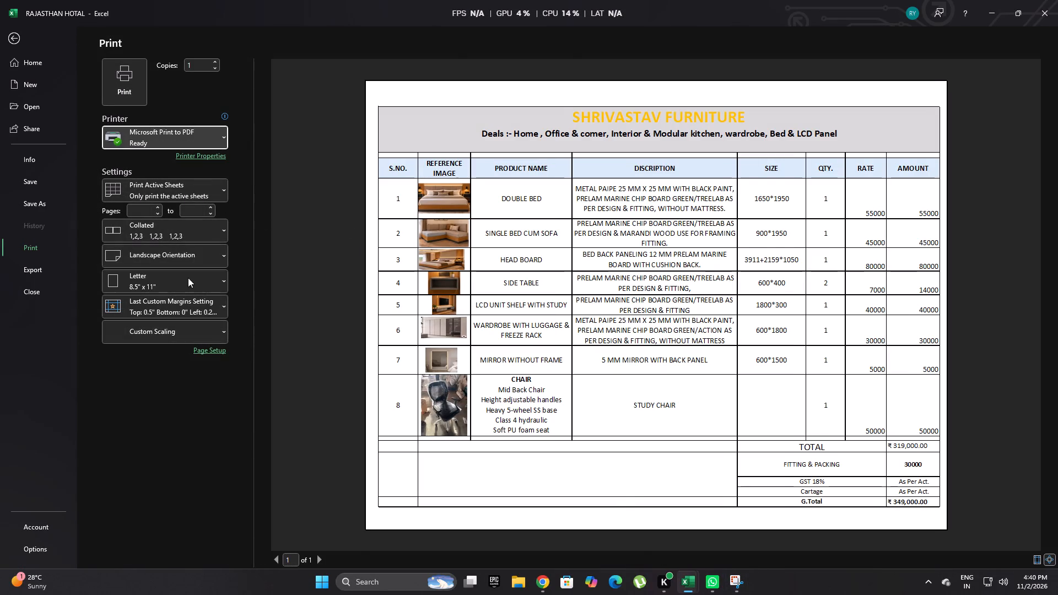
left_click(137, 137)
left_click(136, 137)
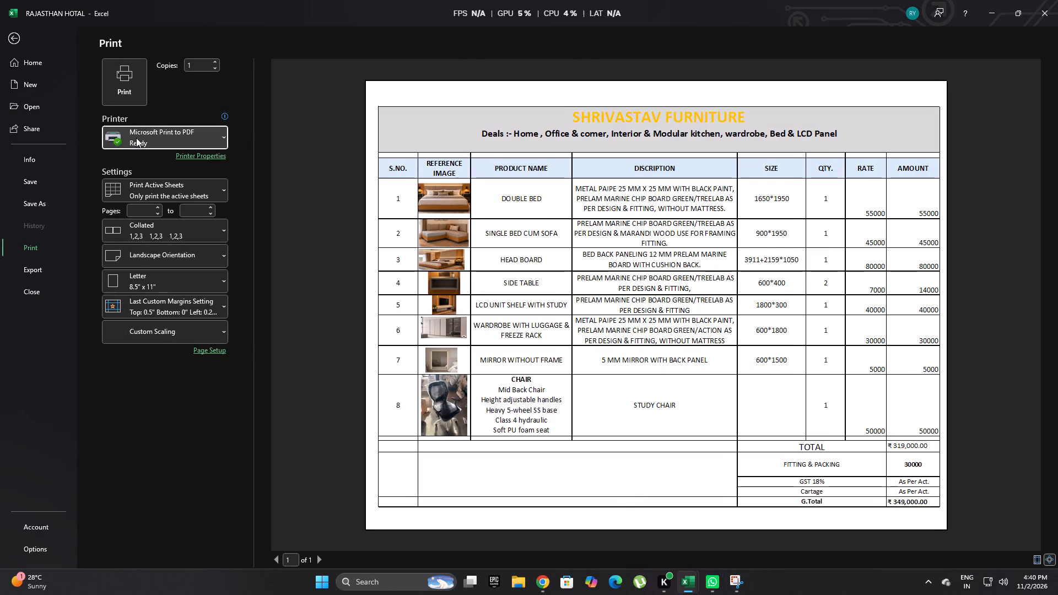
left_click(123, 101)
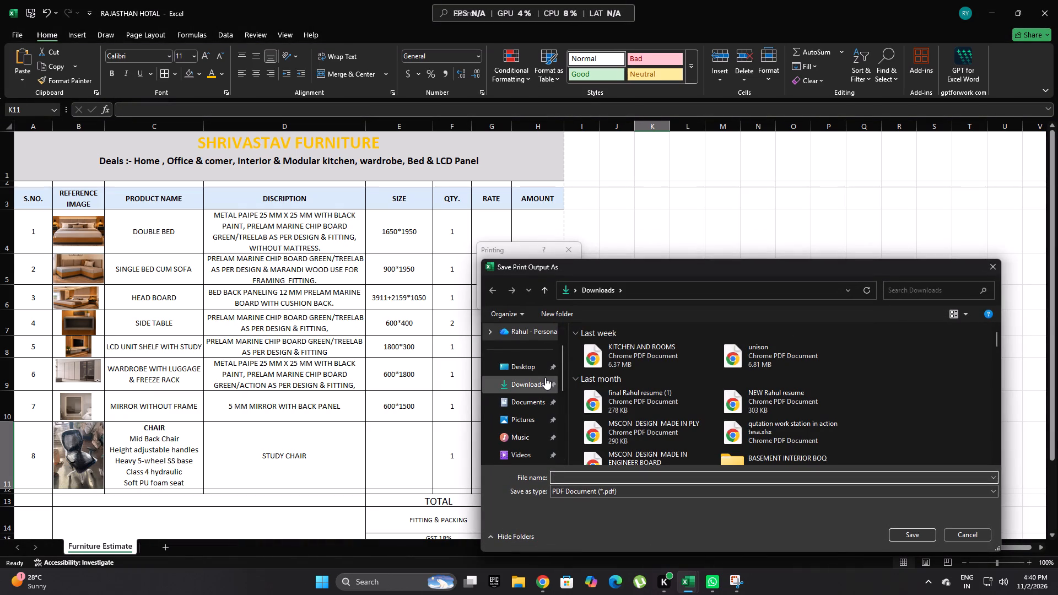
Save the PDF output in the Desktop folder under the name RAJASTHAN HOTAL, without the xlsx extension.
left_click(536, 371)
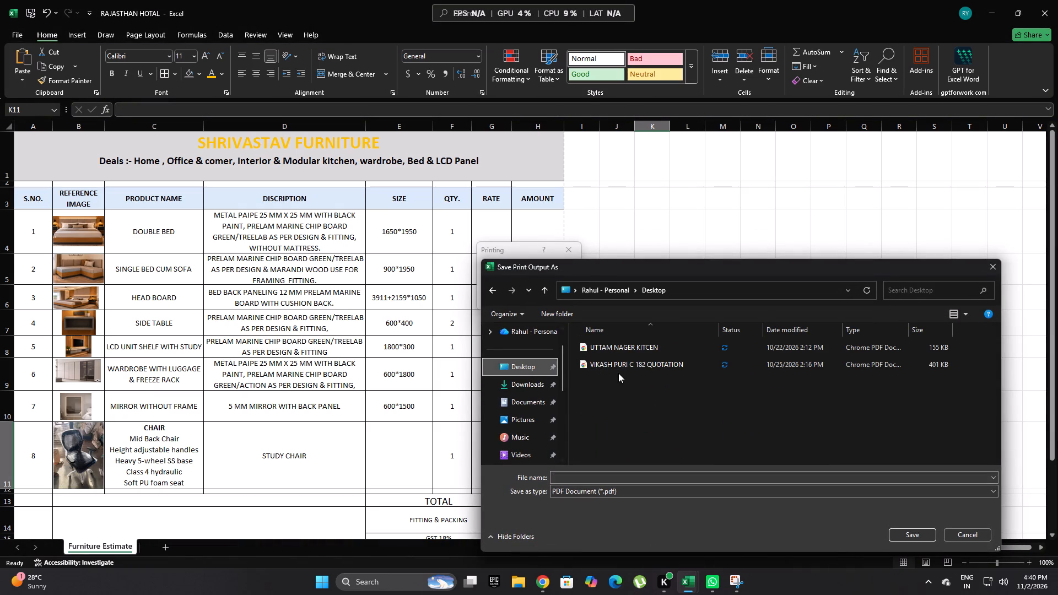
left_click(607, 478)
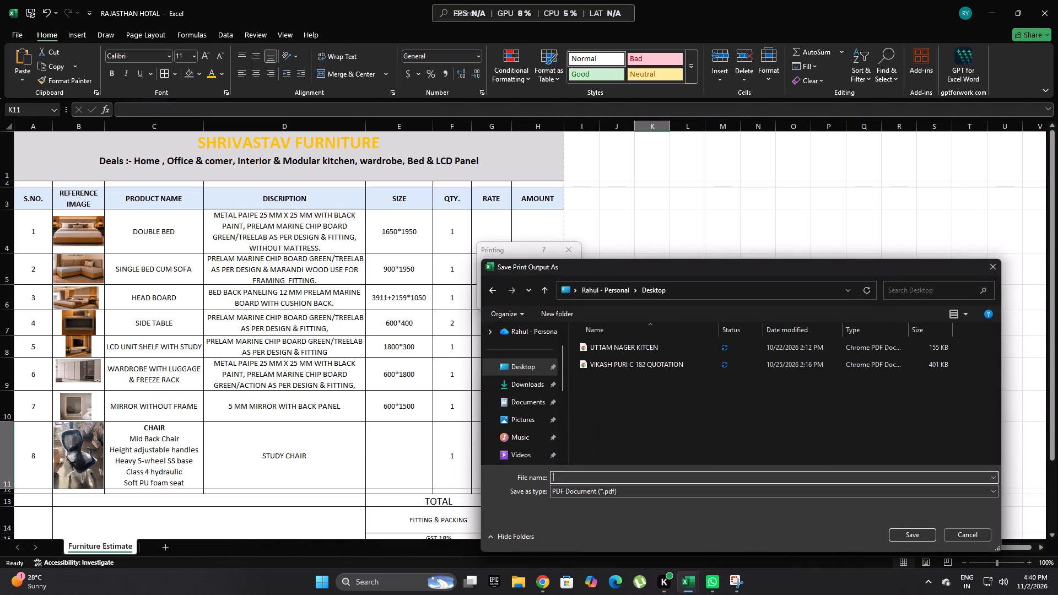
type("RA")
key("j")
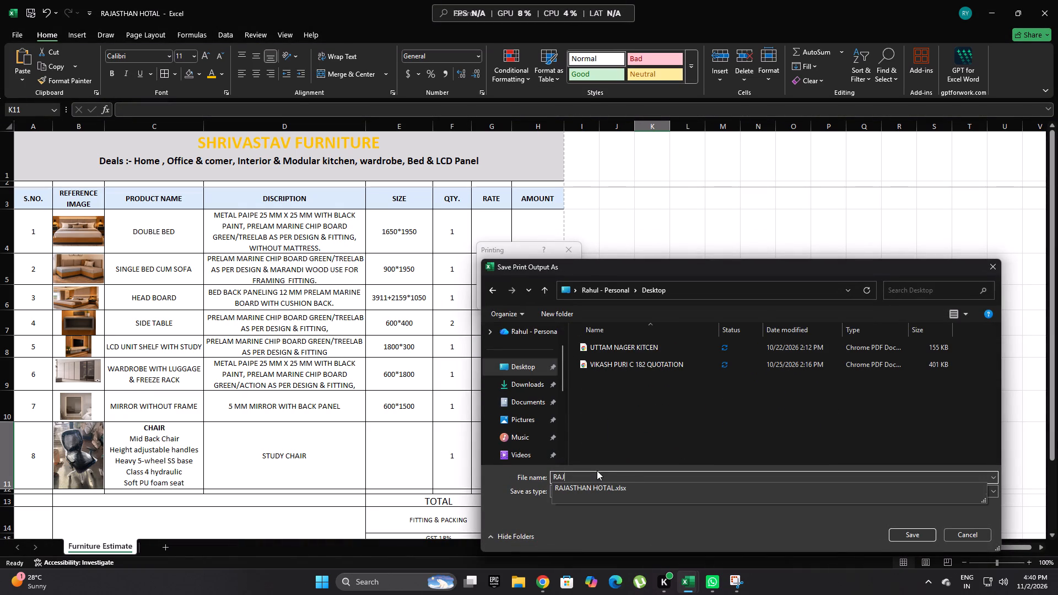
key("a")
key("s")
key("t")
key("h")
type("AN")
key("space")
left_click(608, 488)
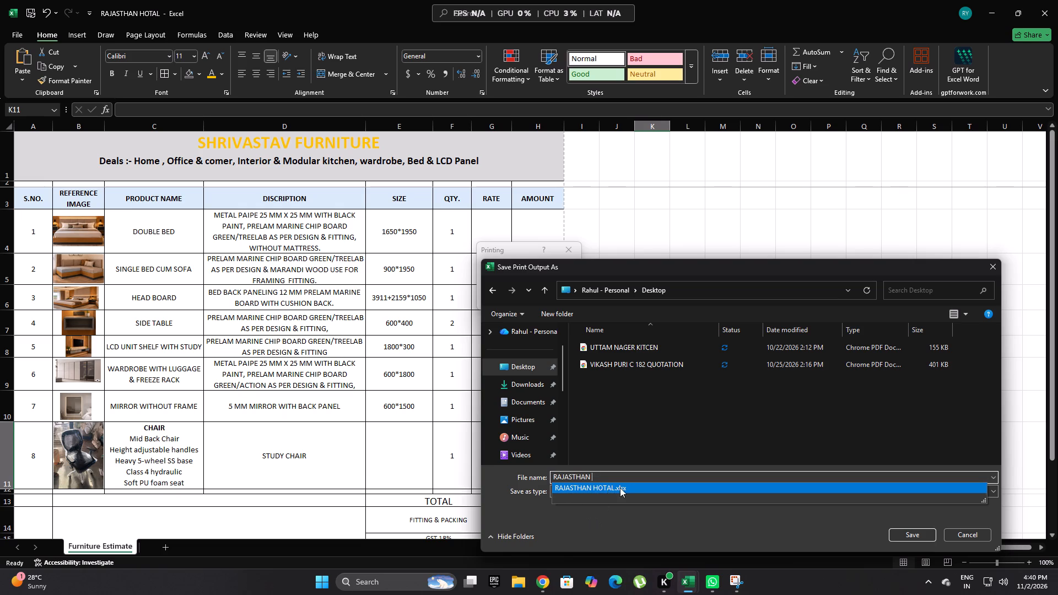
left_click(639, 487)
left_click(652, 478)
left_click_drag(651, 478, 624, 481)
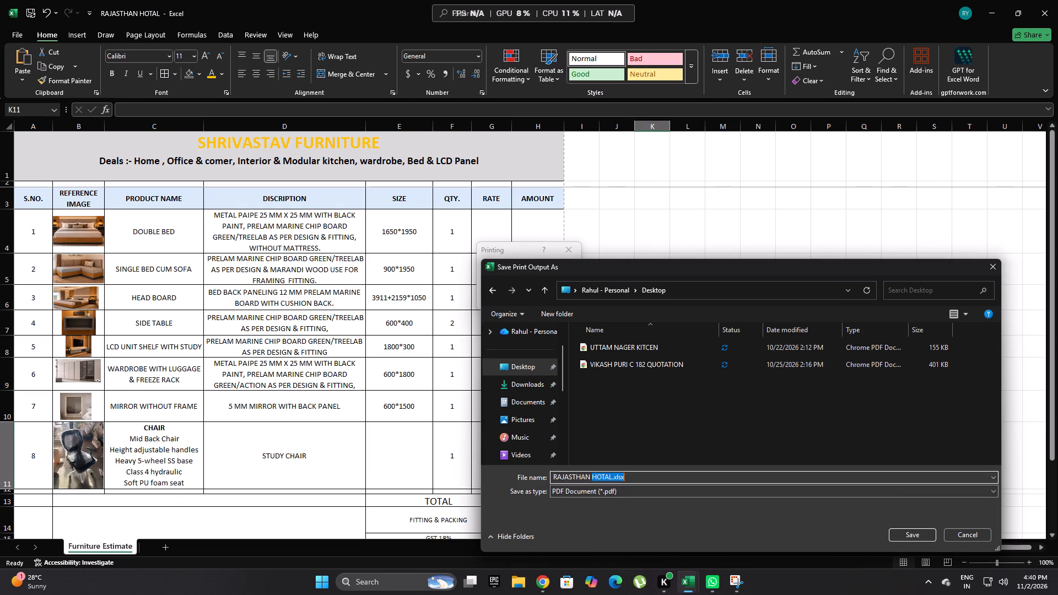
left_click_drag(624, 481, 613, 477)
left_click_drag(613, 477, 635, 475)
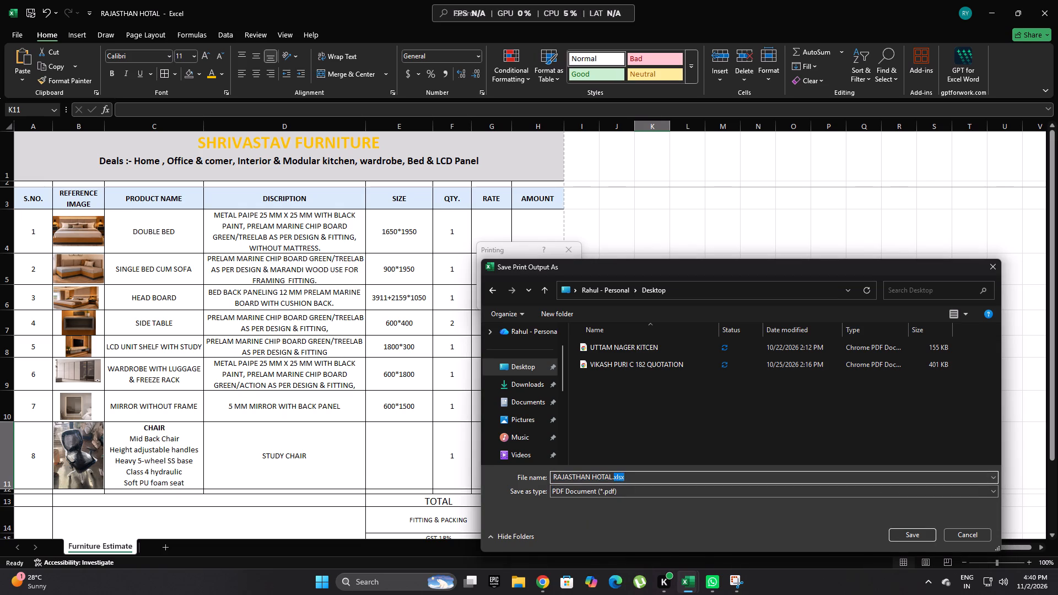
key("BackSpace")
key("BackSpace")
left_click(835, 519)
left_click(903, 531)
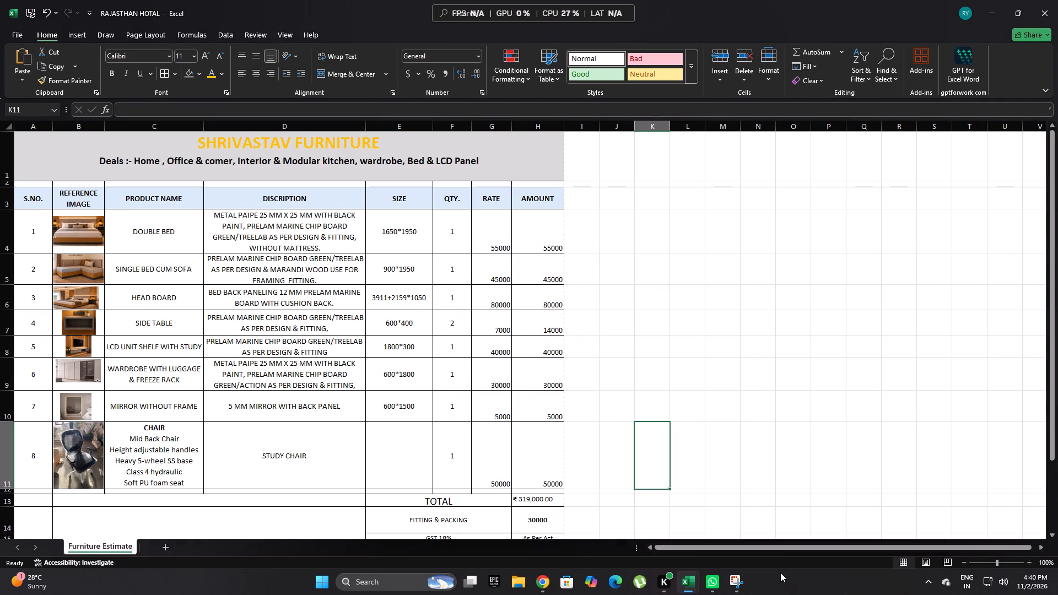
Minimize the RAJASTHAN HOTAL workbook window.
left_click(996, 13)
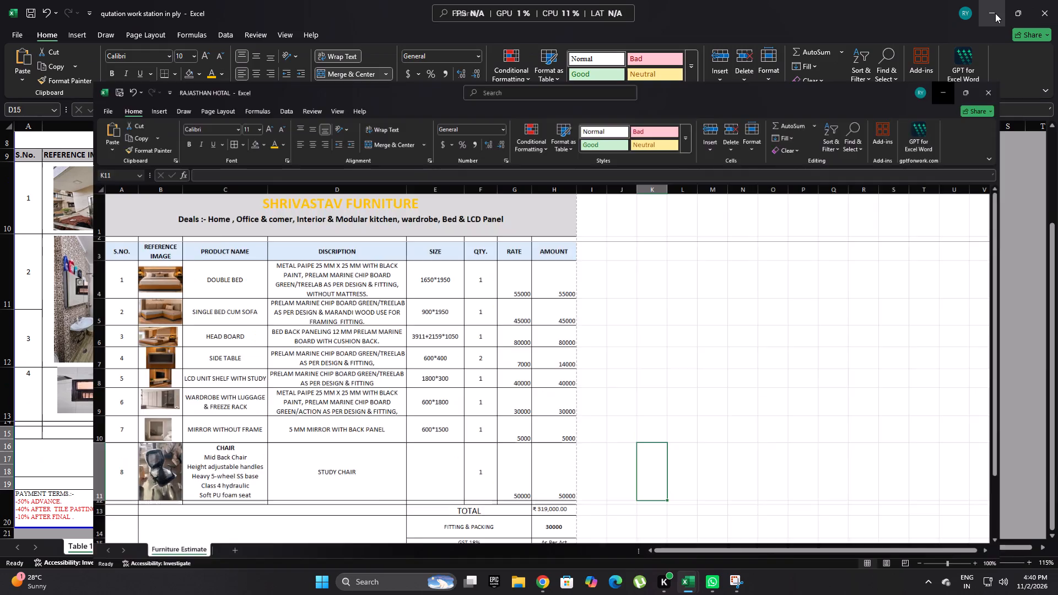
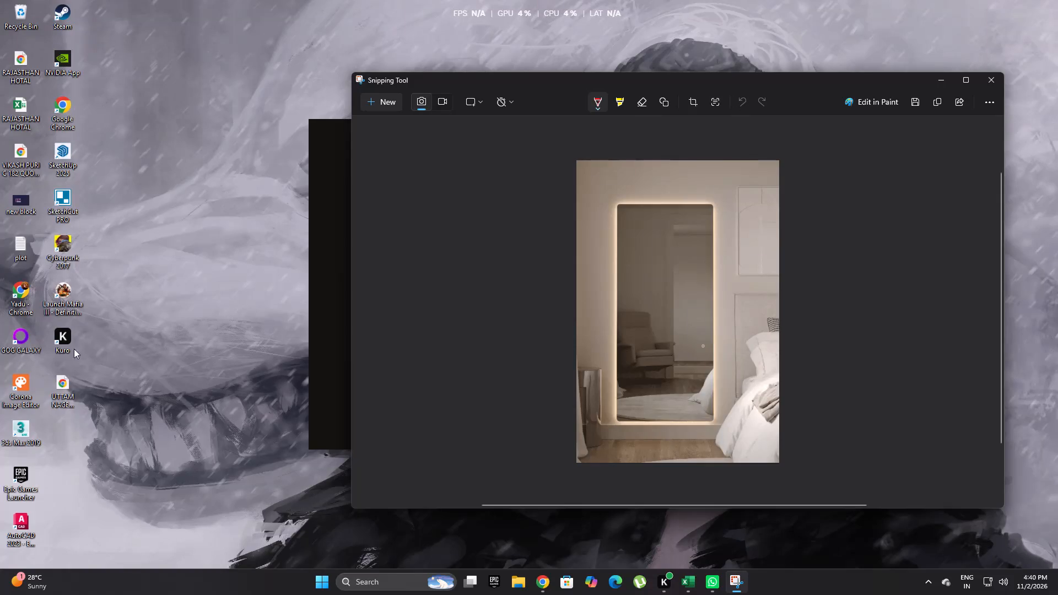
Open the exported RAJASTHAN HOTAL PDF from the desktop, check the printed estimate, and minimize its window.
left_click(24, 123)
double_click(25, 73)
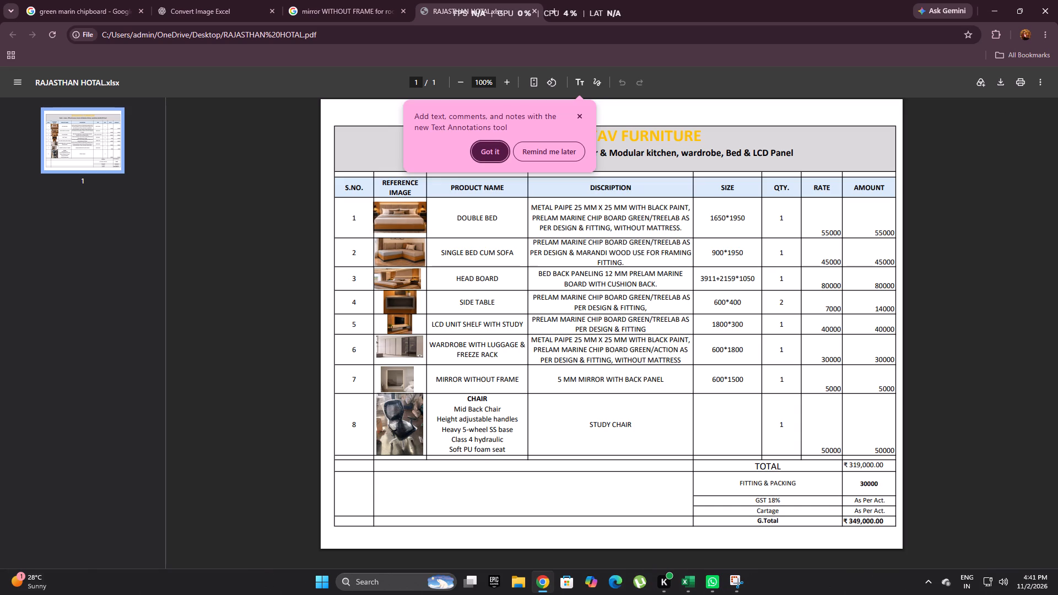